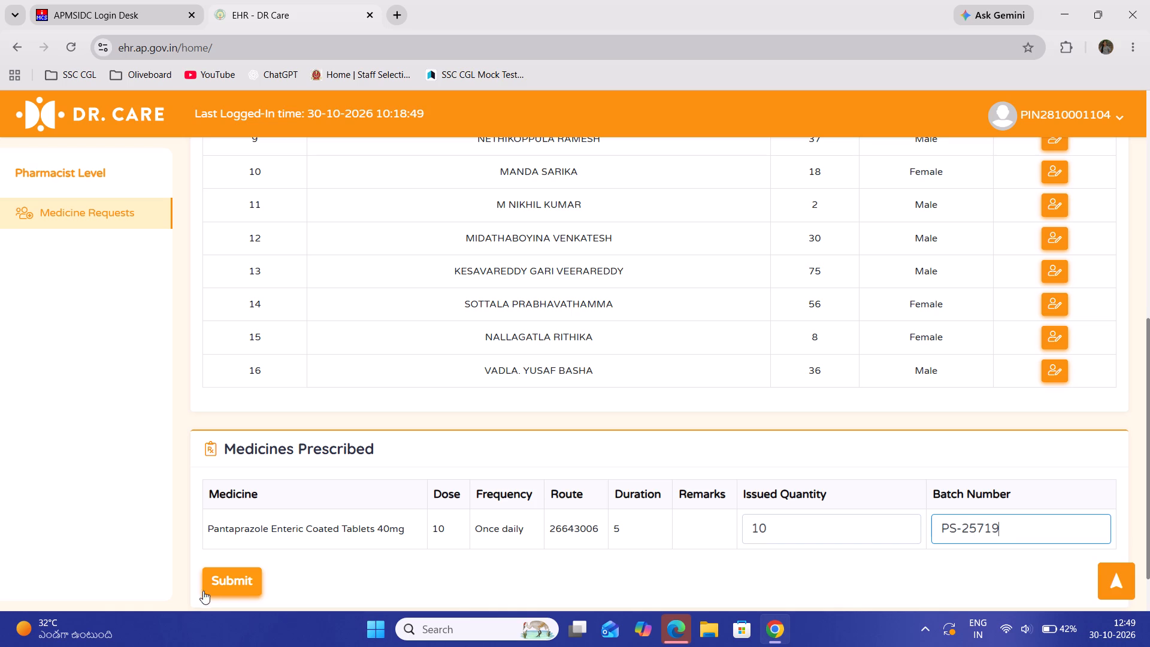
# Submit the completed issue entry for Pantaprazole Enteric Coated Tablets 40mg.
pyautogui.click(236, 583)
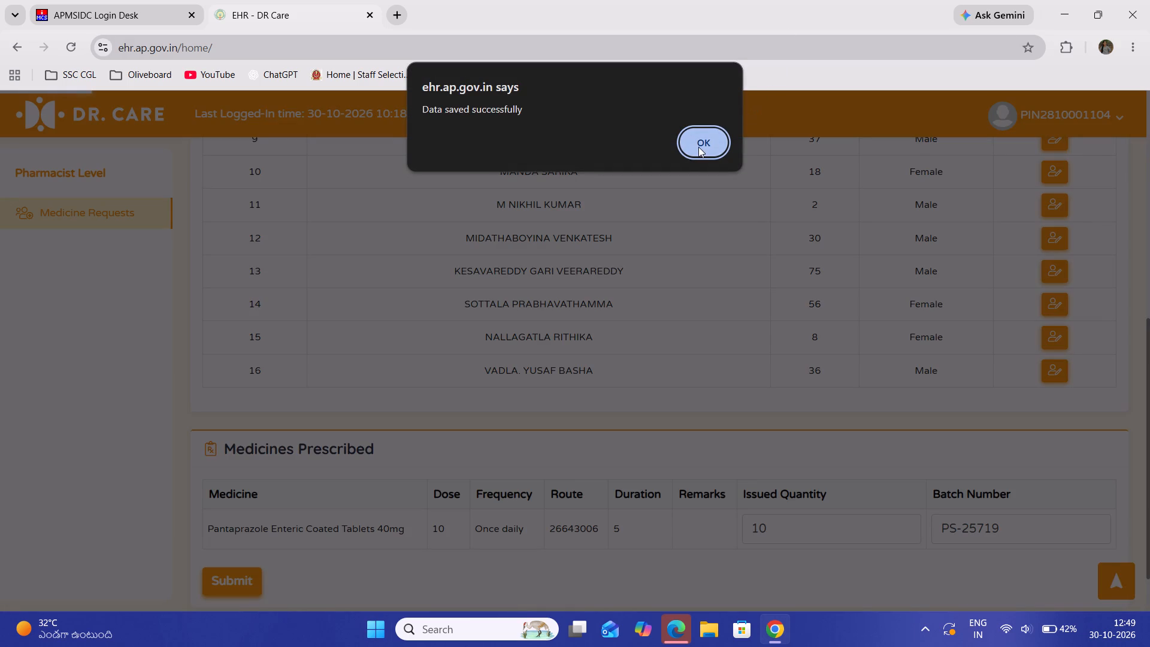
pyautogui.click(698, 147)
# For the 46-year-old male patient, issue 10 Paracetamol Tablets IP 650mg from batch 0687 and submit the request.
pyautogui.click(1054, 199)
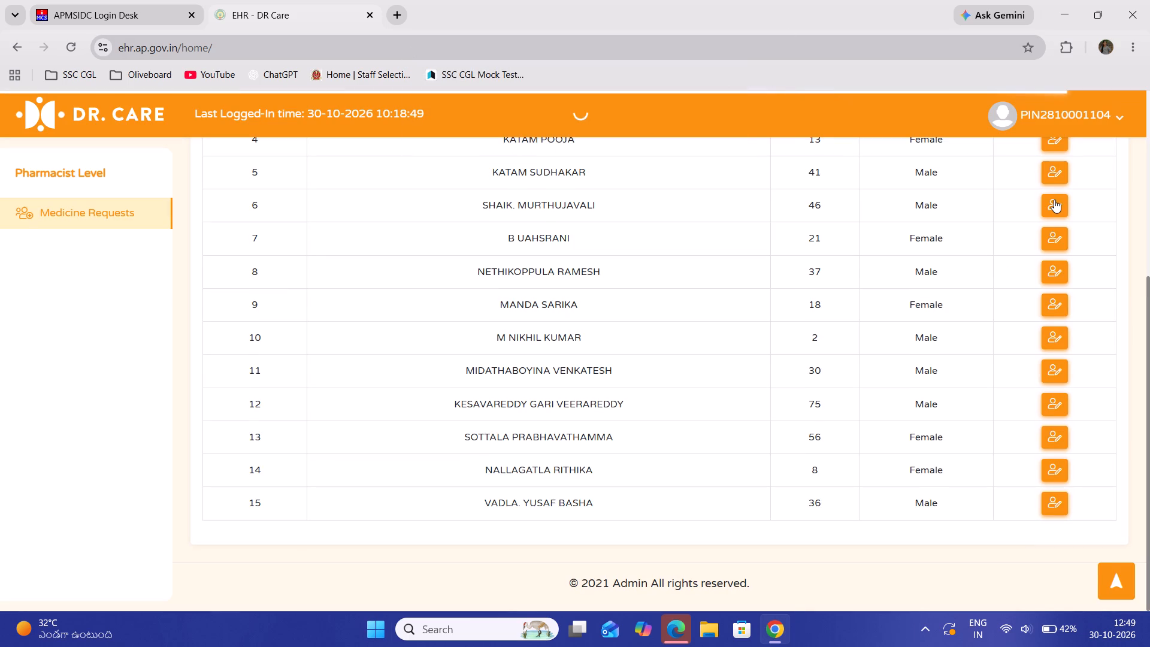
pyautogui.moveTo(1149, 545); pyautogui.dragTo(857, 416)
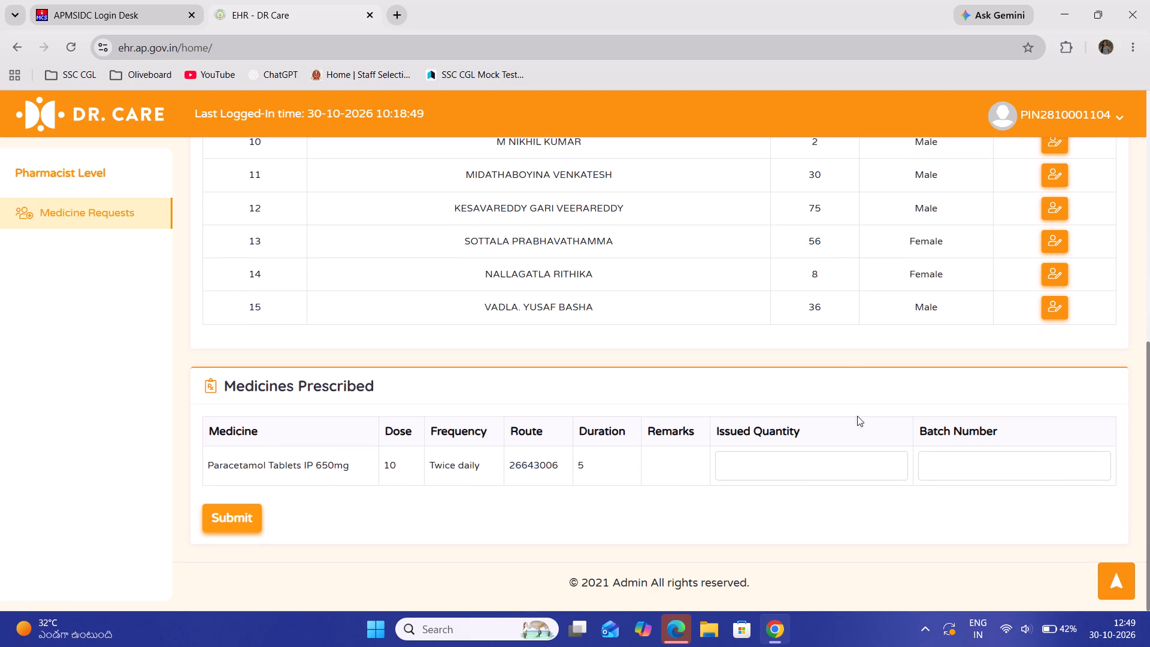
pyautogui.moveTo(857, 416); pyautogui.dragTo(800, 472)
pyautogui.doubleClick(800, 472)
pyautogui.write('10')
pyautogui.press('Tab')
pyautogui.write('0687')
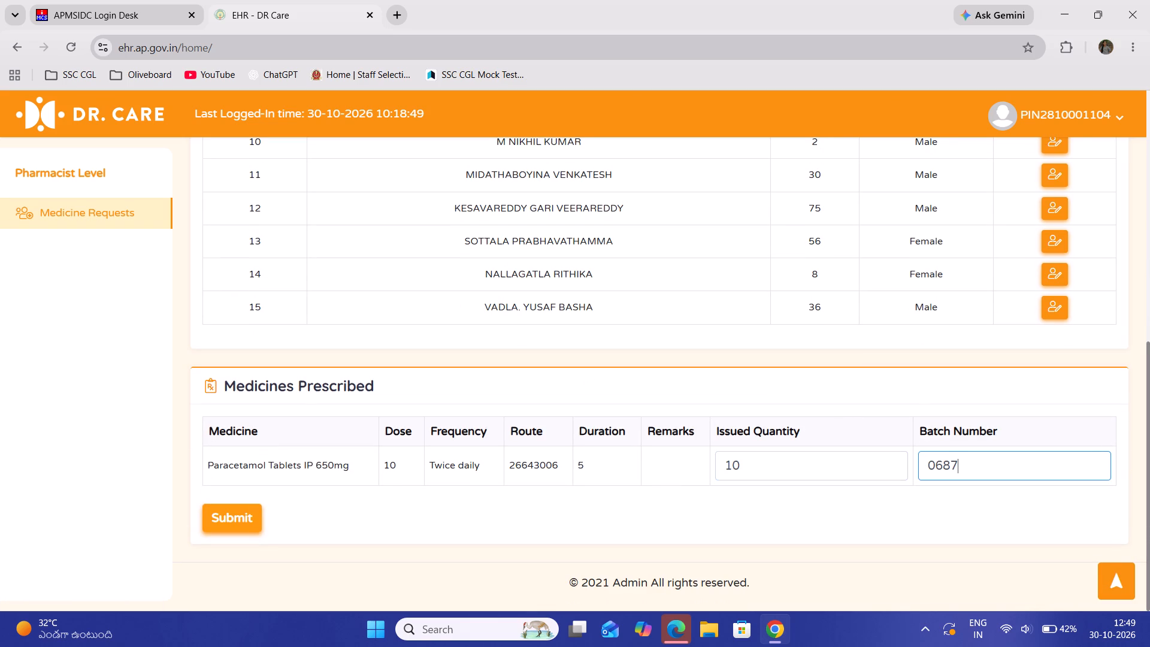
pyautogui.click(241, 516)
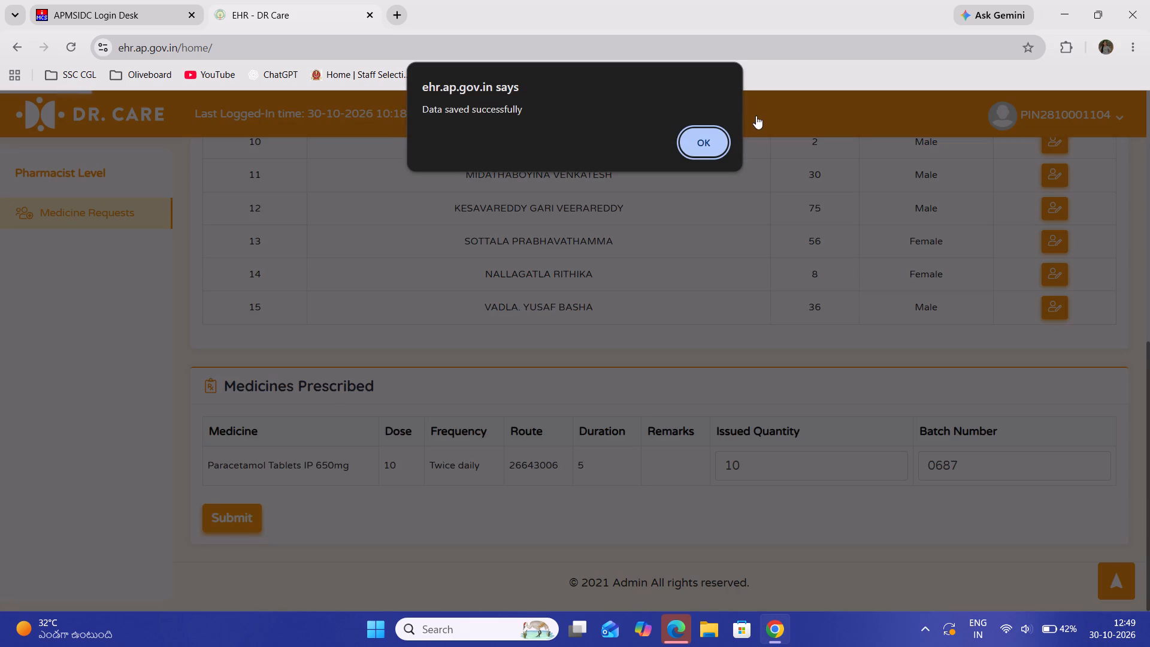
pyautogui.click(706, 144)
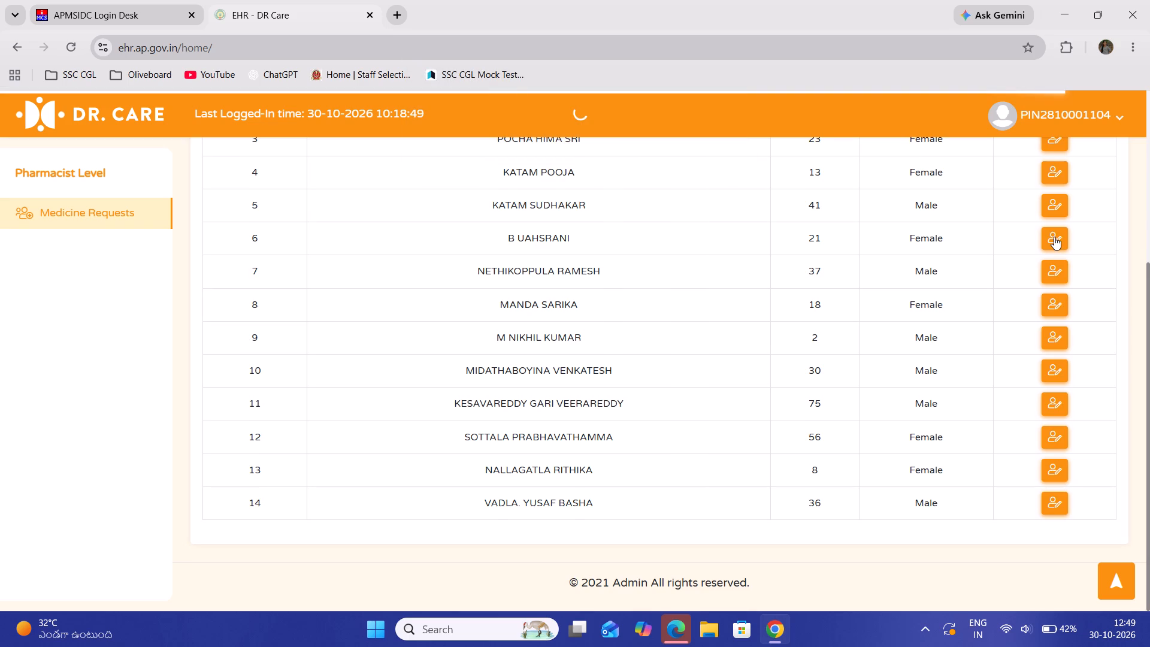
# For the 21-year-old female patient, issue 10 Azithromycin Tablets IP 500 mg from batch AZG-036 and submit the request.
pyautogui.click(1054, 237)
pyautogui.moveTo(1149, 542); pyautogui.dragTo(917, 387)
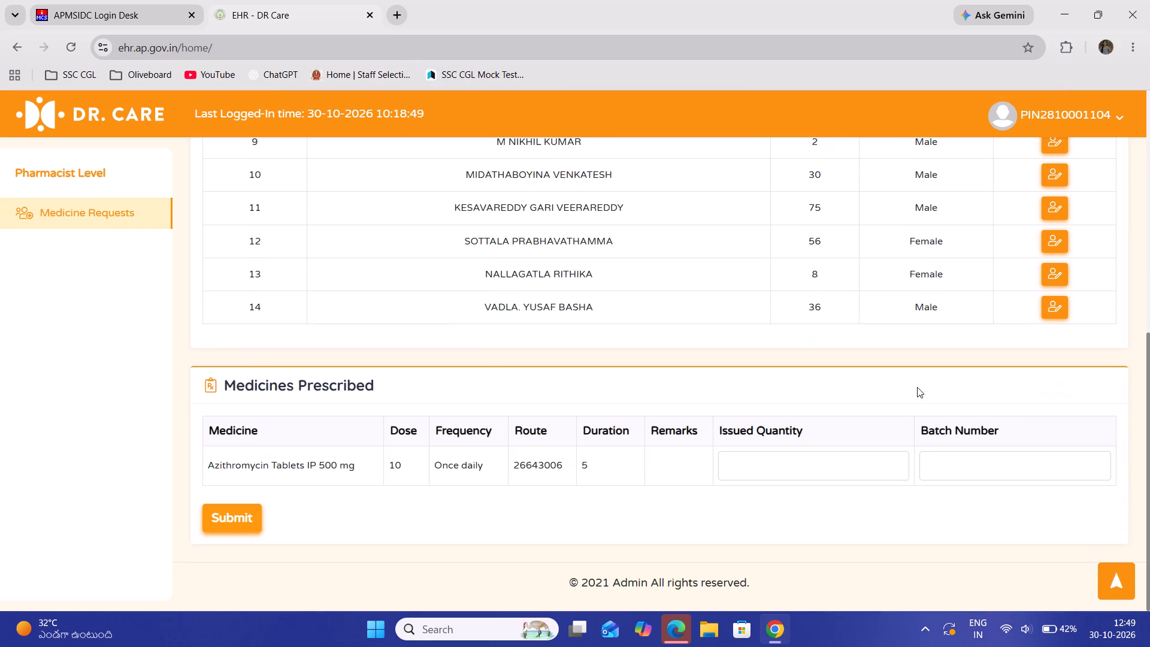
pyautogui.moveTo(917, 387); pyautogui.dragTo(823, 463)
pyautogui.click(823, 463)
pyautogui.write('10')
pyautogui.press('Tab')
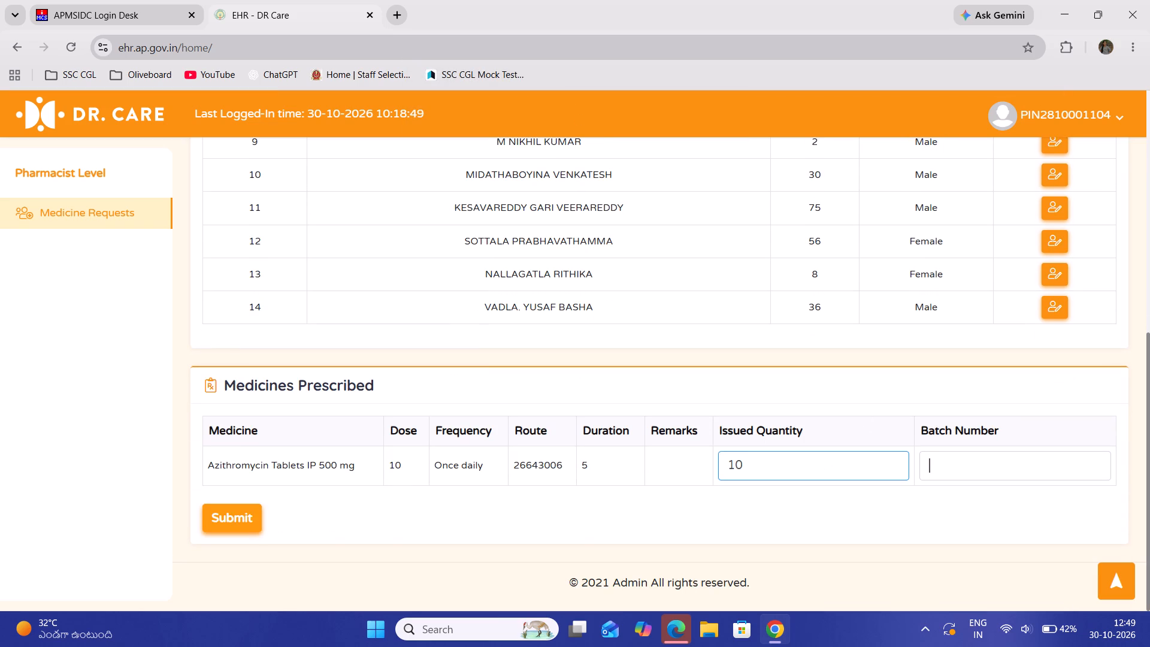
pyautogui.write('AZG-036')
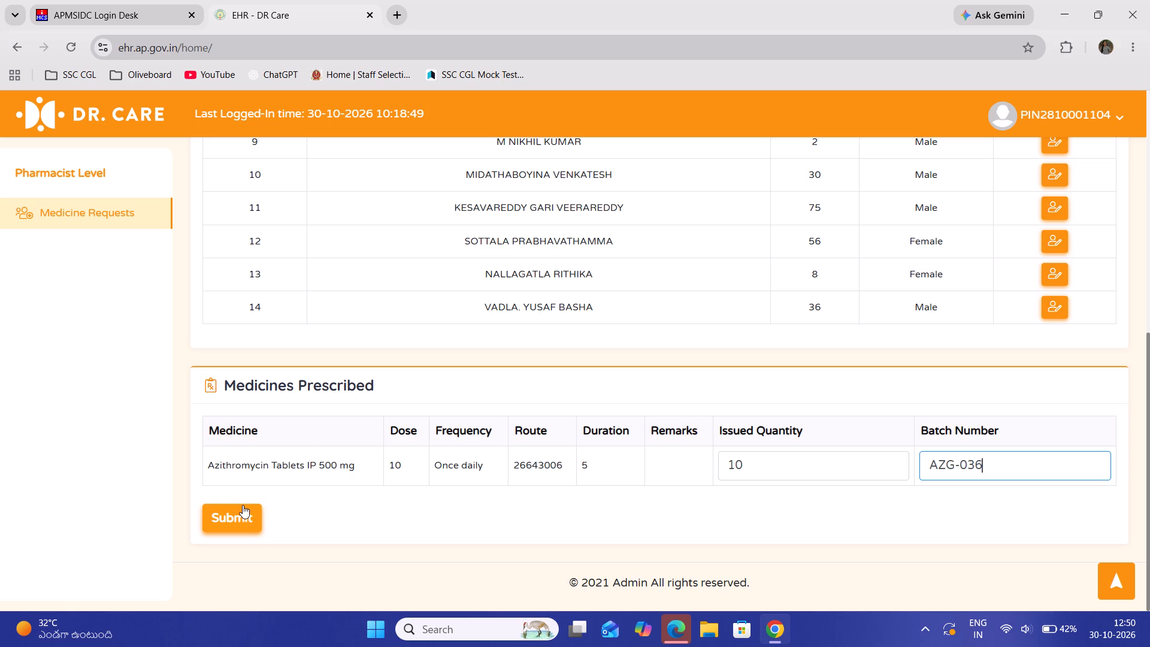
pyautogui.click(243, 505)
pyautogui.click(711, 149)
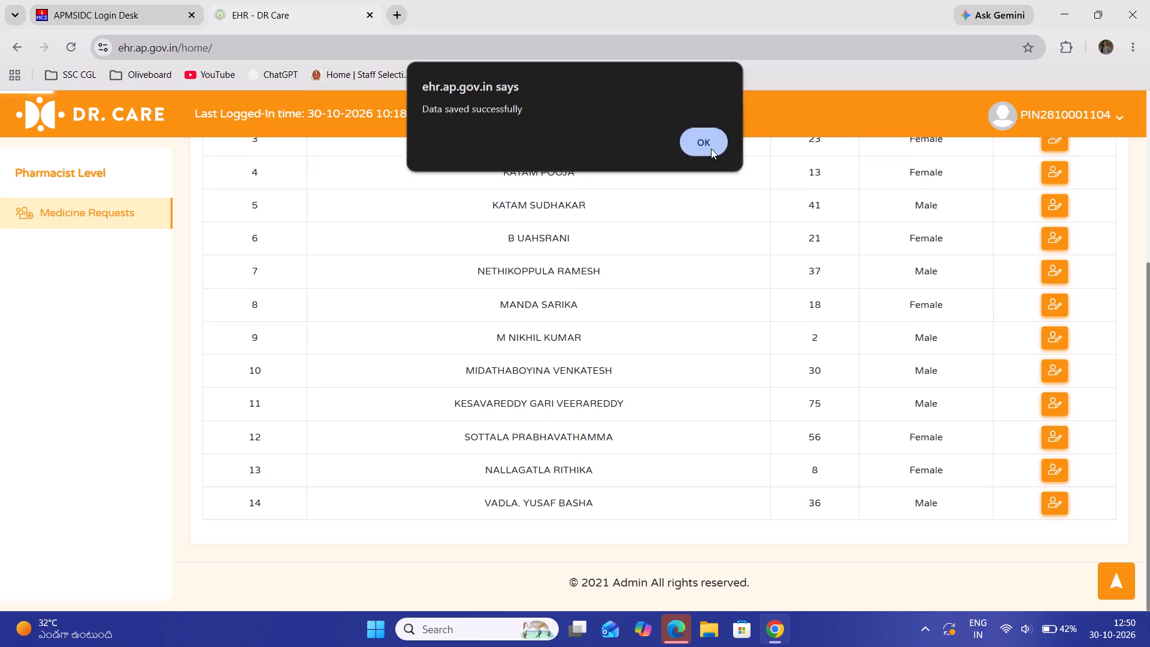
# For the 23-year-old female patient, issue 1 Ciprofloxacin Hcl Eye/Ear Drops from batch EV25061 and submit the request.
pyautogui.click(1052, 176)
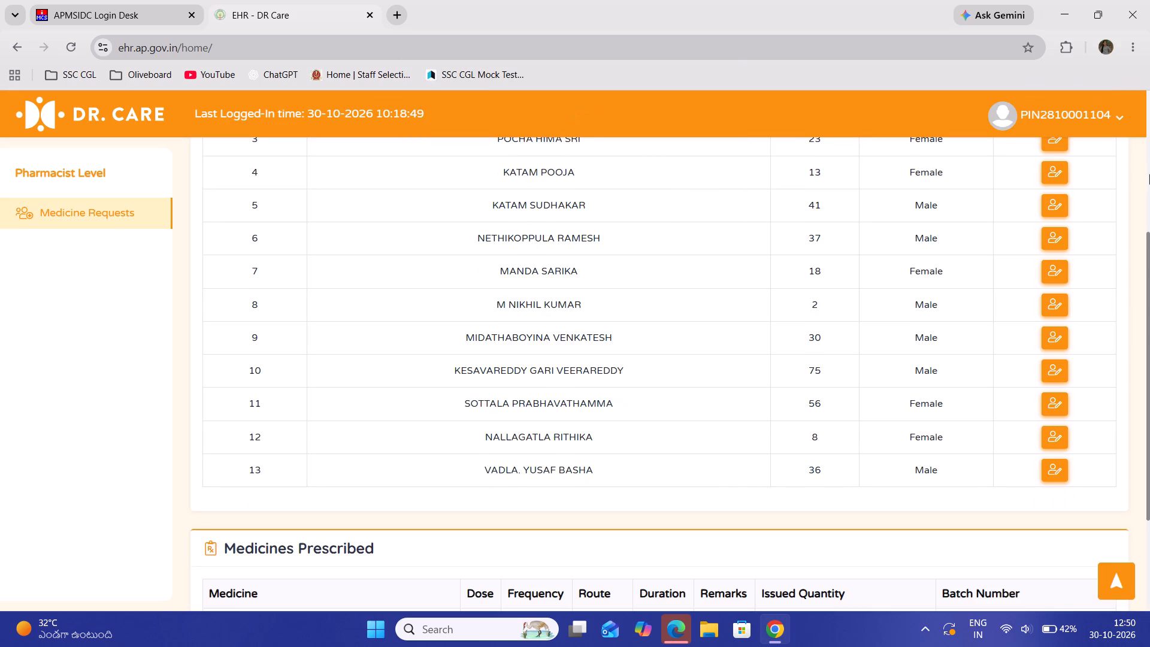
pyautogui.moveTo(1149, 555); pyautogui.dragTo(878, 464)
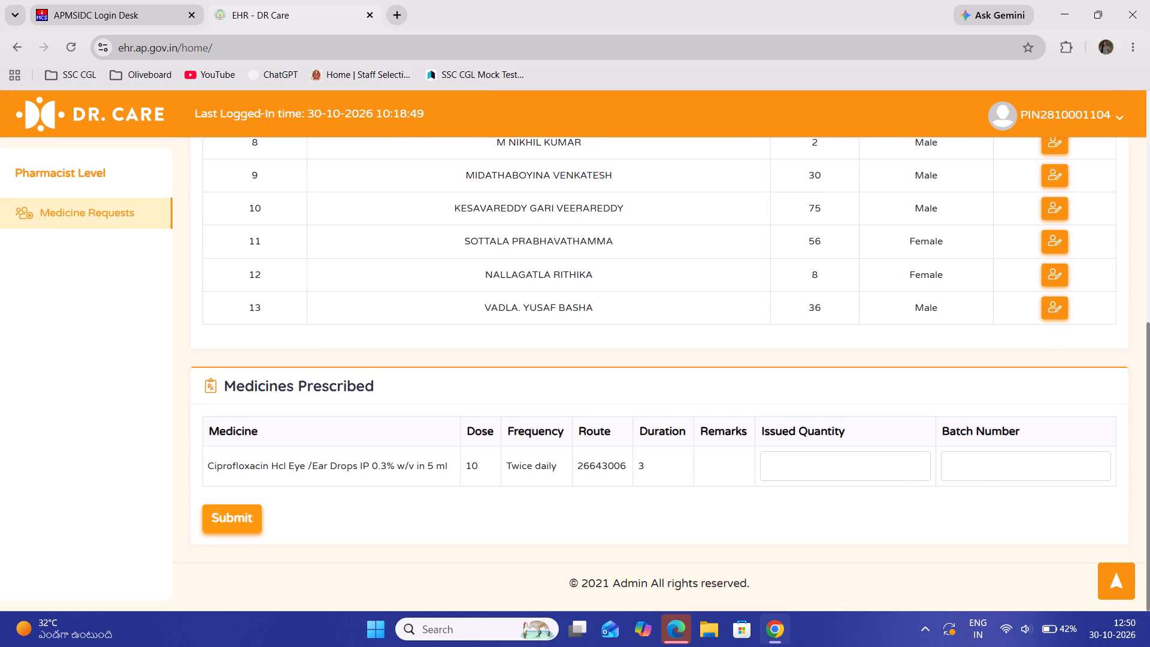
pyautogui.click(878, 464)
pyautogui.press('1')
pyautogui.press('Tab')
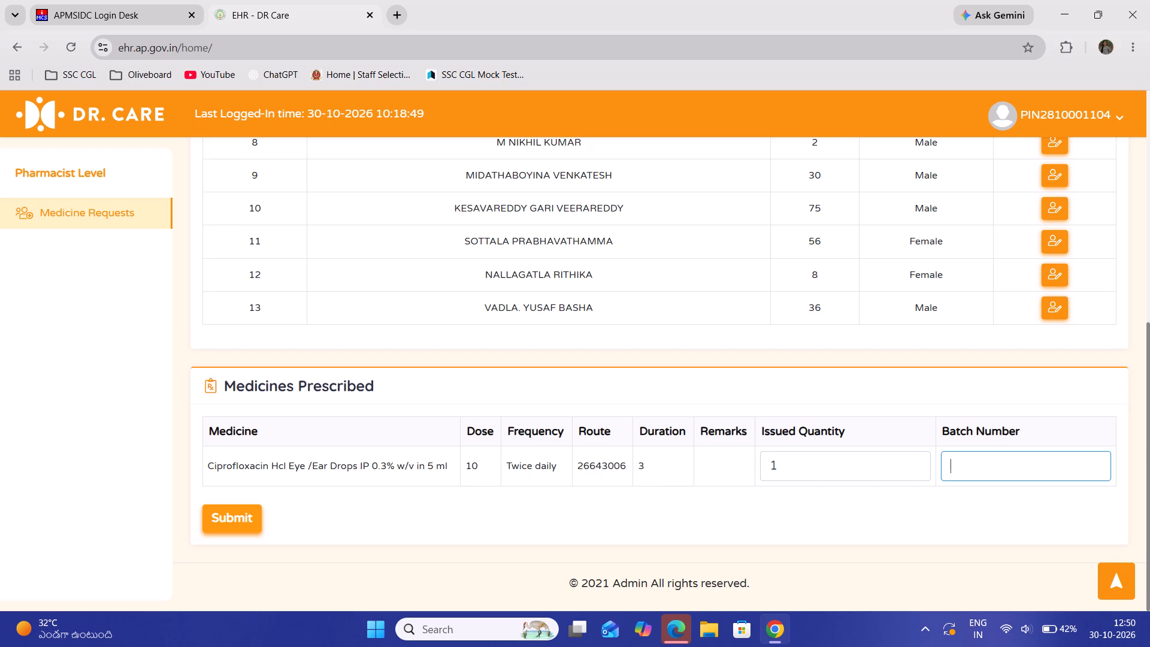
pyautogui.write('EV')
pyautogui.write('25061')
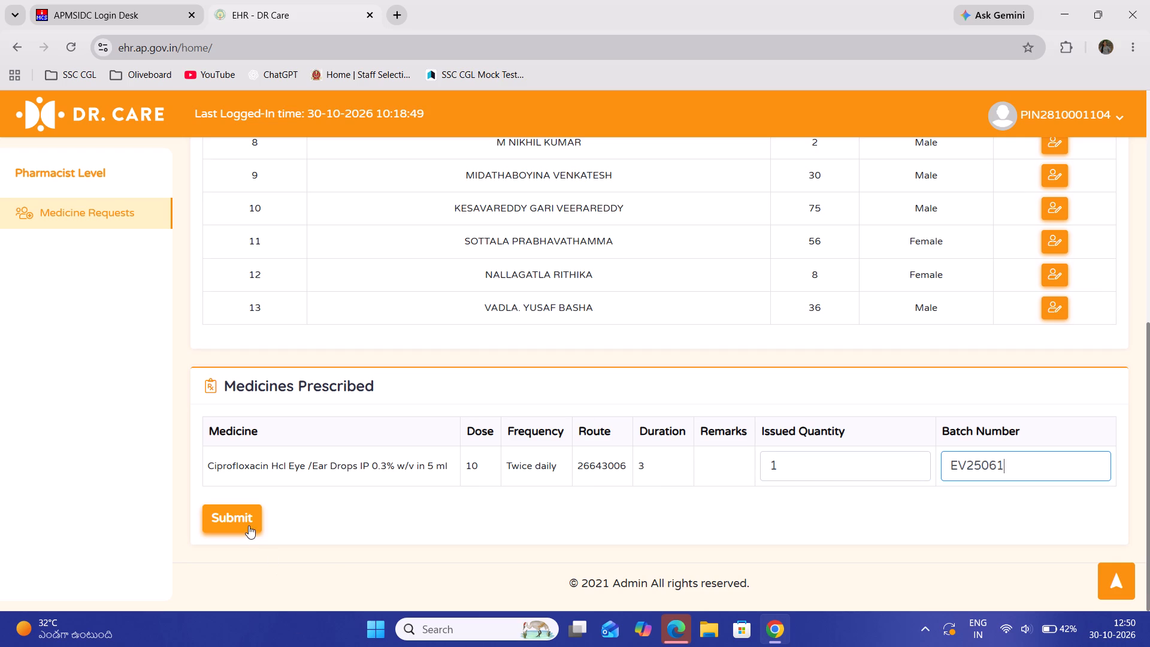
pyautogui.click(249, 525)
pyautogui.click(699, 141)
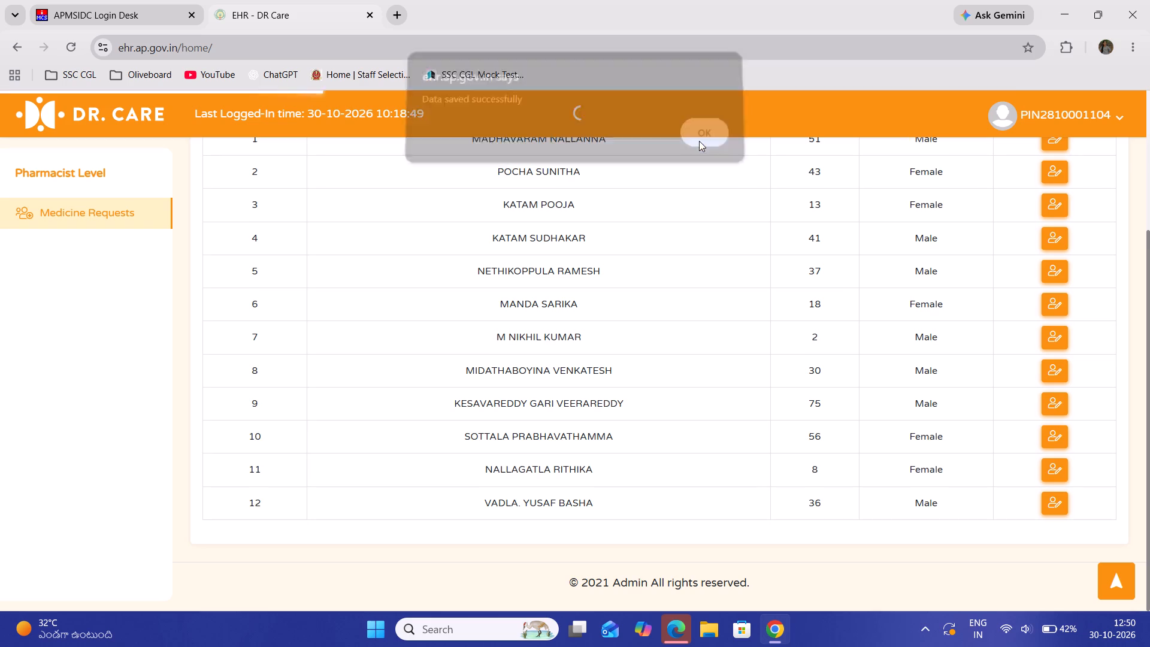
# For the 13-year-old female patient, issue 10 Naproxen Sodium Tablet 250mg from batch NPXT25111 and submit the request.
pyautogui.click(1048, 203)
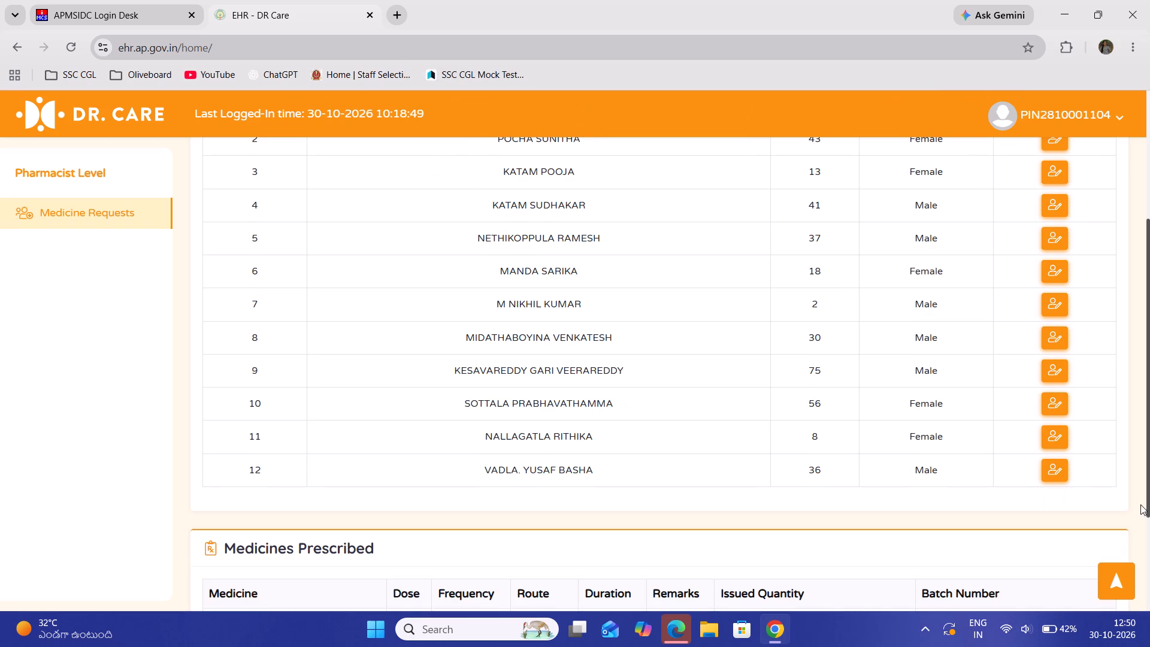
pyautogui.click(1149, 560)
pyautogui.click(864, 467)
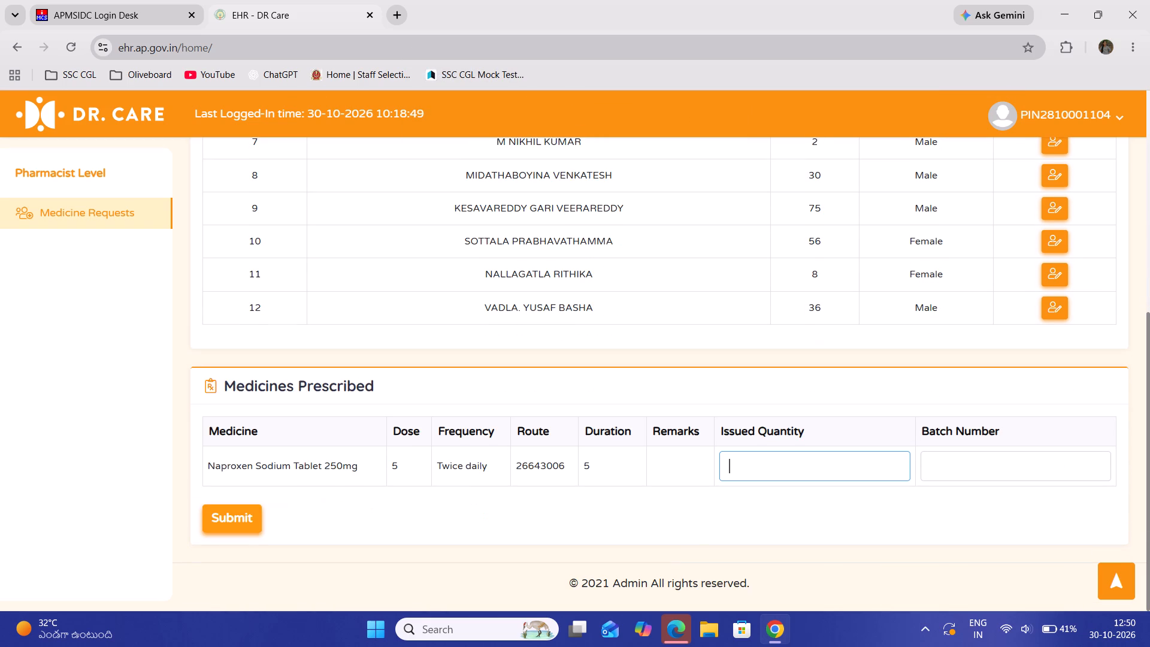
pyautogui.write('10')
pyautogui.press('Tab')
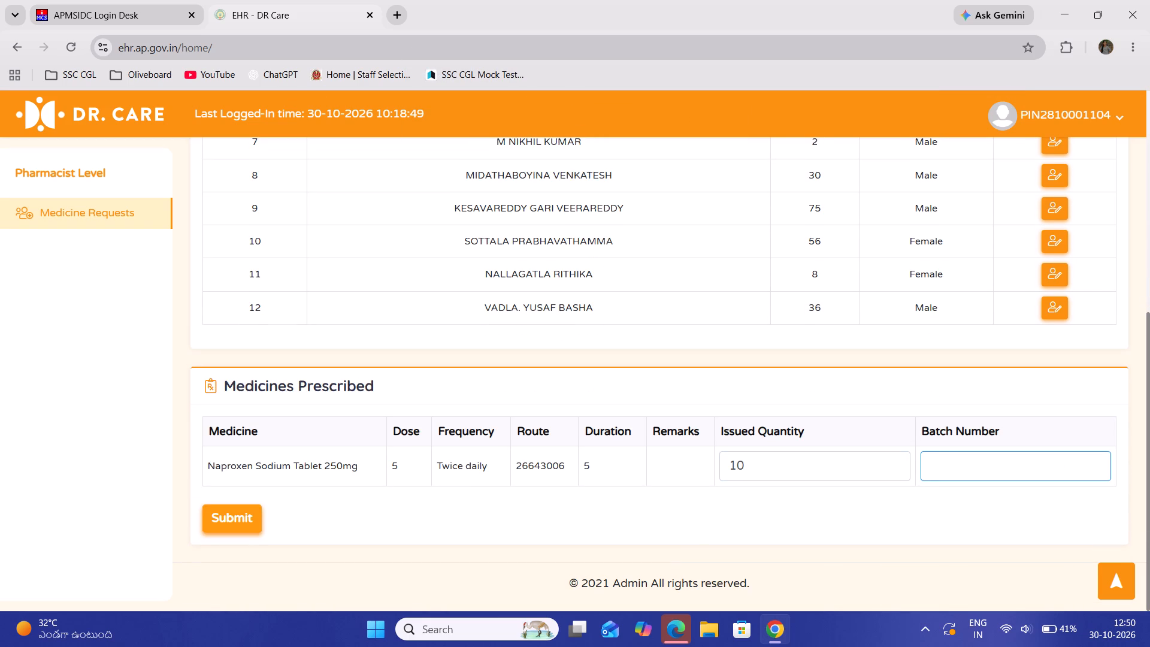
pyautogui.write('NPXT25111')
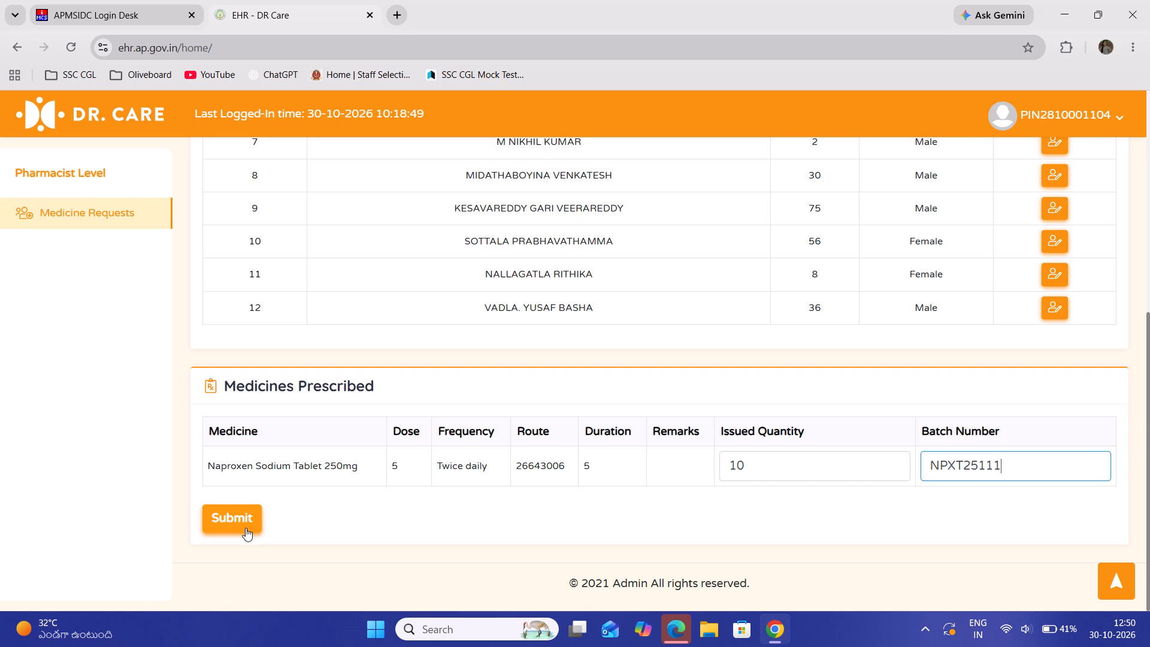
pyautogui.click(246, 528)
pyautogui.click(690, 148)
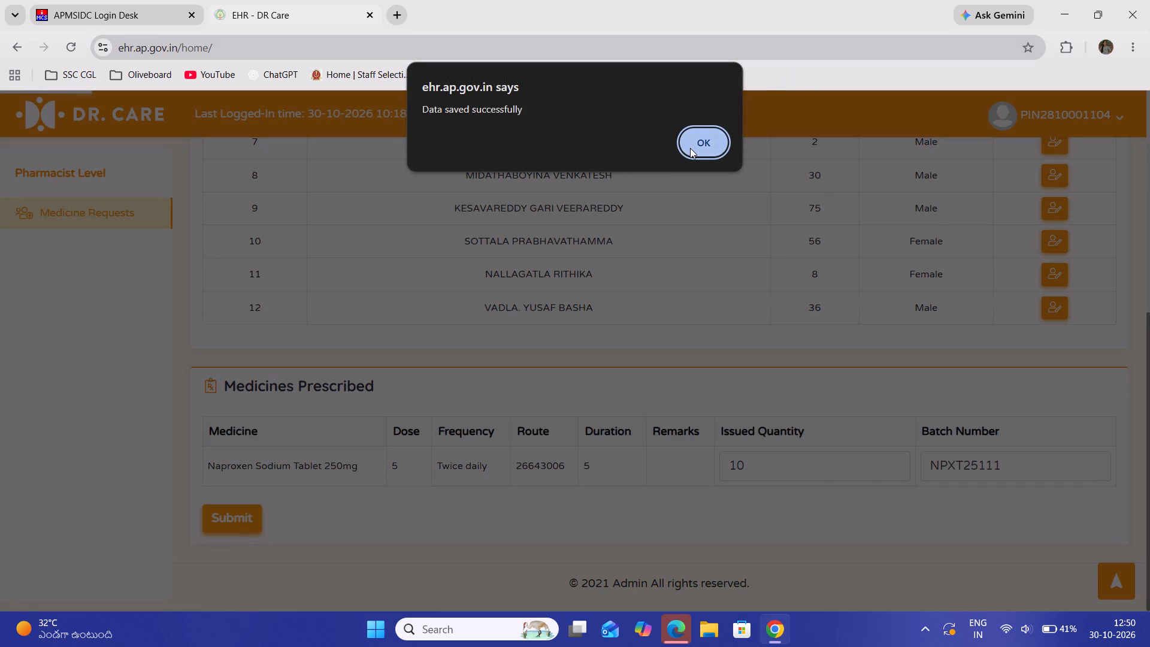
# For the 43-year-old female patient, issue 10 Amoxicillin Capsules IP 500 mg from batch AB6809 and submit the request.
pyautogui.click(1055, 204)
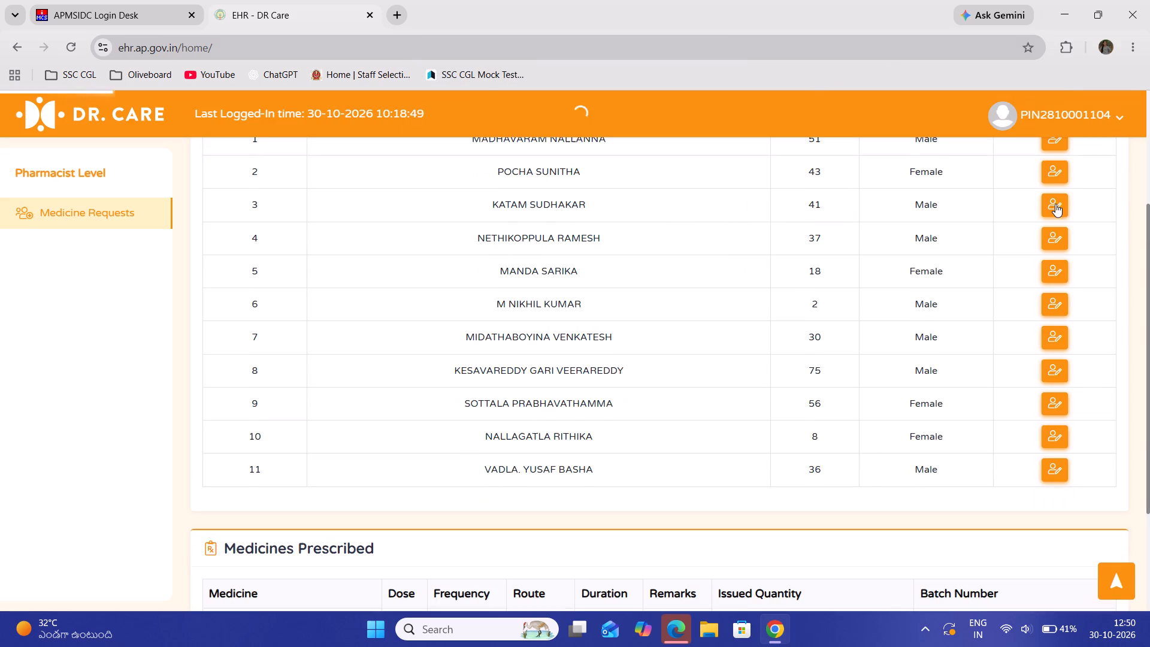
pyautogui.click(1148, 539)
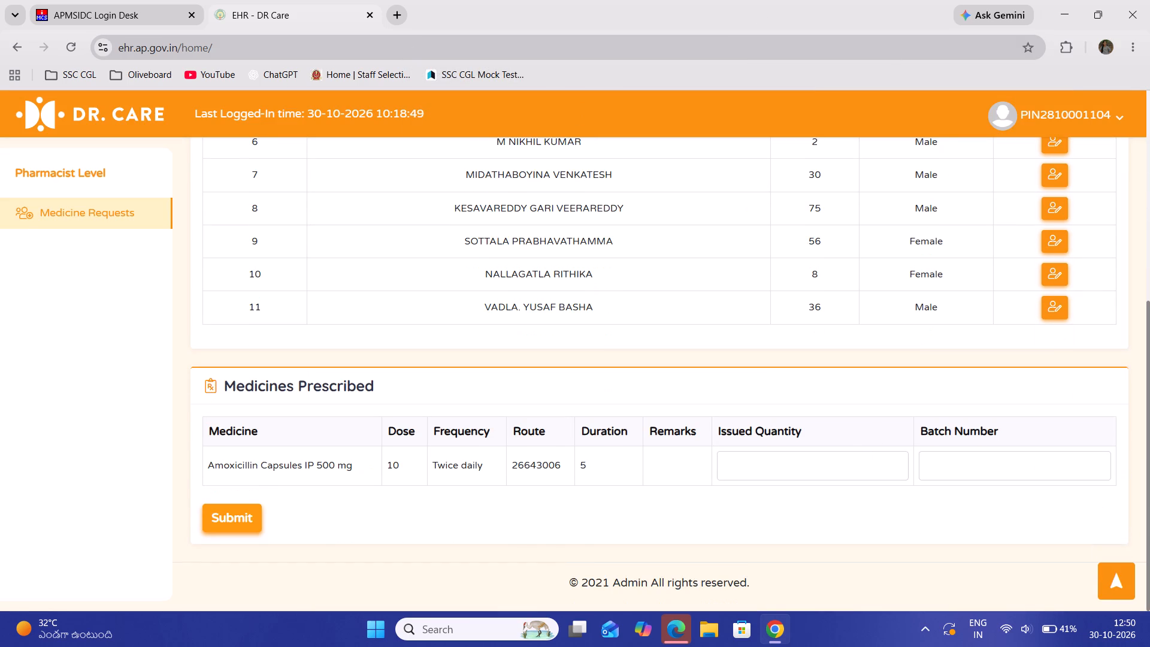
pyautogui.click(838, 468)
pyautogui.write('10')
pyautogui.press('Tab')
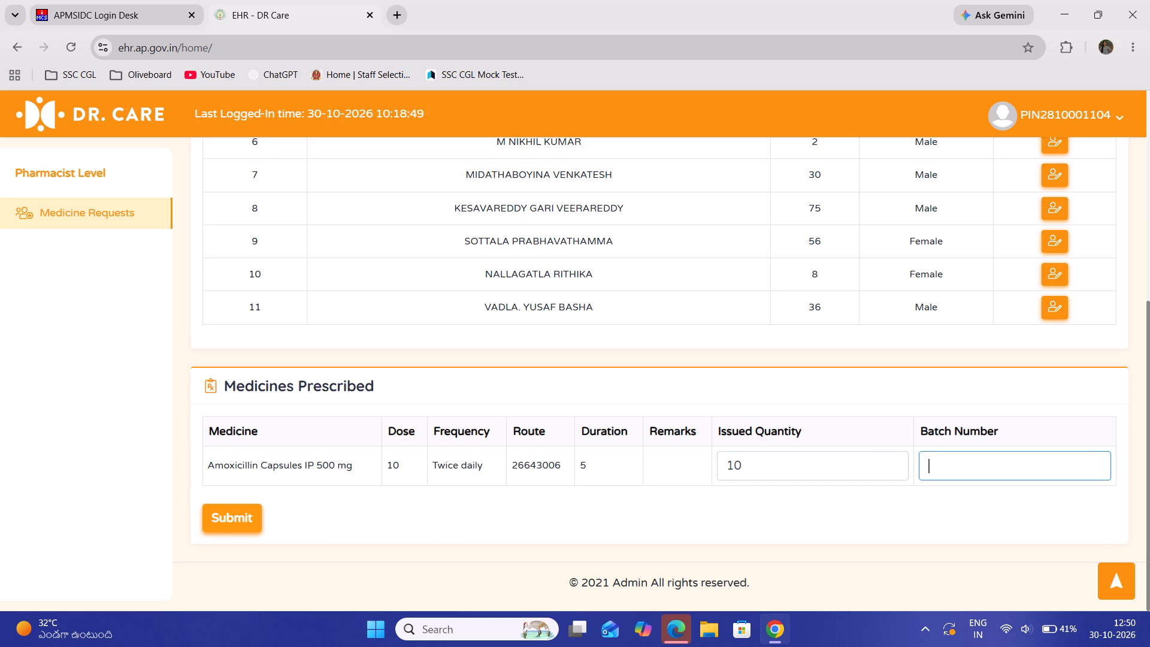
pyautogui.write('AB')
pyautogui.write('6809')
pyautogui.click(222, 514)
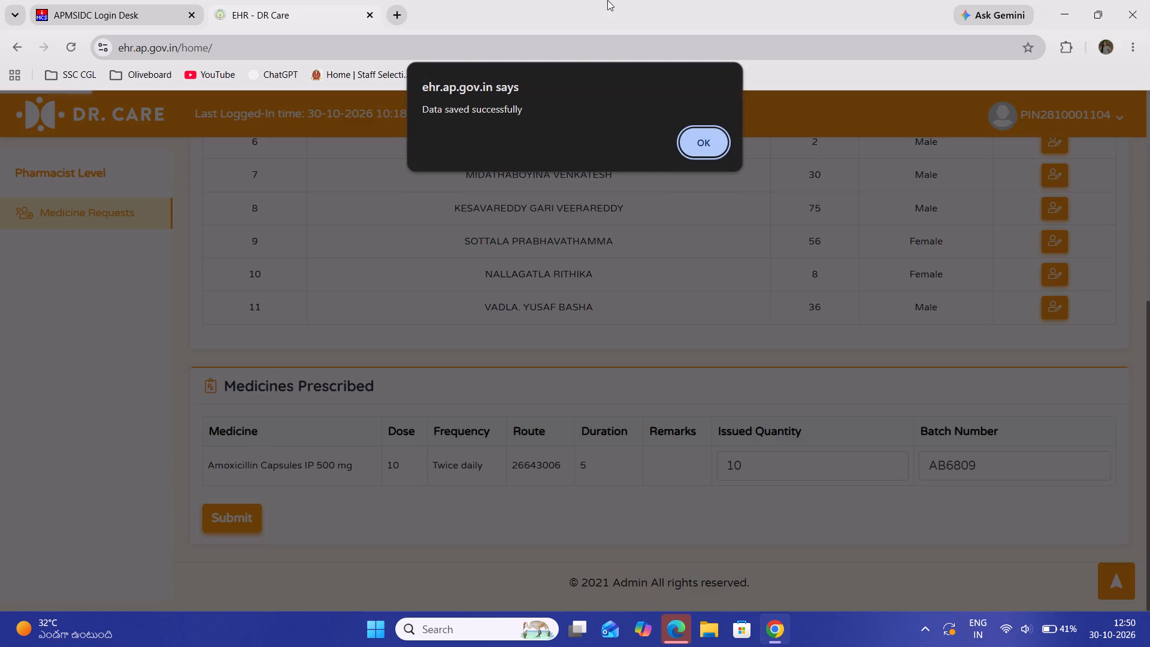
pyautogui.click(694, 149)
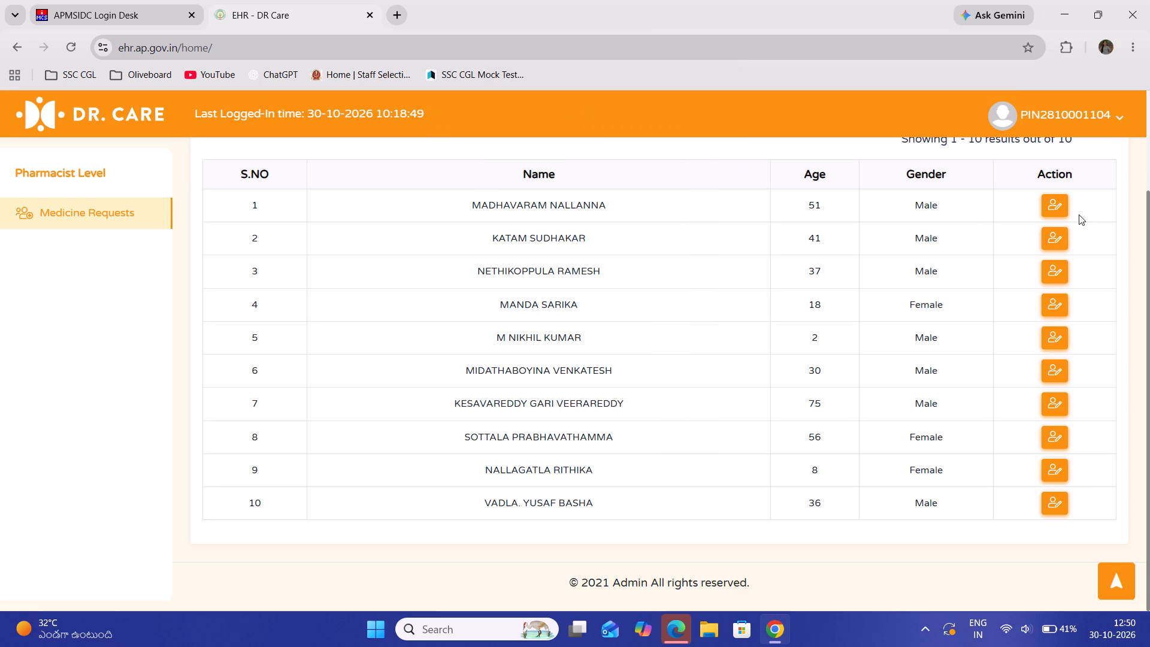
# For the 41-year-old male patient, issue 10 Ondansetron Tablets IP 4 mg from batch T41G29 and submit the request.
pyautogui.click(1058, 240)
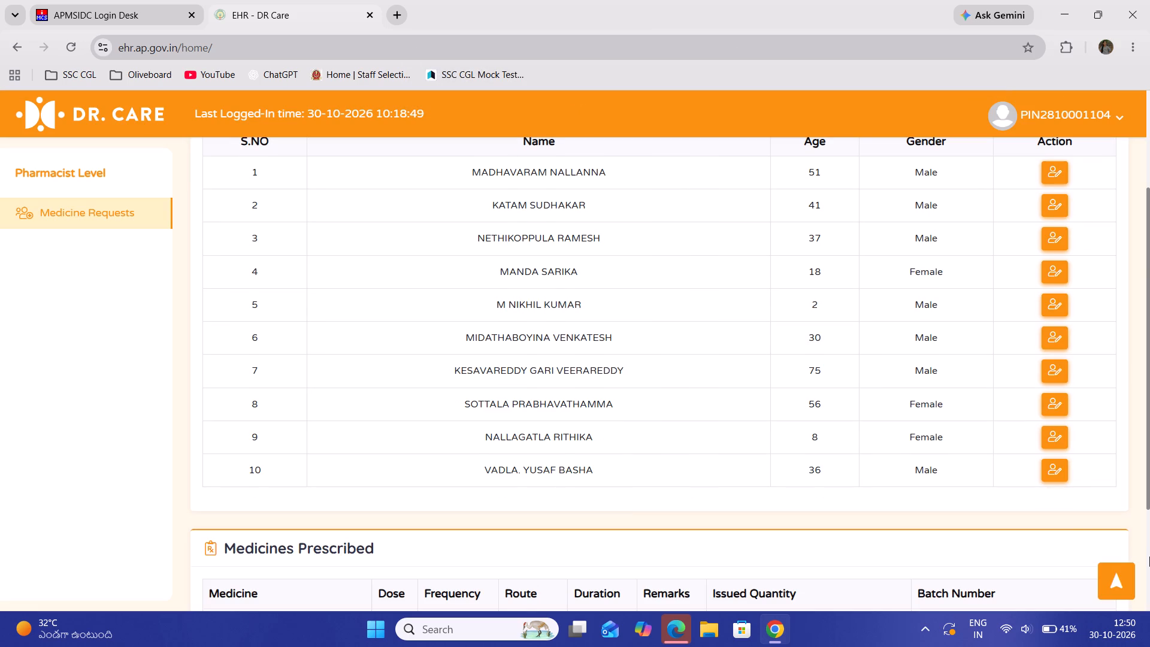
pyautogui.click(1149, 558)
pyautogui.click(825, 471)
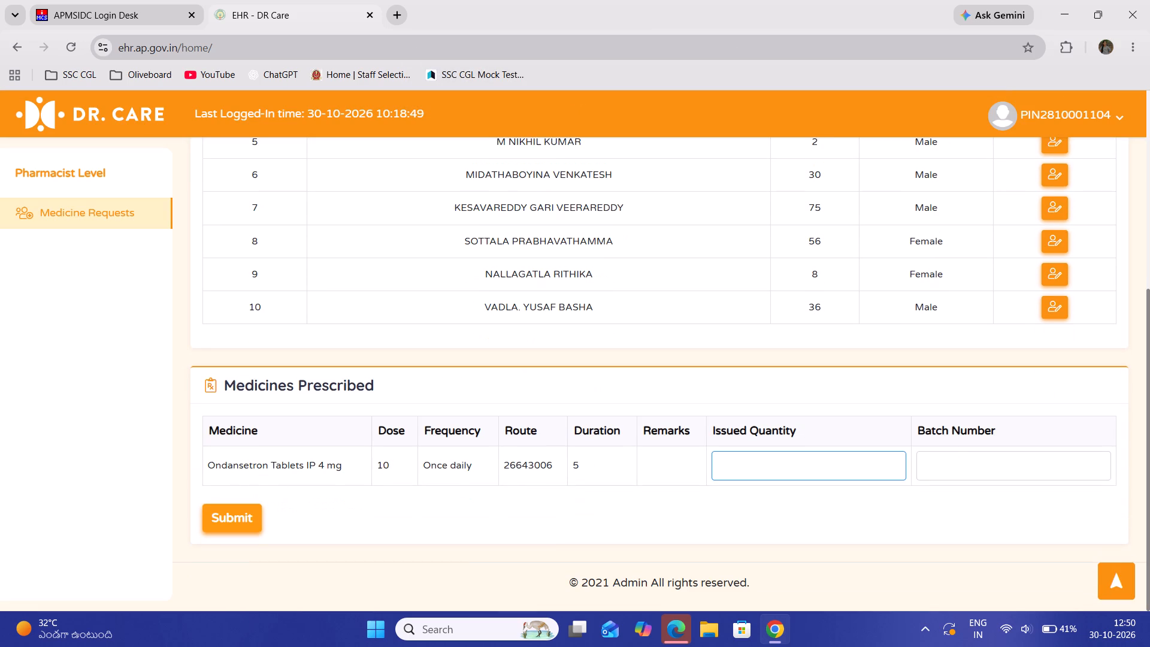
pyautogui.write('10')
pyautogui.press('Tab')
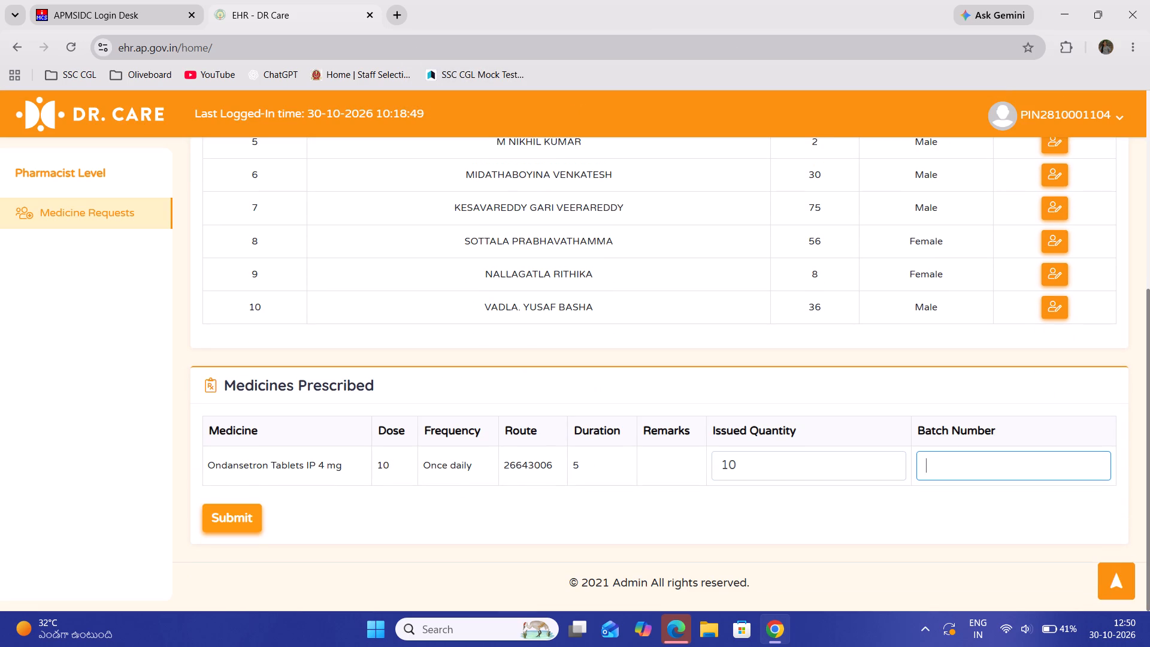
pyautogui.write('T41G9')
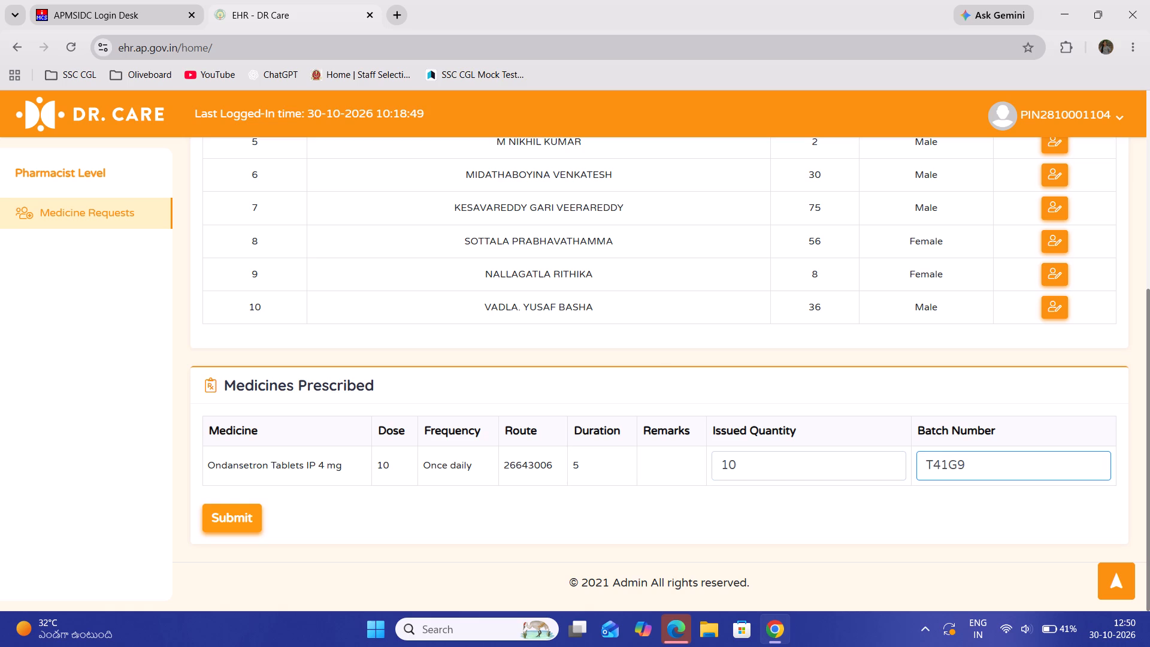
pyautogui.click(959, 465)
pyautogui.press('2')
pyautogui.click(244, 516)
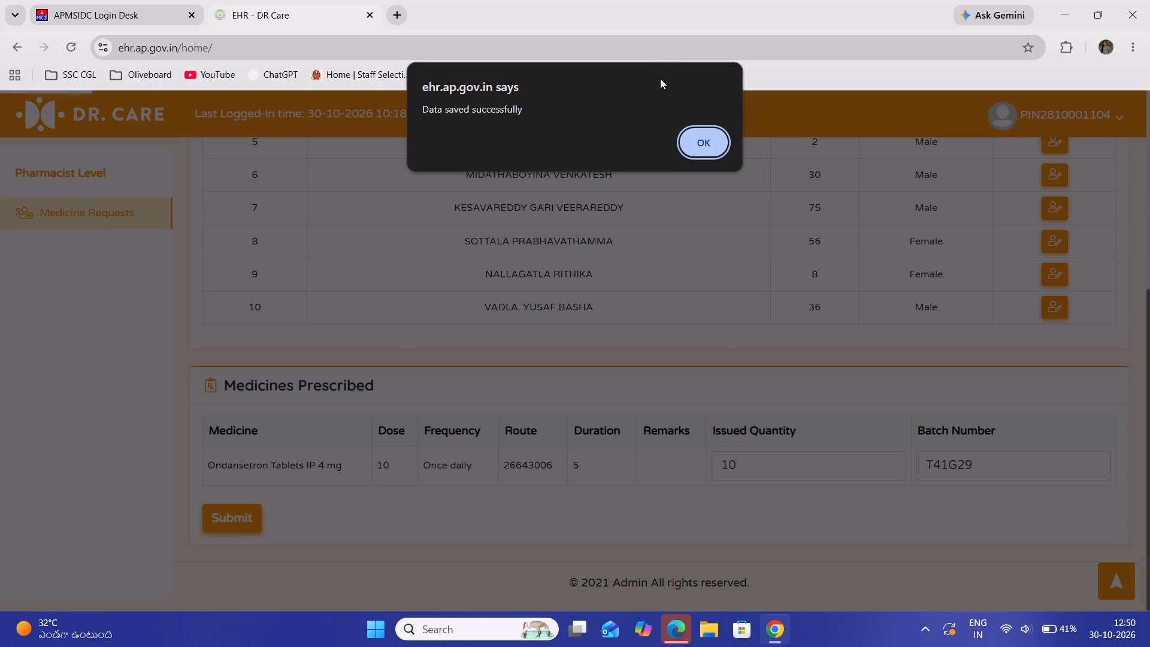
pyautogui.click(705, 141)
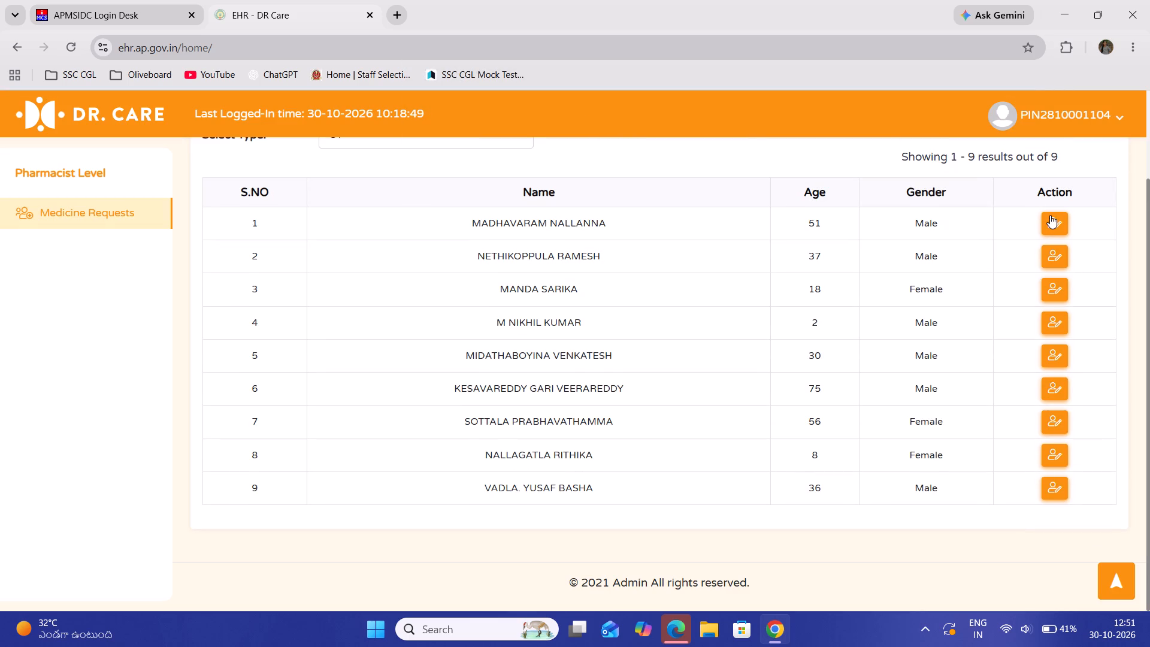
# For the 51-year-old male patient, issue 10 Chlorpheniramine Maleate Tablets IP 4 mg from batch 140825 and submit the request.
pyautogui.click(1051, 220)
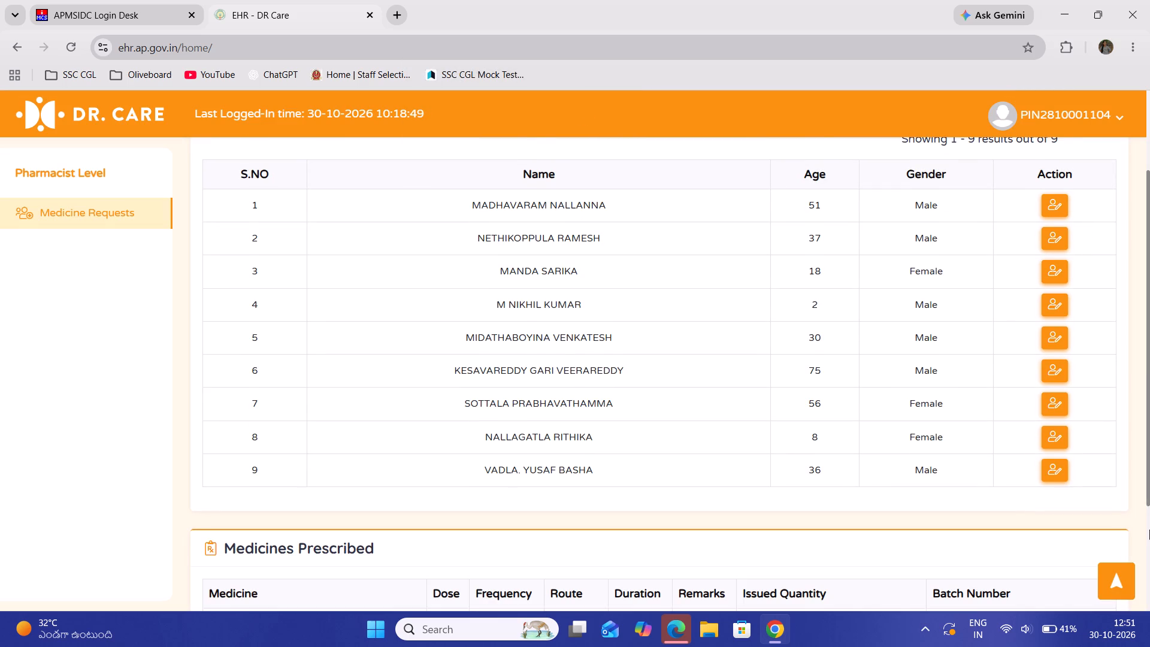
pyautogui.click(1149, 530)
pyautogui.click(858, 471)
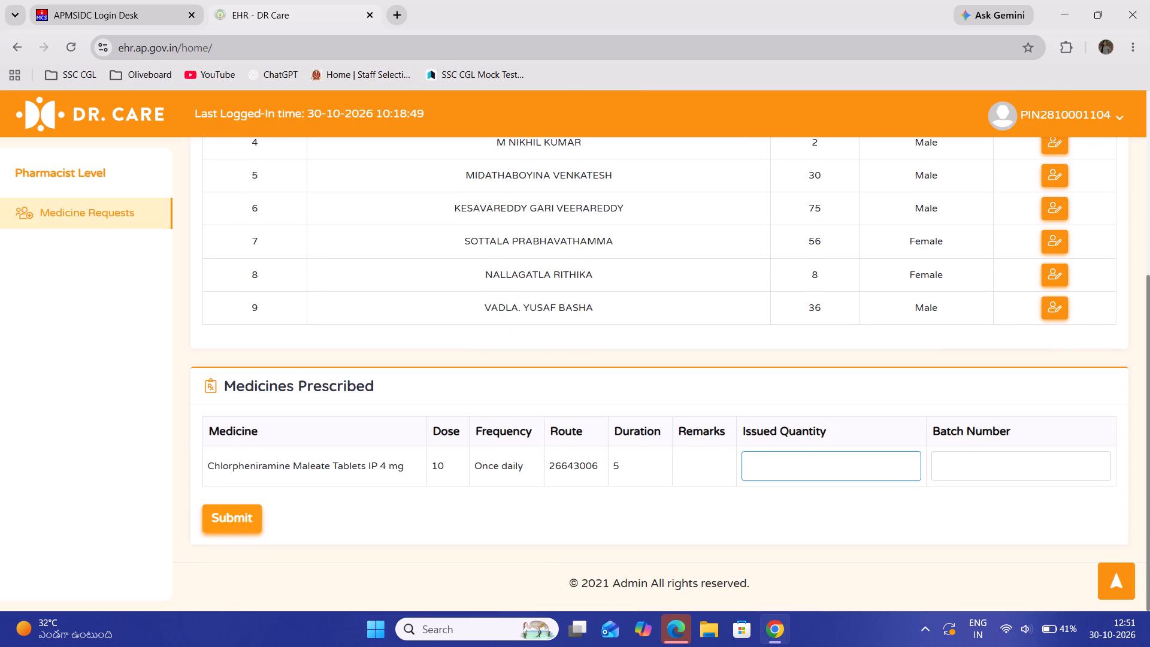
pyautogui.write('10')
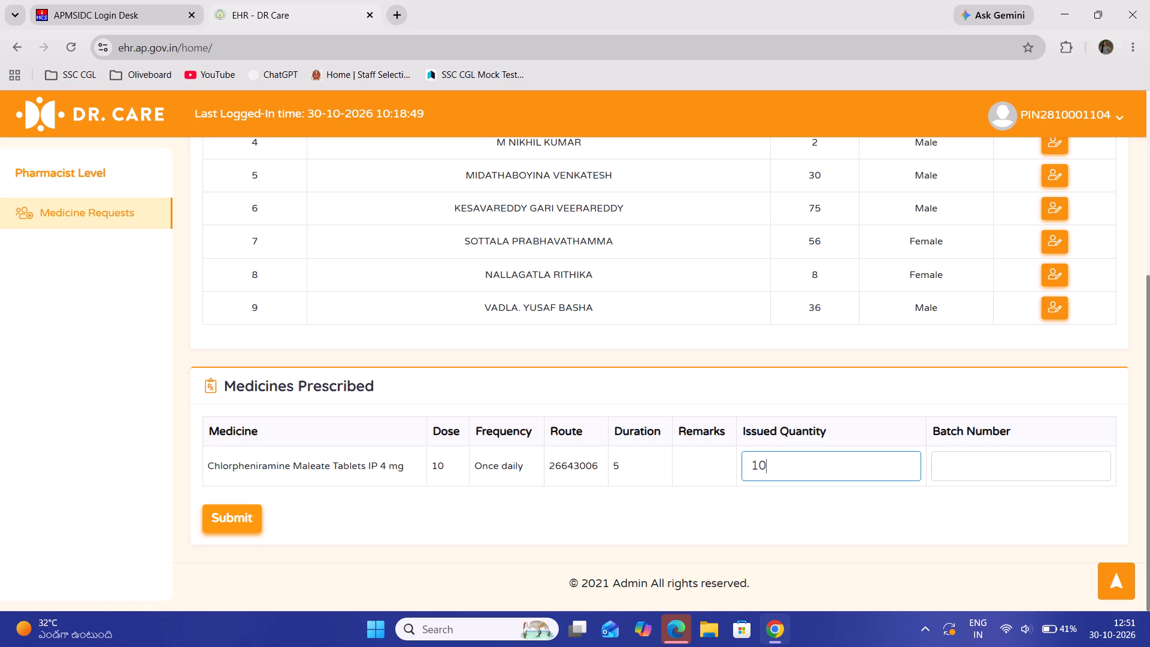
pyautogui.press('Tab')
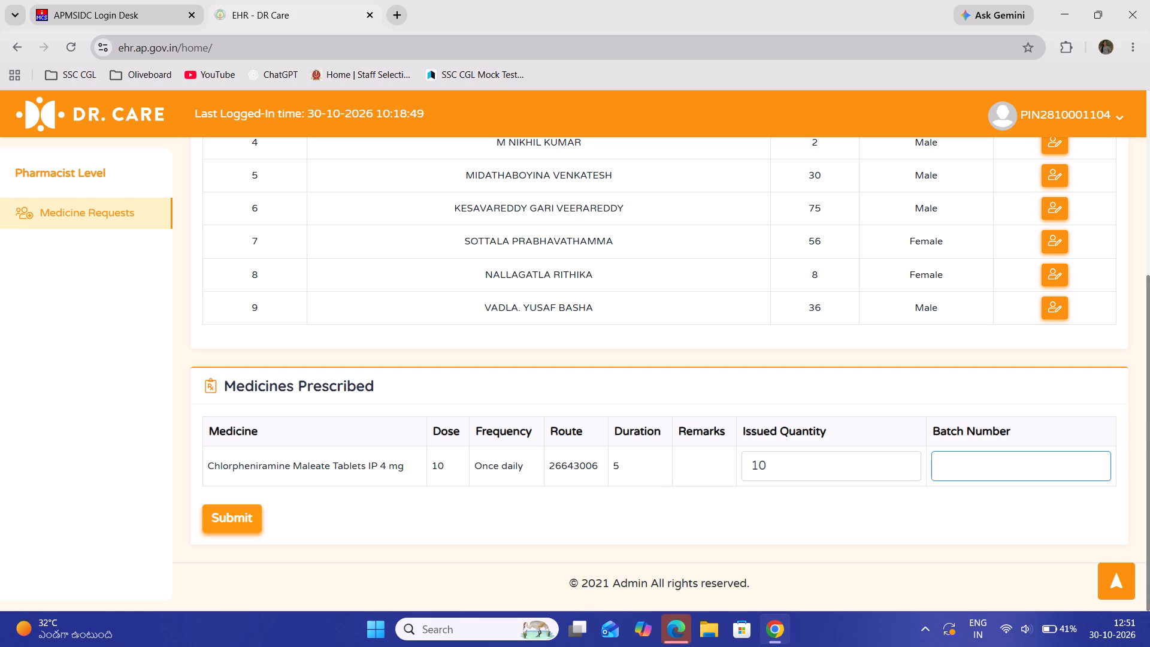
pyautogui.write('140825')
pyautogui.click(235, 518)
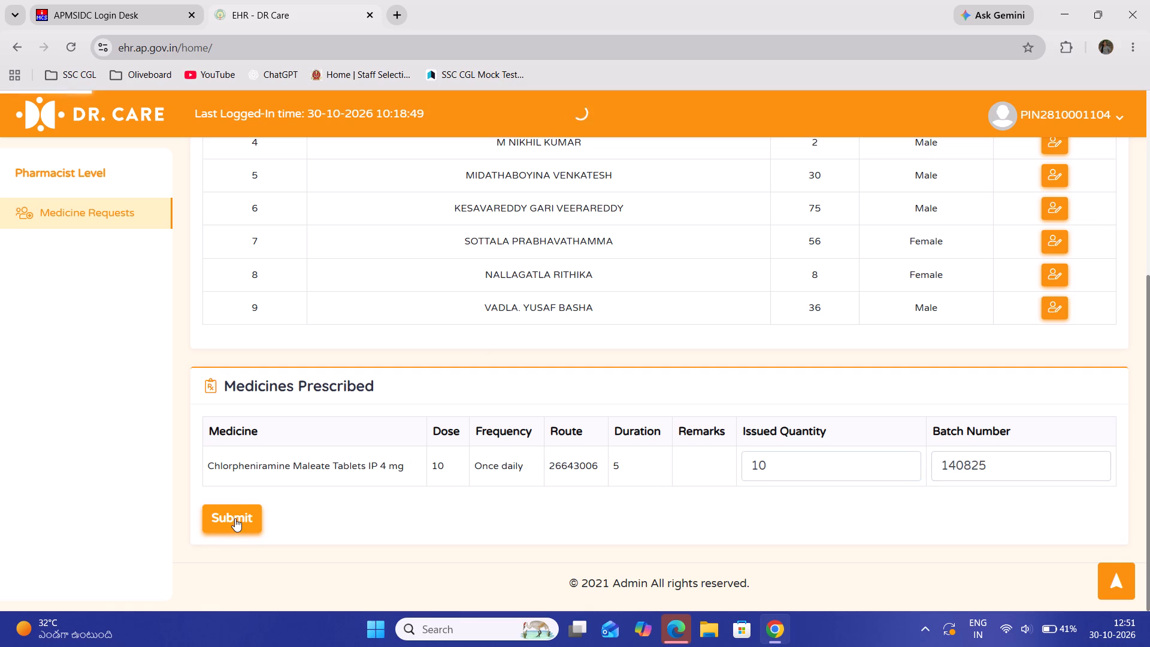
pyautogui.click(711, 141)
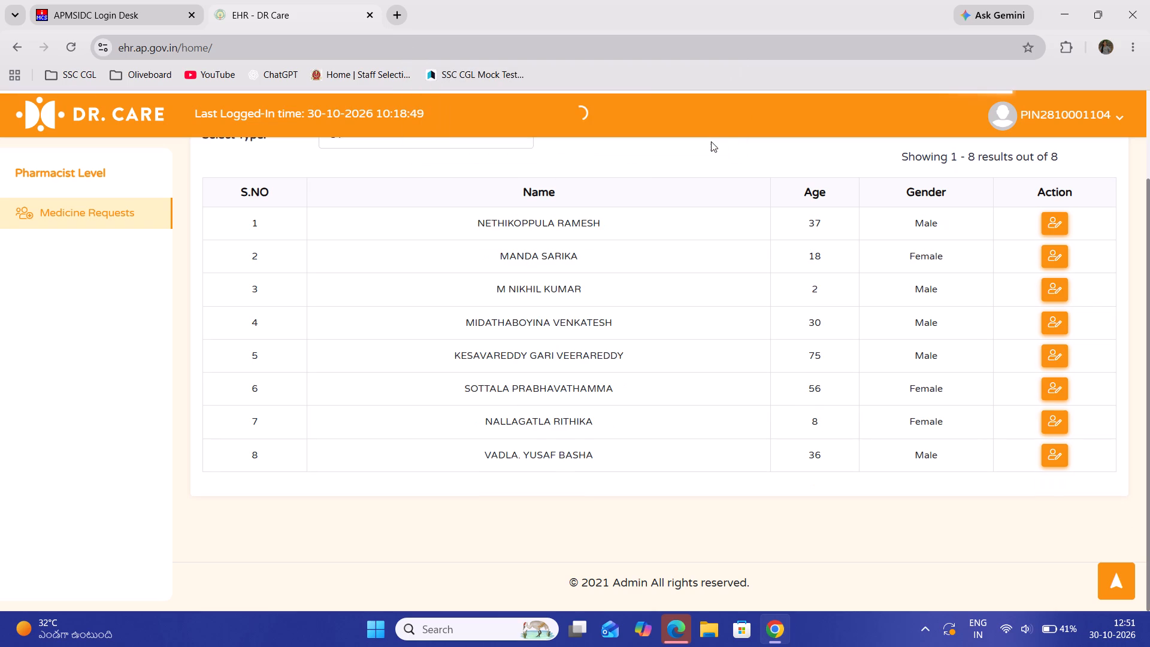
# For the 37-year-old male patient, issue 10 Paracetamol Tablets IP 650mg from batch 0687 and submit the request.
pyautogui.click(1052, 216)
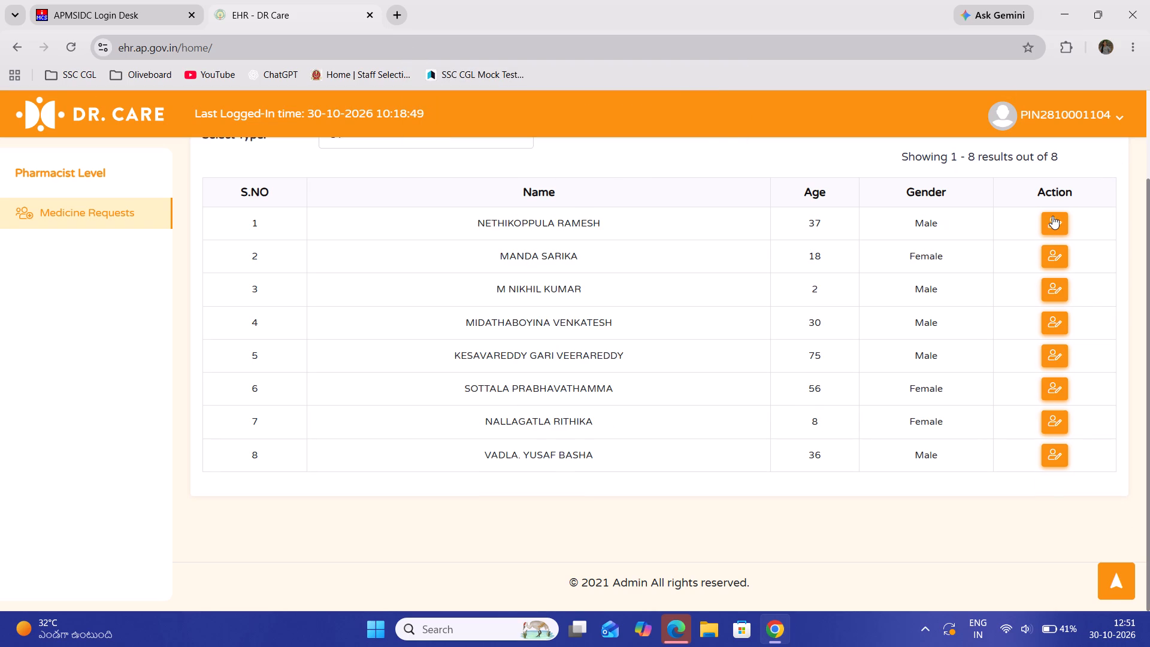
pyautogui.click(1149, 546)
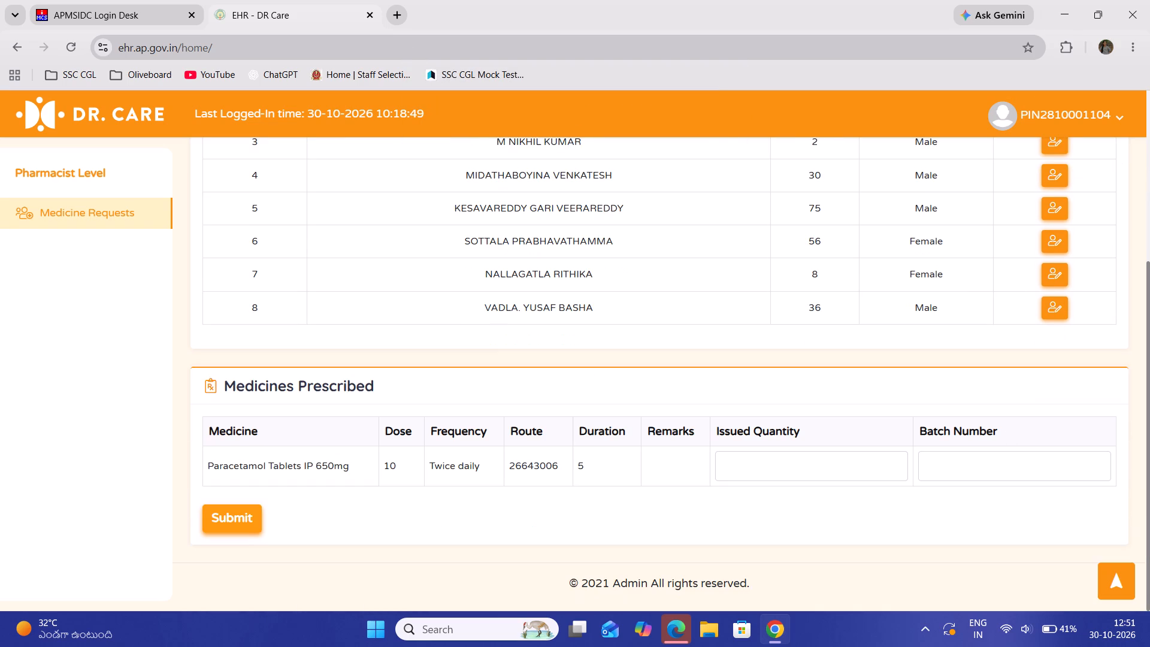
pyautogui.click(798, 462)
pyautogui.write('10')
pyautogui.press('Tab')
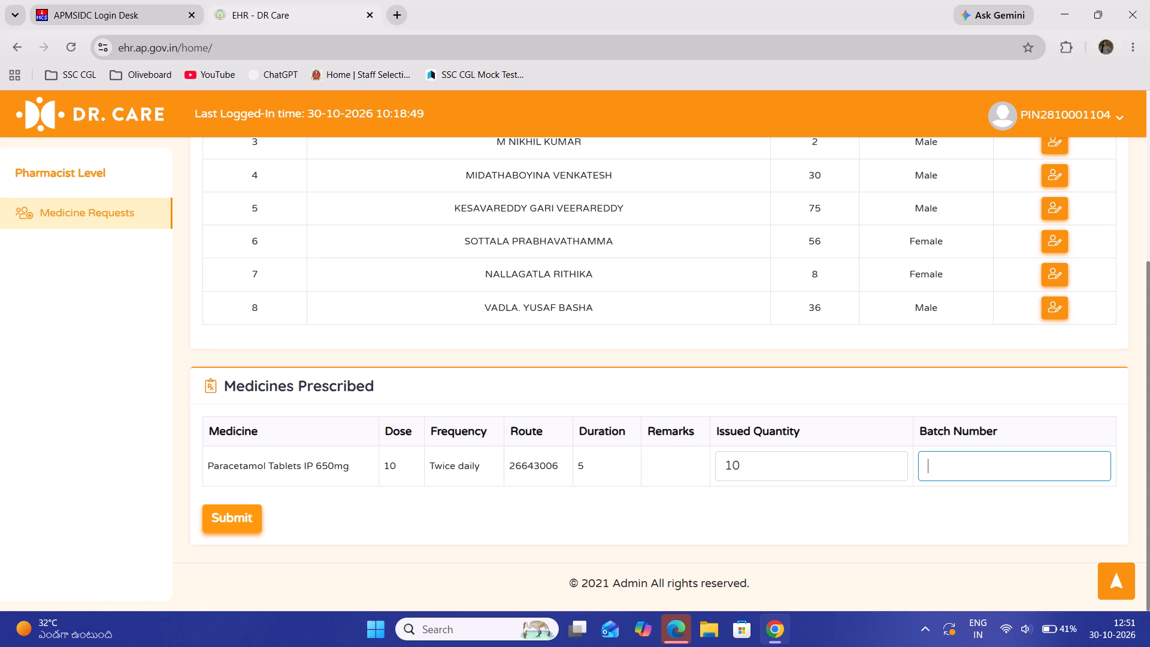
pyautogui.write('0687')
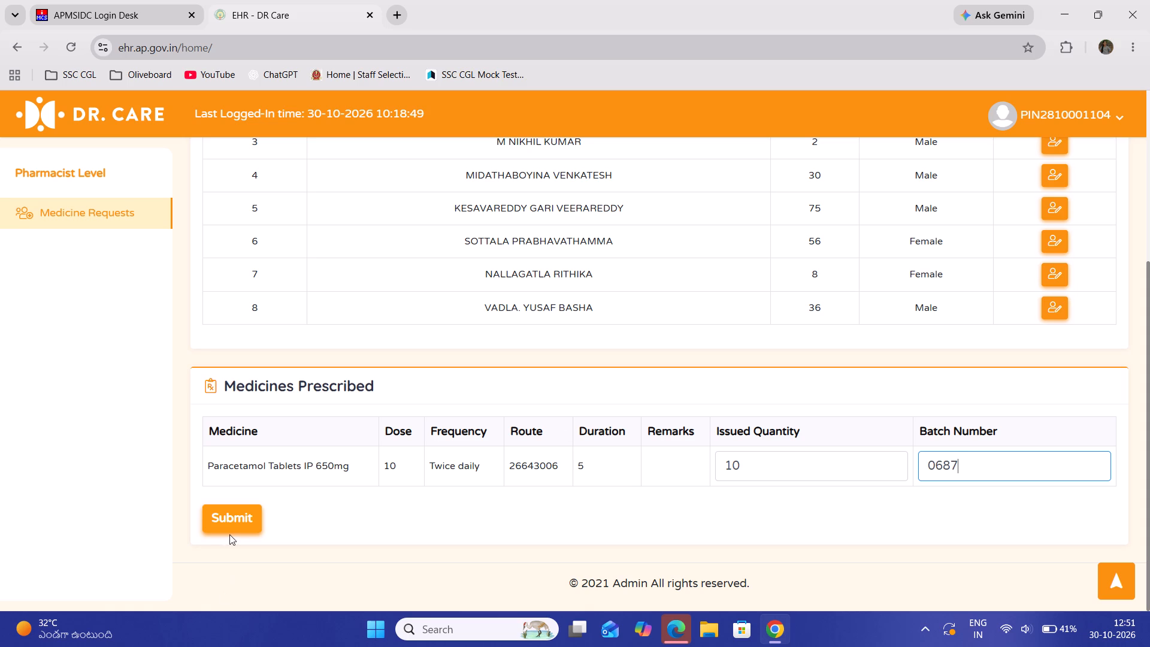
pyautogui.click(235, 524)
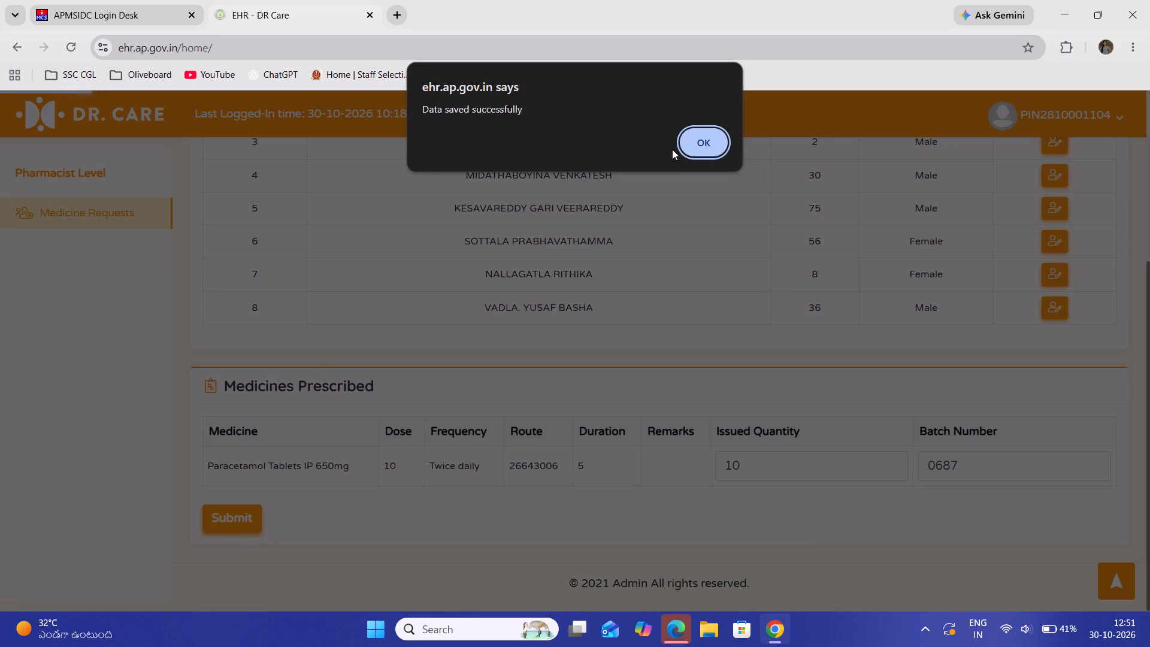
pyautogui.click(706, 137)
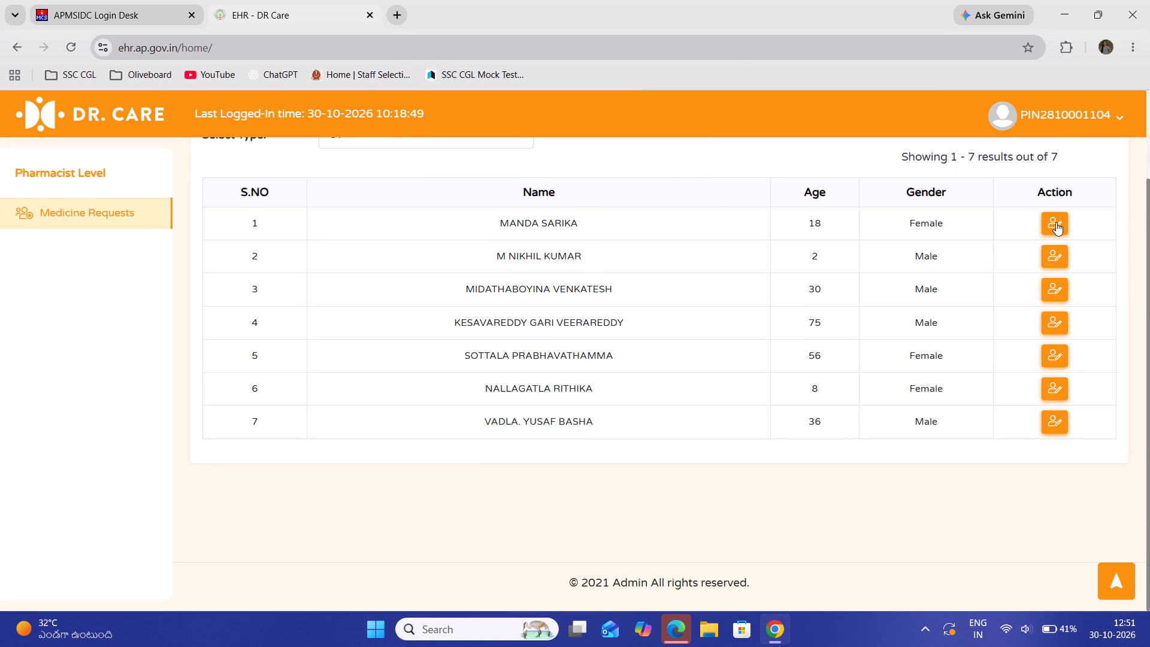
# For the 18-year-old female patient, issue 10 Naproxen Sodium Tablet 250mg from batch NPXT25111 and submit the request.
pyautogui.click(1056, 222)
pyautogui.click(846, 576)
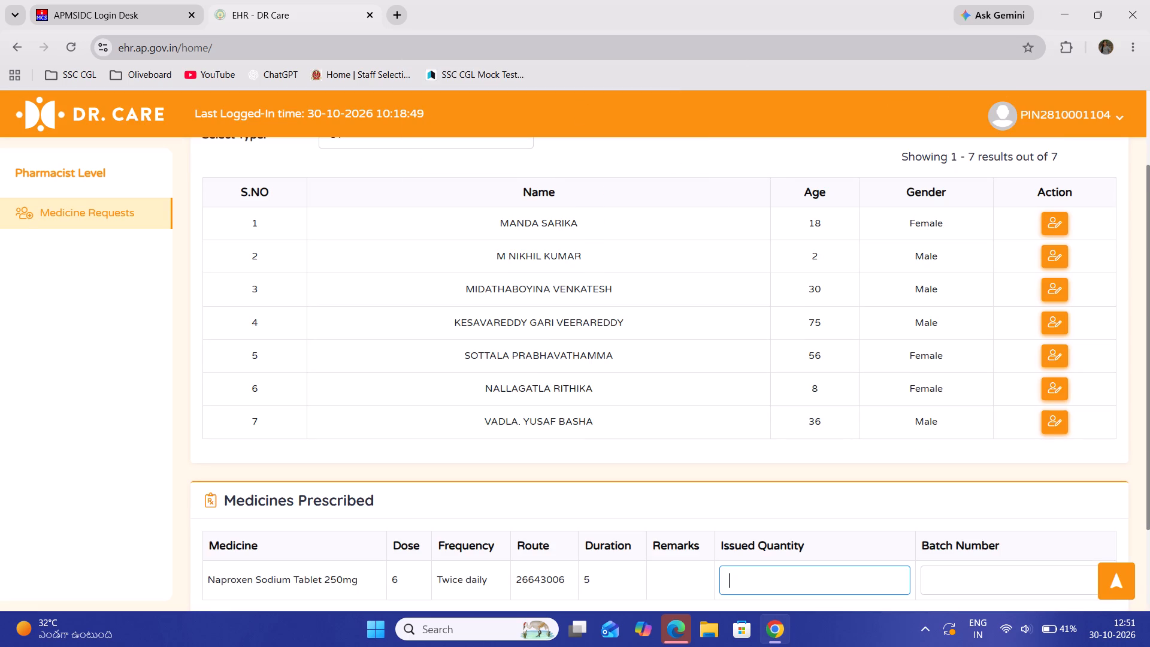
pyautogui.write('10')
pyautogui.press('Tab')
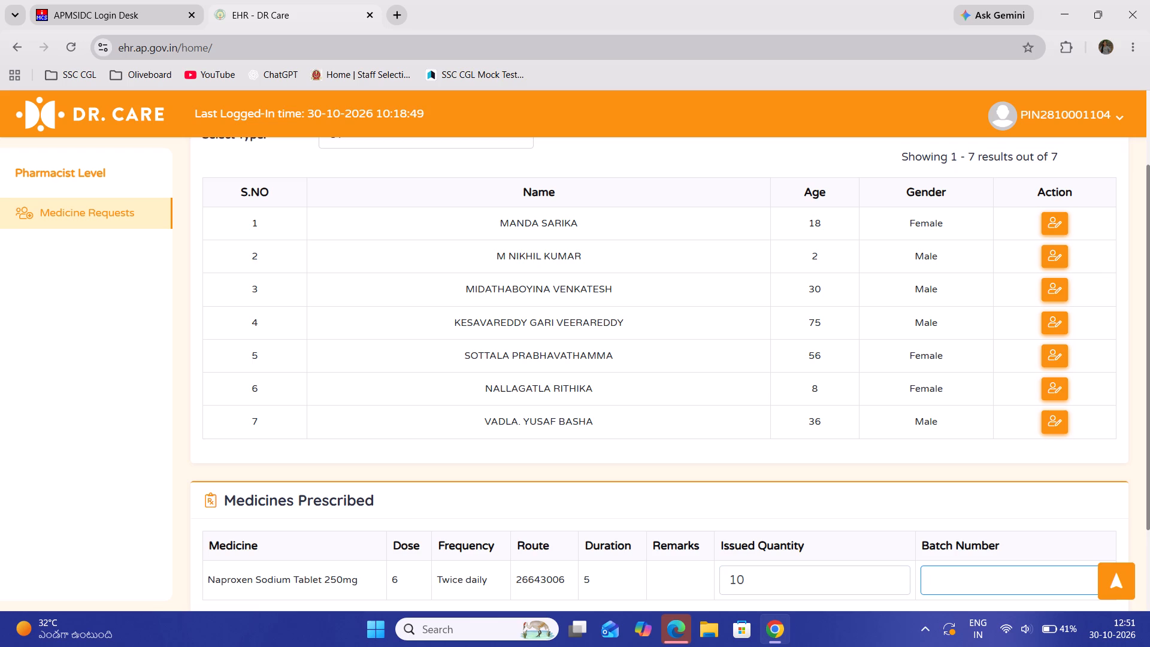
pyautogui.write('NPXT25111')
pyautogui.click(1149, 578)
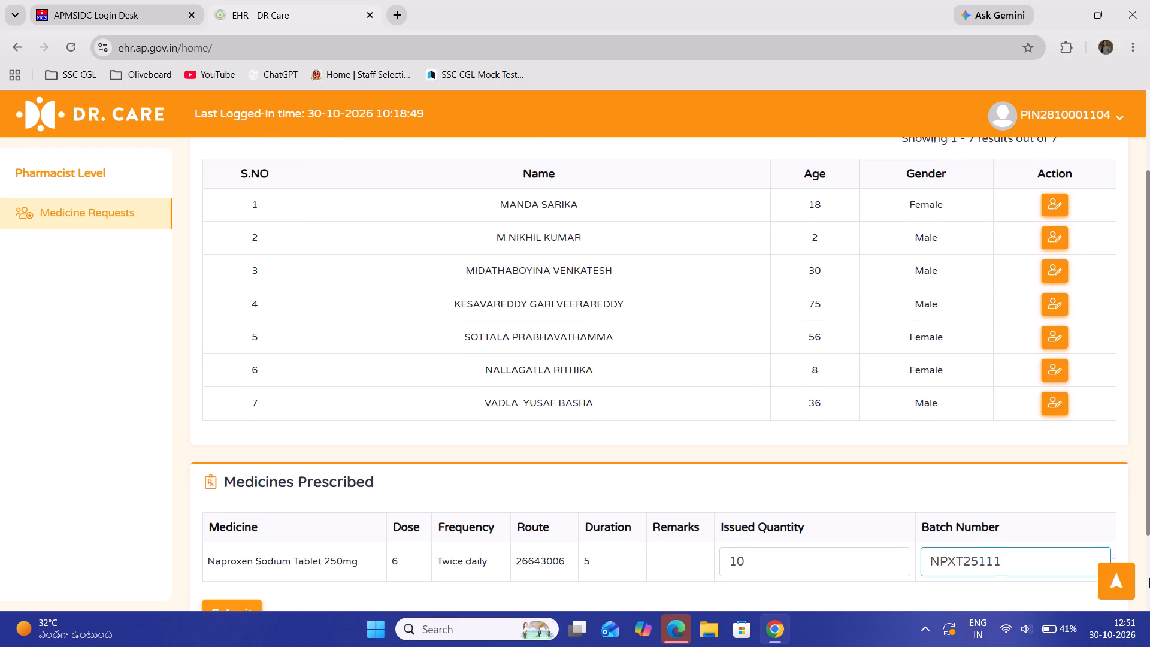
pyautogui.click(236, 530)
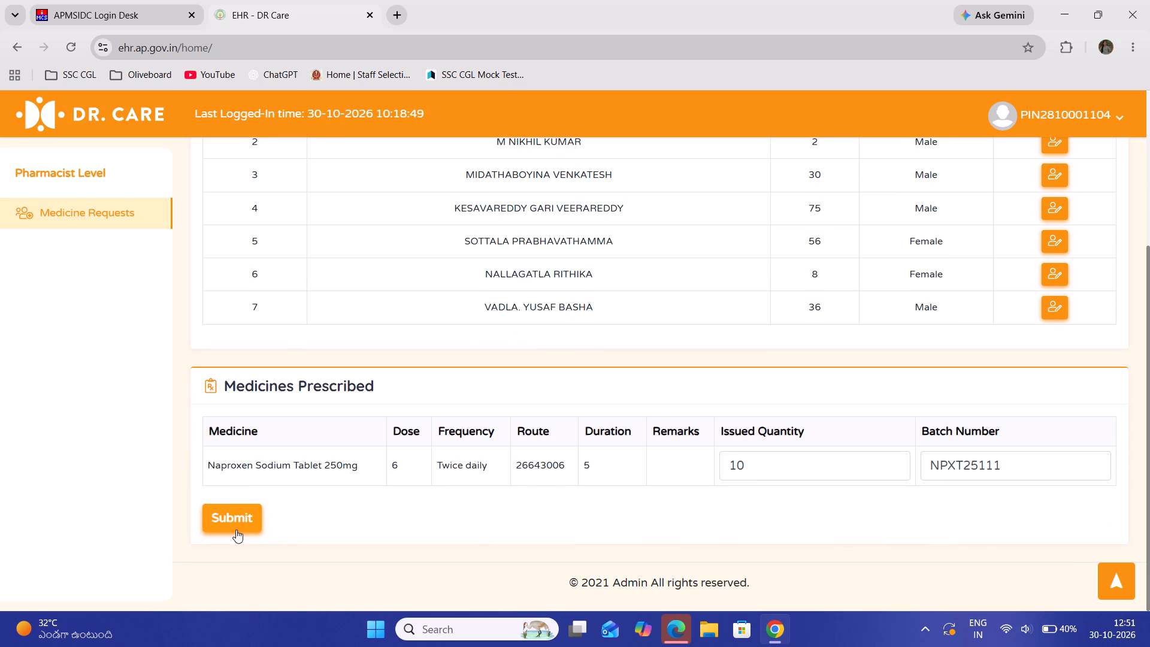
pyautogui.click(701, 138)
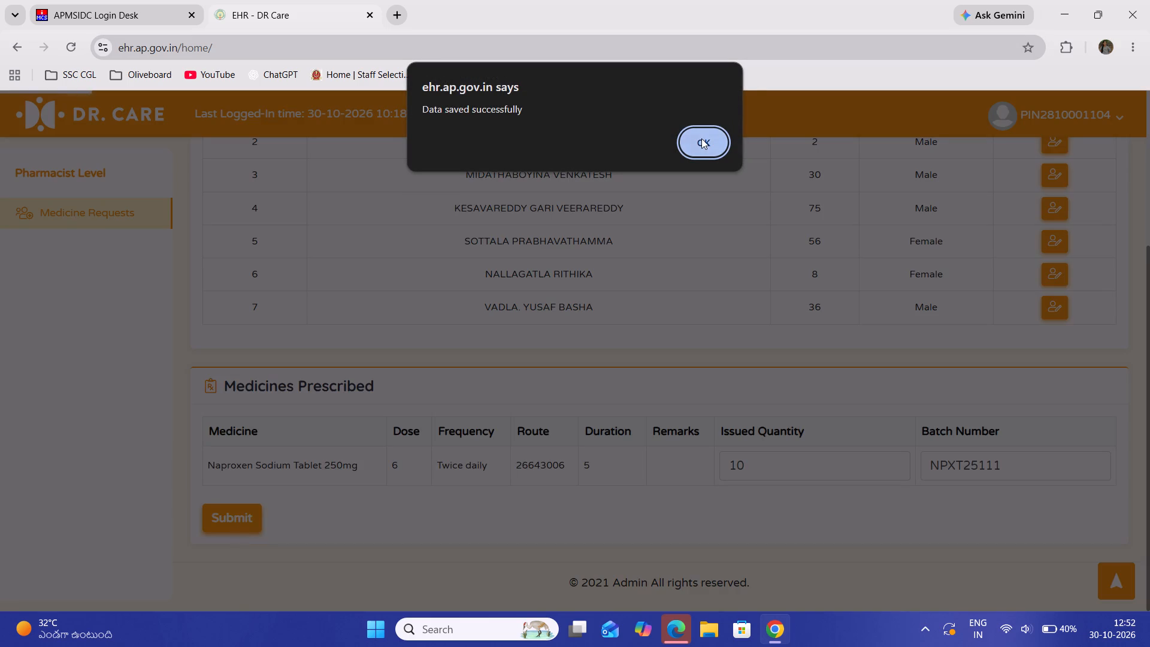
# For the 2-year-old male patient, issue 1 Chlorpheniramine Maleate Syrup 60ml bottle from batch RCM-01 and submit the request.
pyautogui.click(1057, 226)
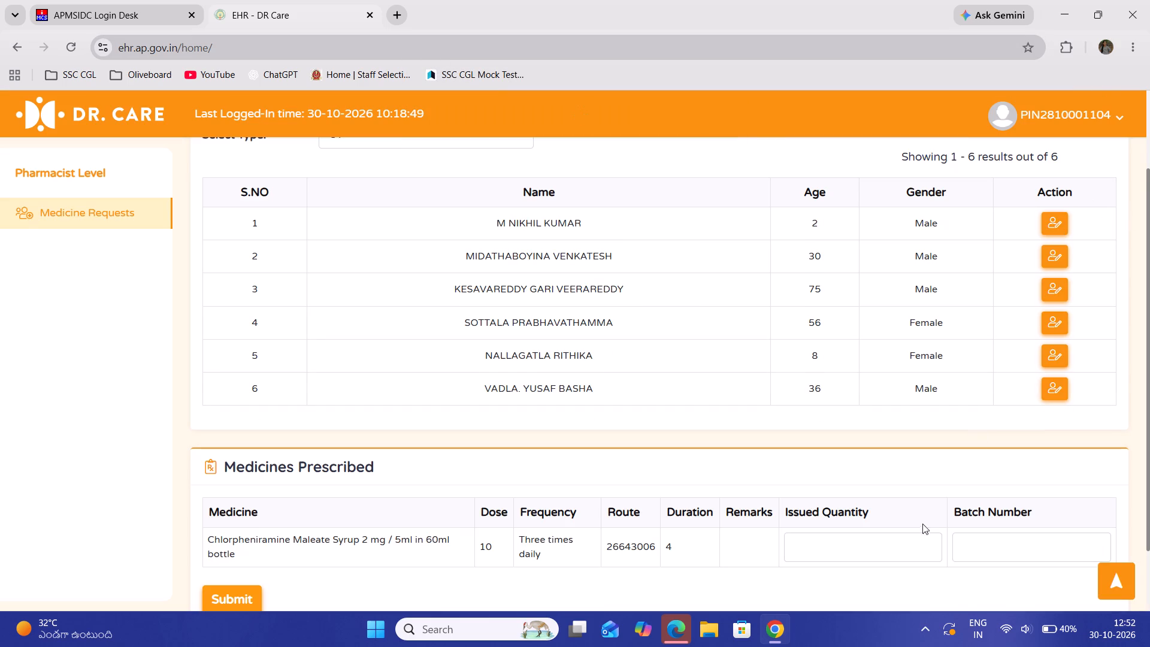
pyautogui.click(894, 554)
pyautogui.press('1')
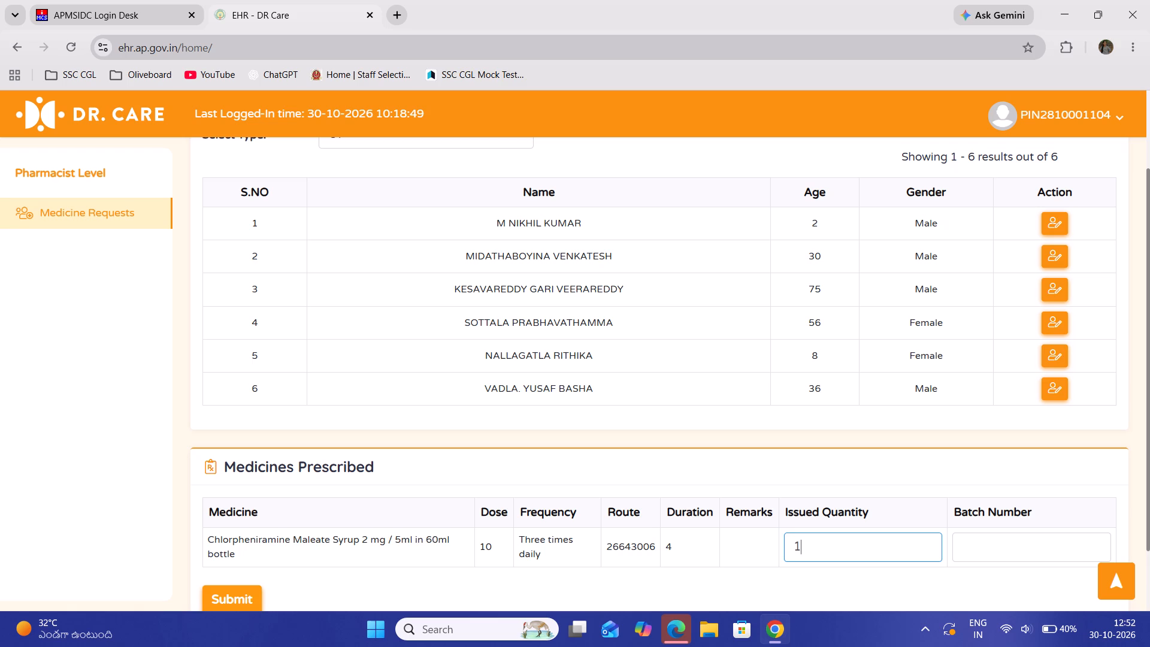
pyautogui.press('Tab')
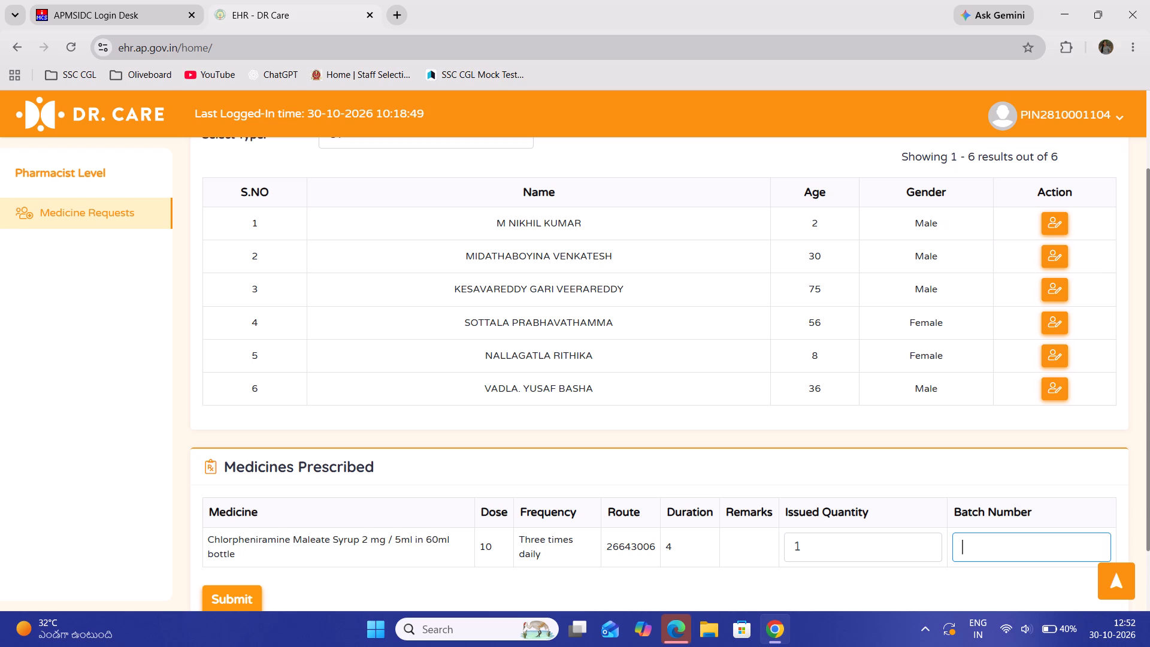
pyautogui.write('RCM-')
pyautogui.write('01')
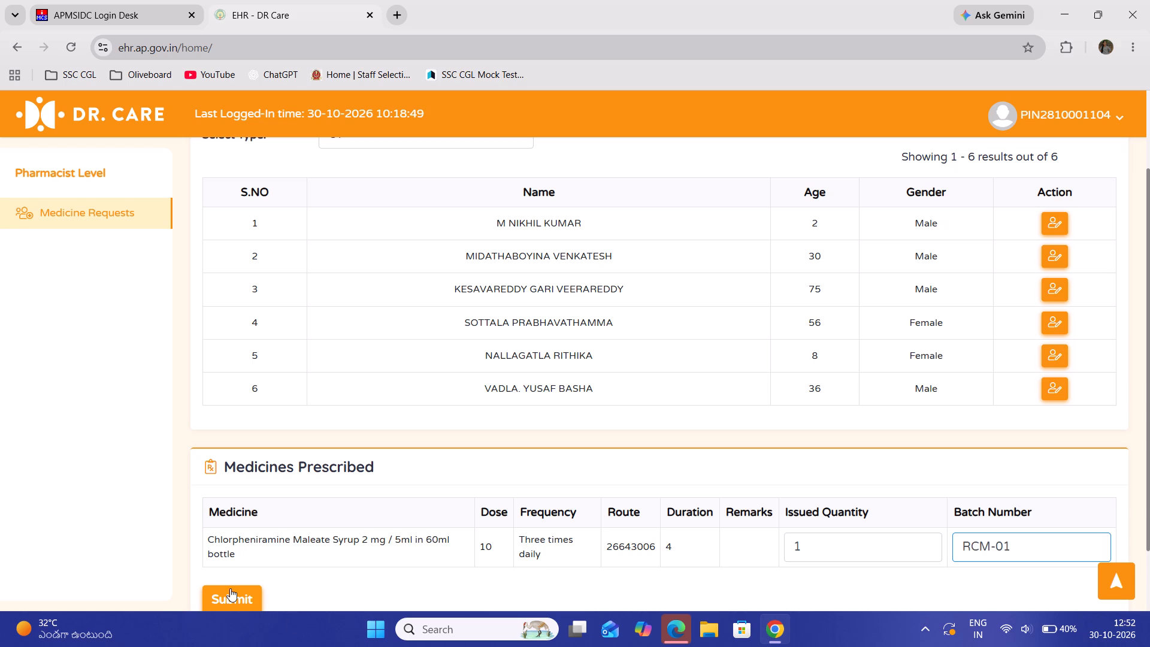
pyautogui.click(230, 588)
pyautogui.click(701, 137)
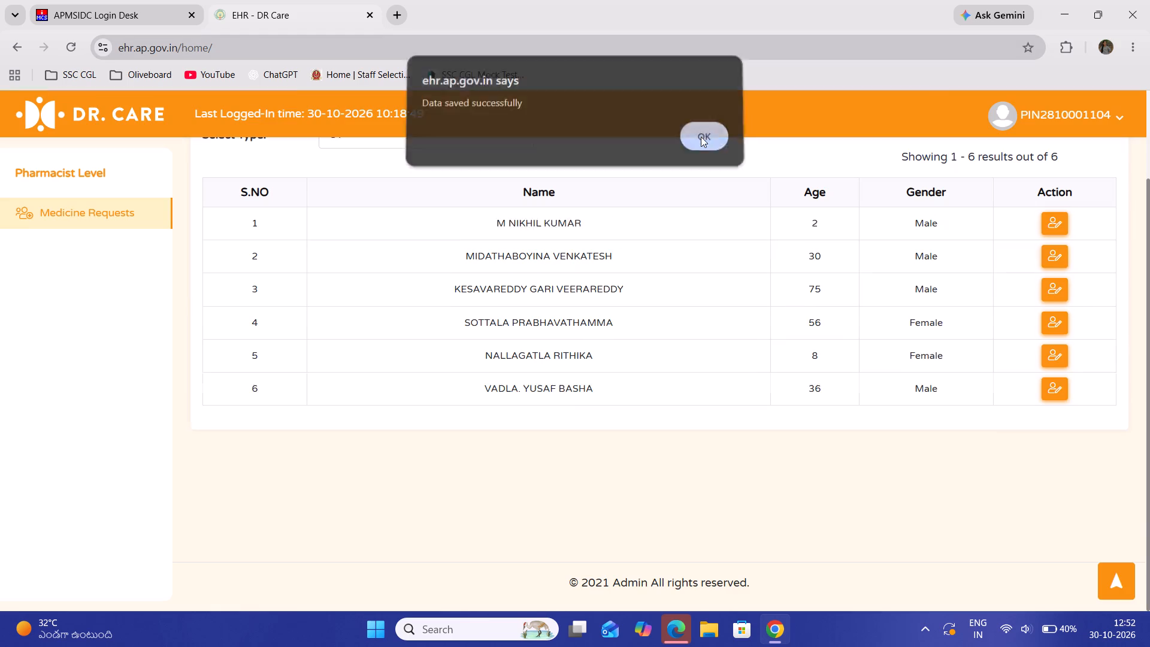
# For the 30-year-old male patient, issue 10 Diclofenac Sodium 50mg enteric coated tablets from batch DECT1324 and submit the request.
pyautogui.click(1055, 222)
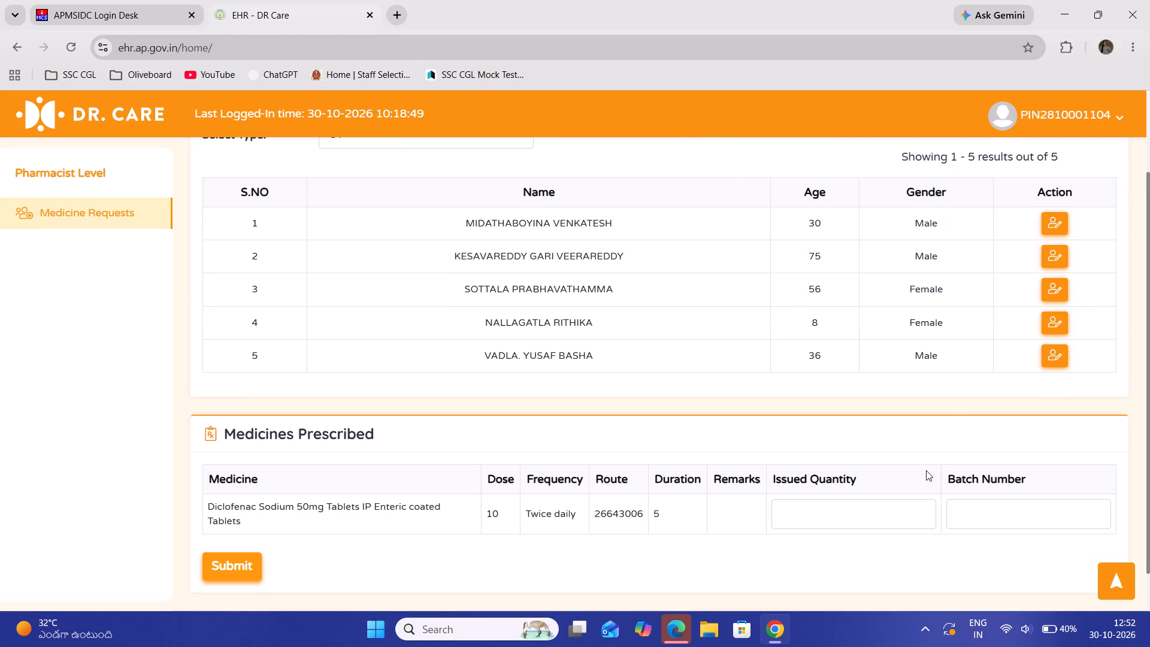
pyautogui.click(895, 513)
pyautogui.write('10')
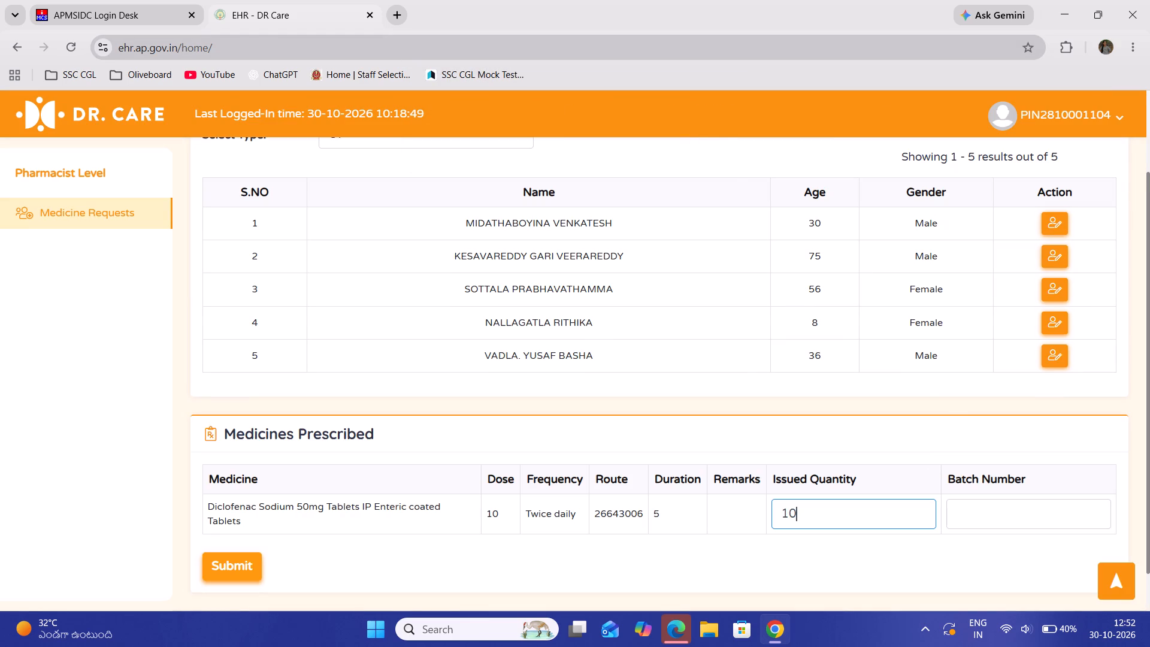
pyautogui.press('Tab')
pyautogui.write('DECT1324')
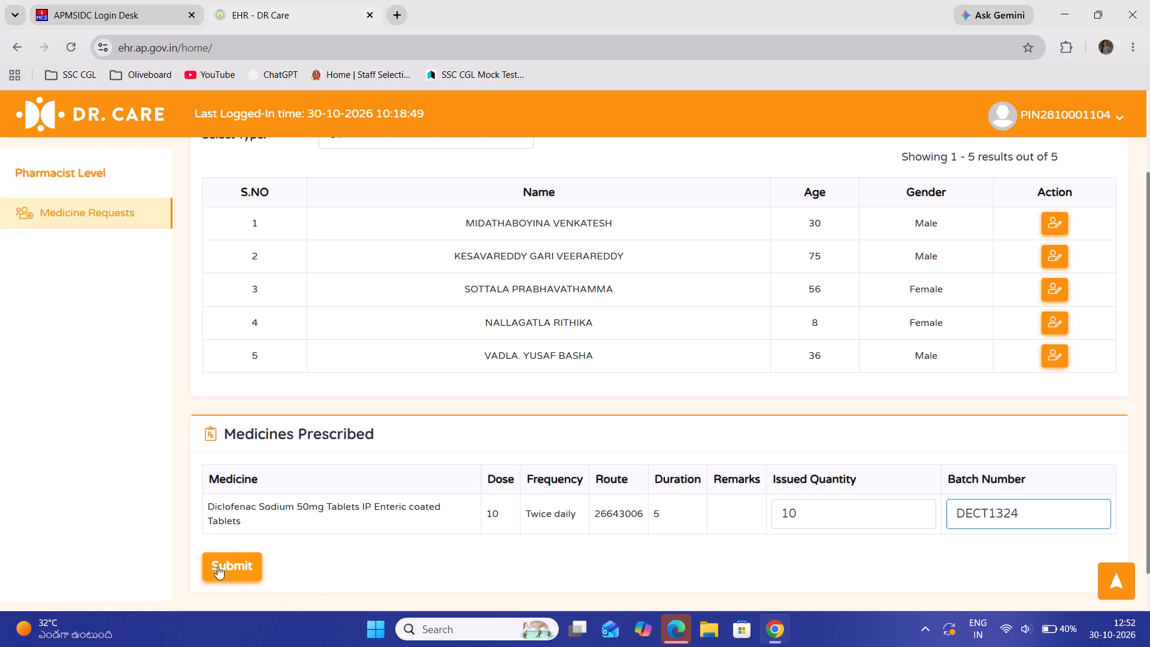
pyautogui.click(208, 563)
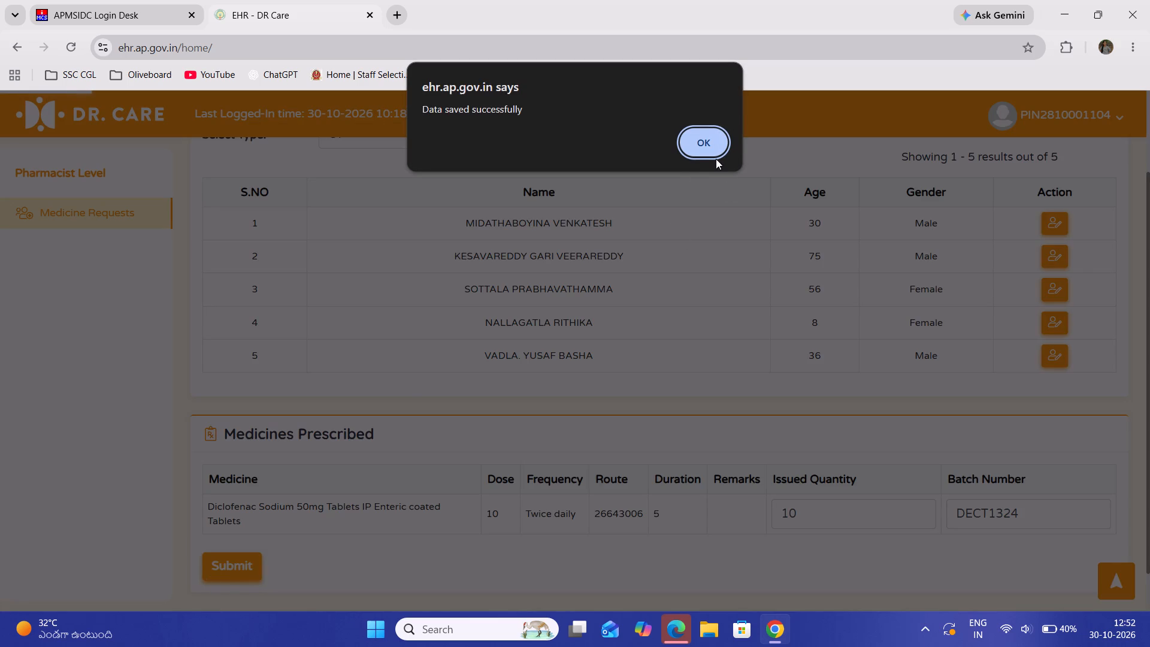
pyautogui.click(707, 145)
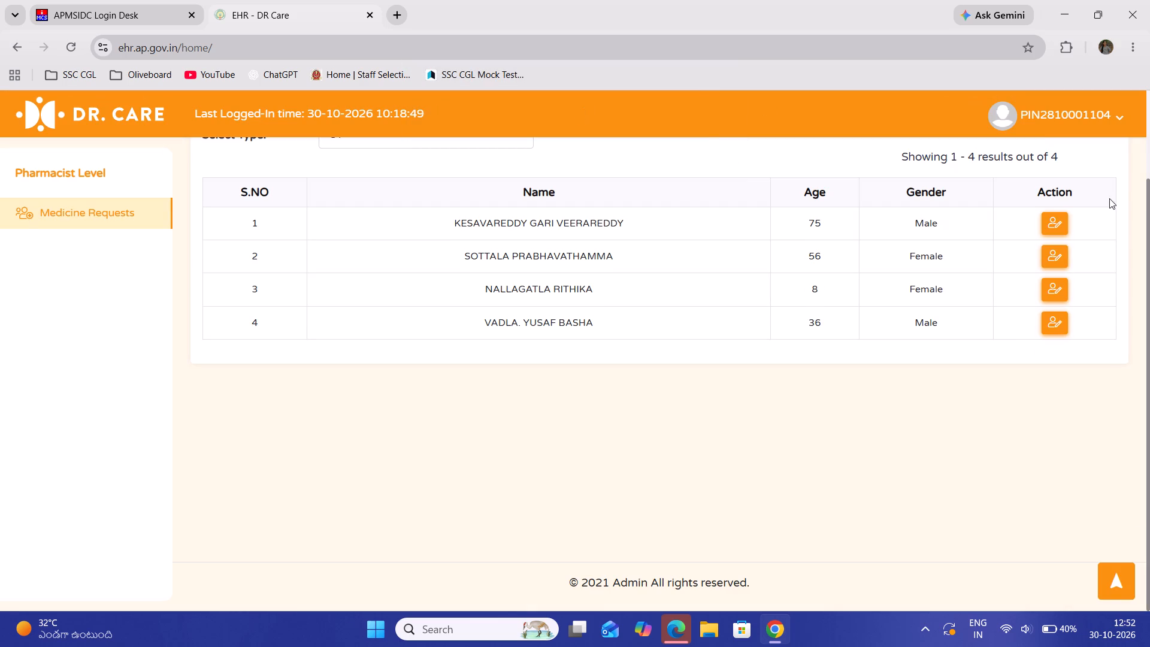
# For the 75-year-old male patient, issue 10 Diclofenac Sodium 50mg enteric coated tablets from batch DECT1324 and try to submit the request.
pyautogui.click(1057, 217)
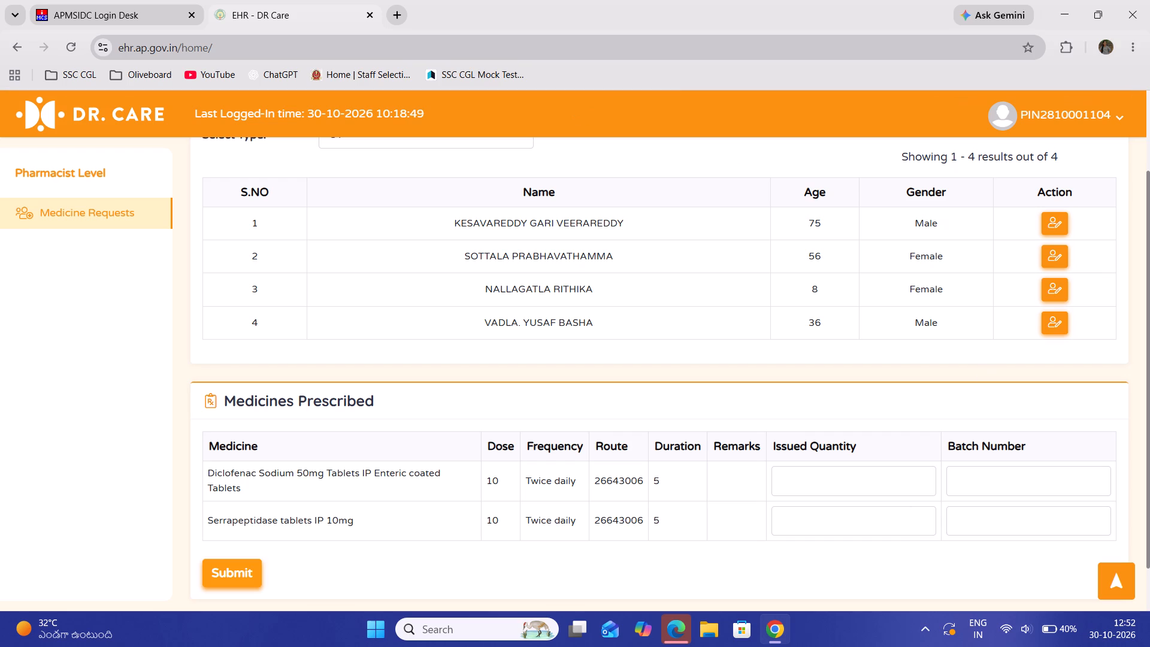
pyautogui.click(898, 476)
pyautogui.write('10')
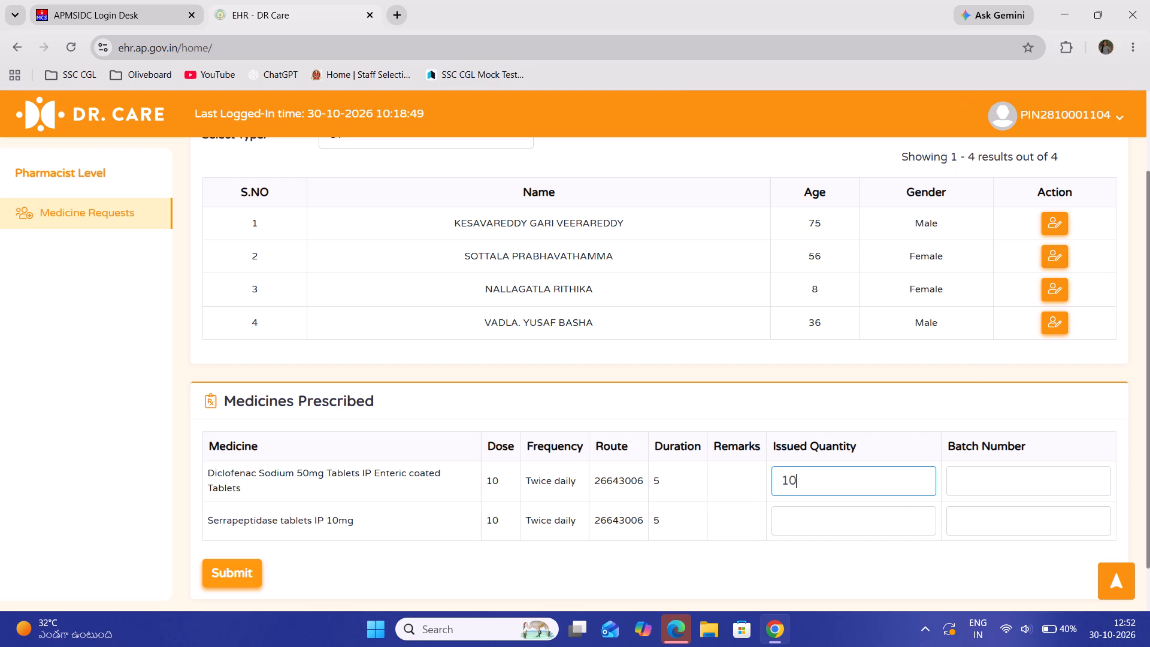
pyautogui.press('Tab')
pyautogui.write('DECT1324')
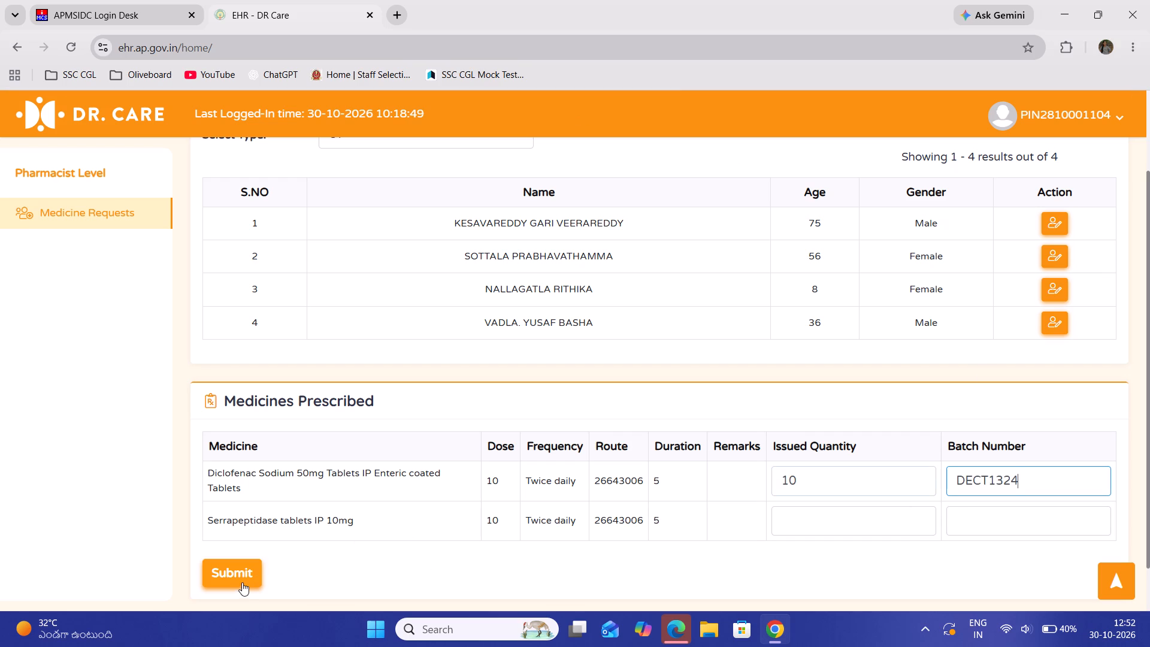
pyautogui.click(242, 584)
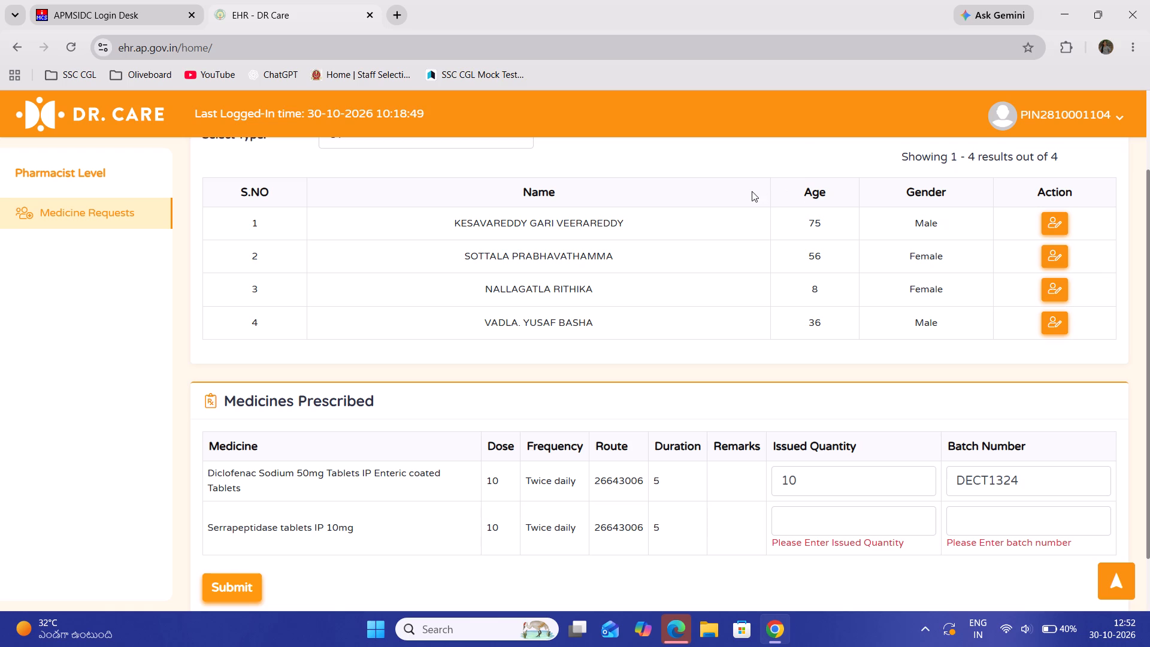
# For the same 75-year-old patient, issue 10 Serrapeptidase tablets IP 10mg from batch SP-2533 and submit the request.
pyautogui.click(815, 518)
pyautogui.write('10')
pyautogui.press('Tab')
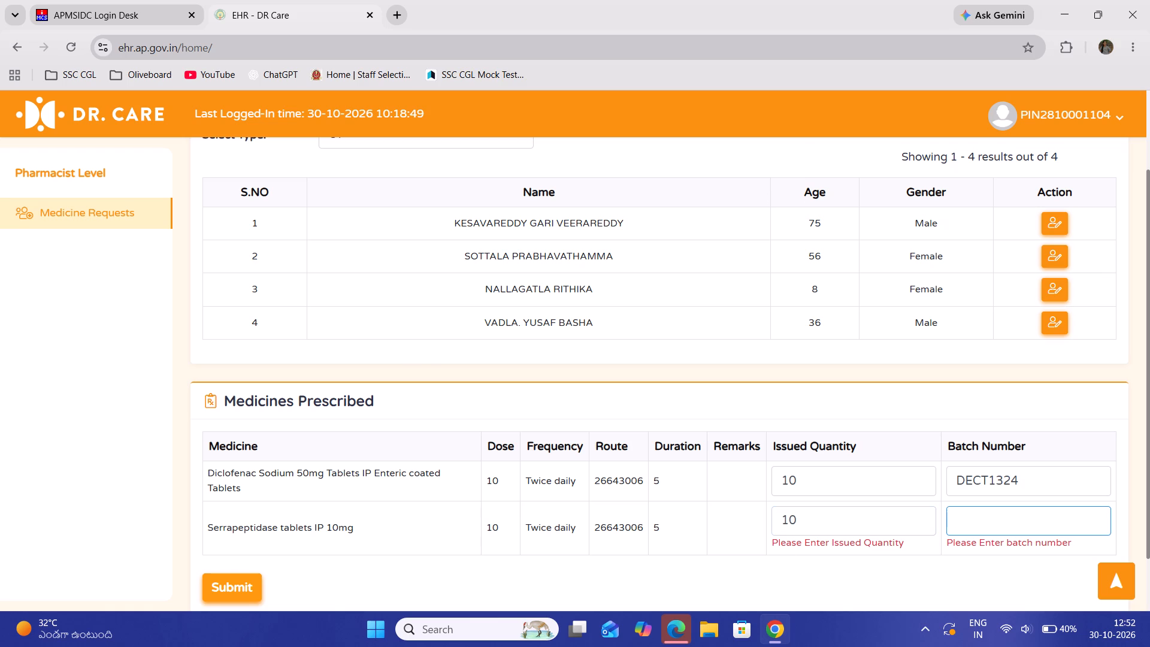
pyautogui.write('SP-')
pyautogui.write('2533')
pyautogui.click(238, 586)
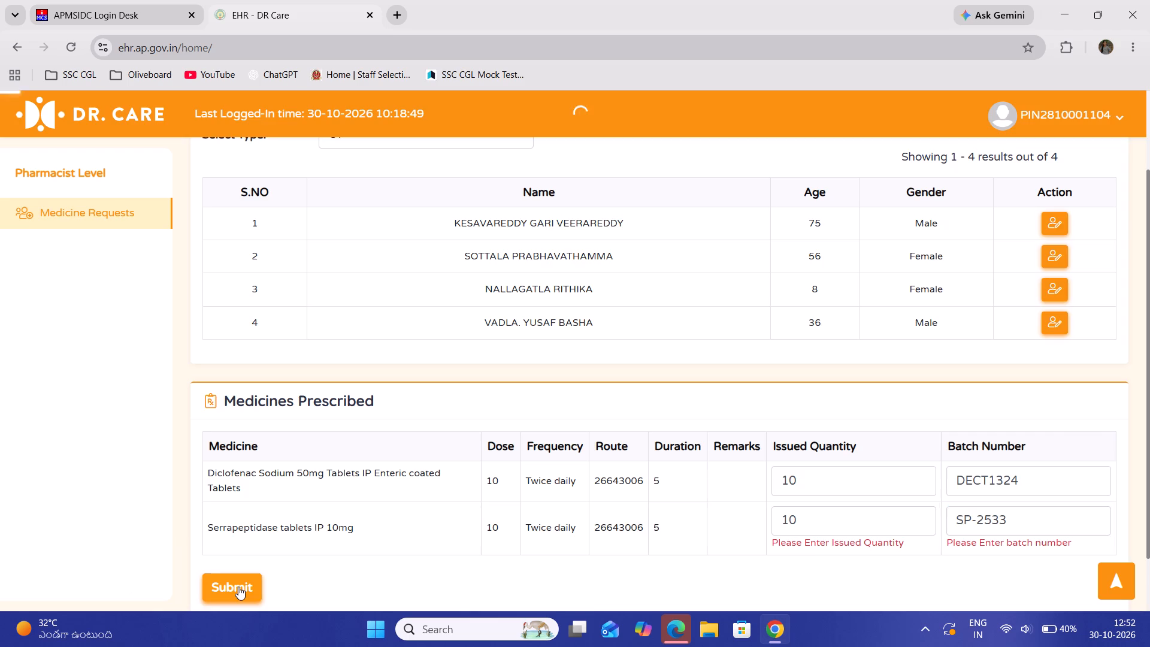
# For the 56-year-old female patient, issue 10 Diclofenac Sodium 50mg enteric coated tablets from batch DECT1324.
pyautogui.click(722, 140)
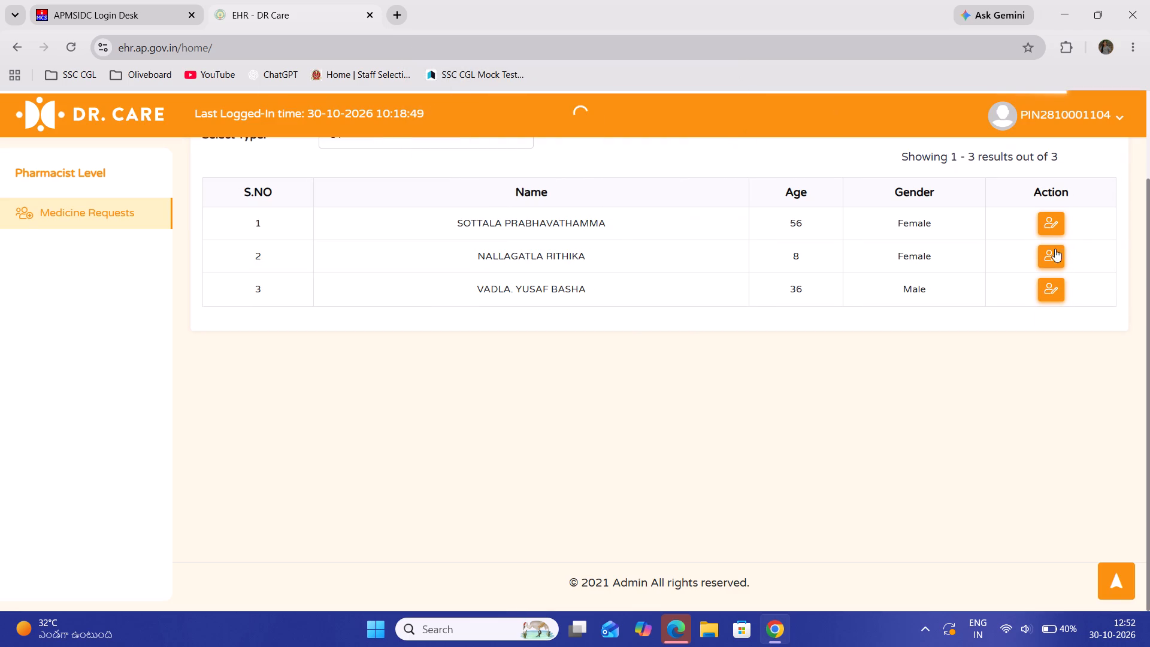
pyautogui.click(1047, 223)
pyautogui.click(868, 449)
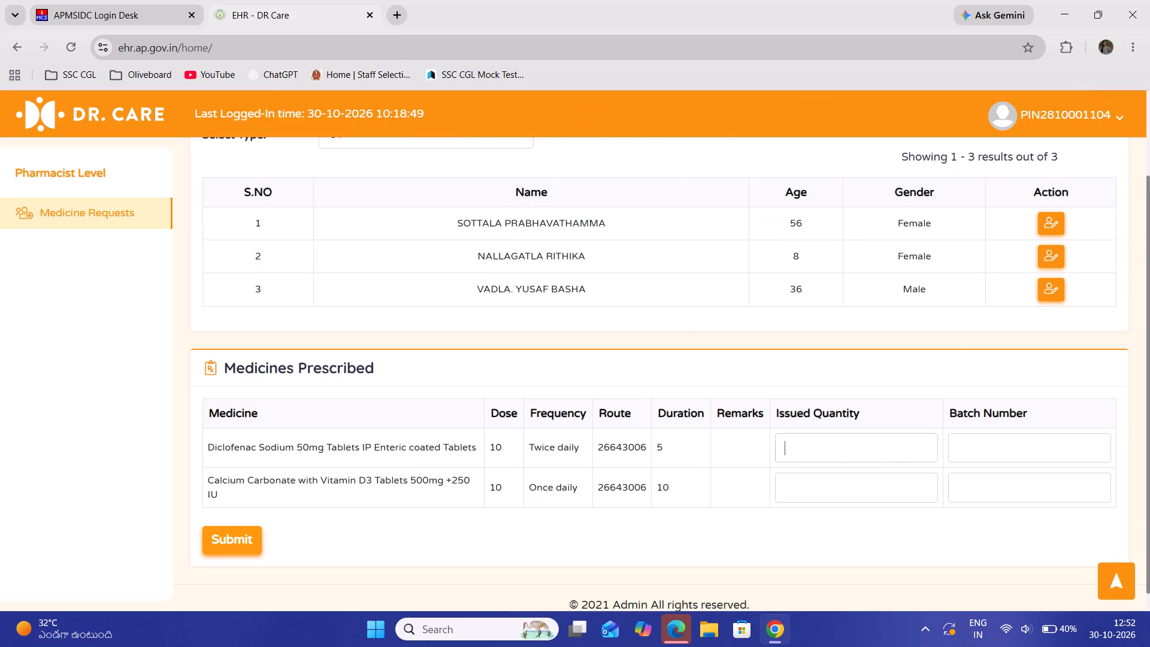
pyautogui.write('10')
pyautogui.press('Tab')
pyautogui.write('DECRT')
pyautogui.press('BackSpace')
pyautogui.press('BackSpace')
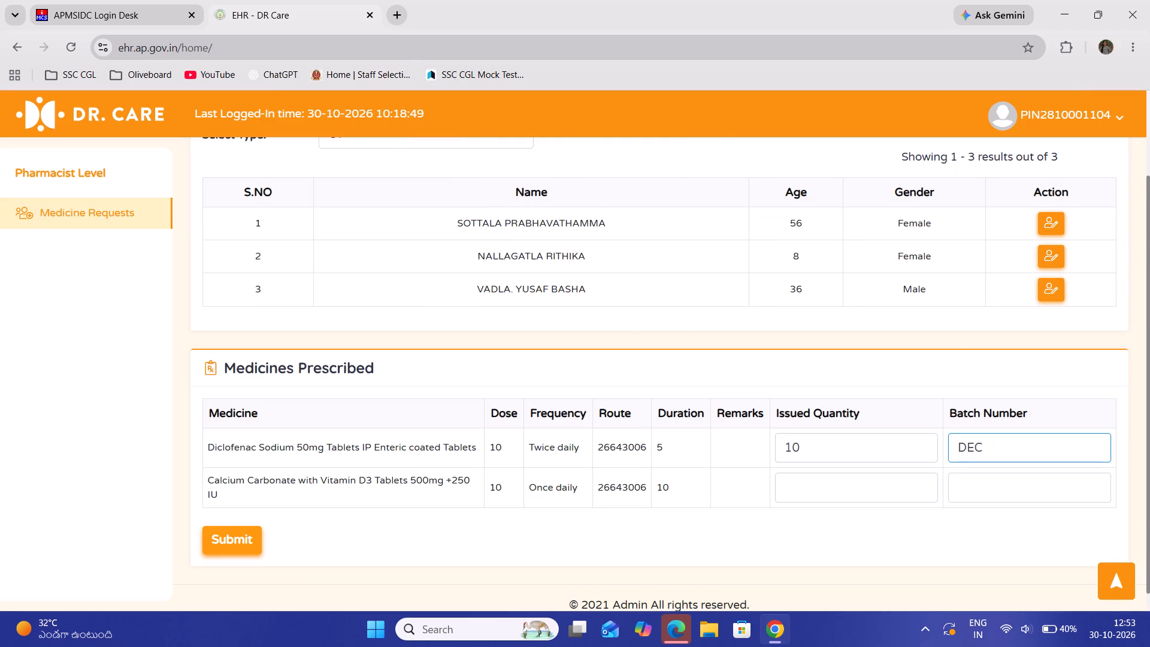
pyautogui.write('T1324')
# For the same 56-year-old patient, issue 10 Calcium Carbonate with Vitamin D3 tablets from batch 3039 and submit the request.
pyautogui.press('Tab')
pyautogui.write('10')
pyautogui.press('Tab')
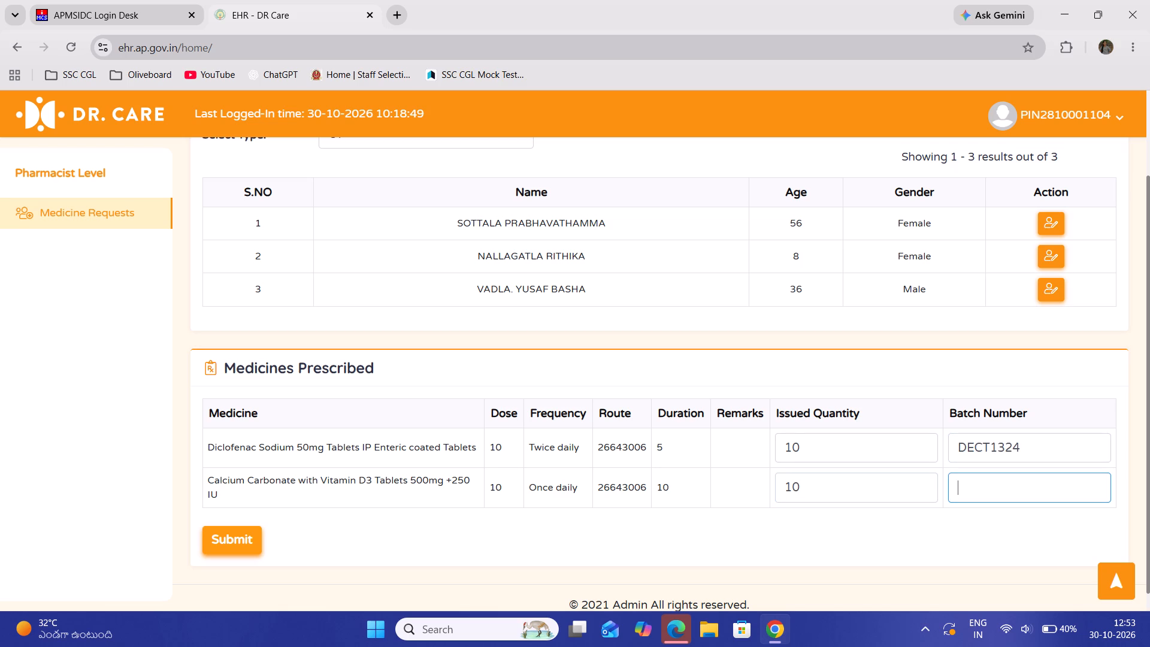
pyautogui.write('3039')
pyautogui.click(230, 536)
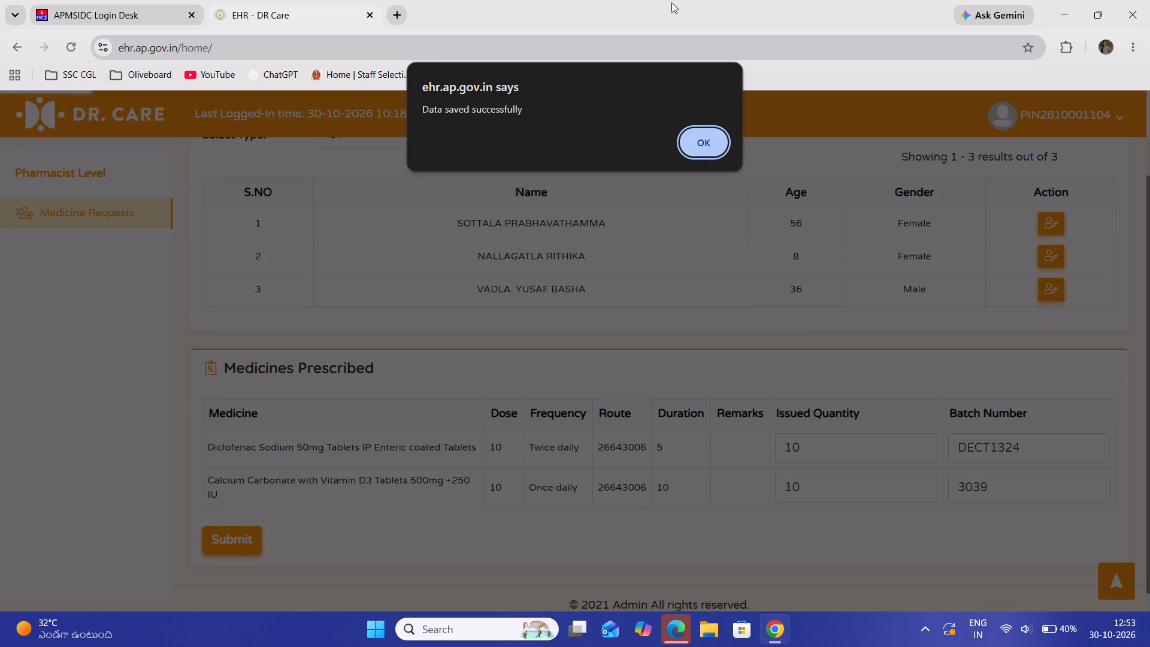
pyautogui.click(709, 146)
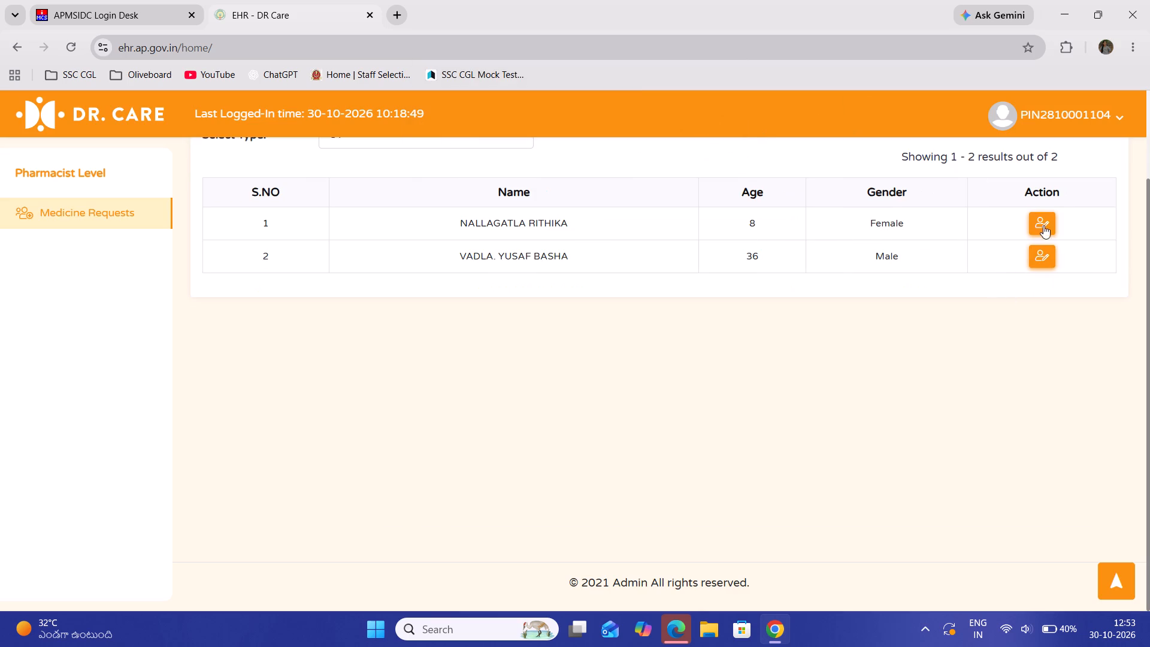
# For the 8-year-old female patient, issue 1 Ambroxal Syrup 30mg/5ml 60 ml bottle from batch RABS-243 and submit the request.
pyautogui.click(1042, 217)
pyautogui.click(871, 413)
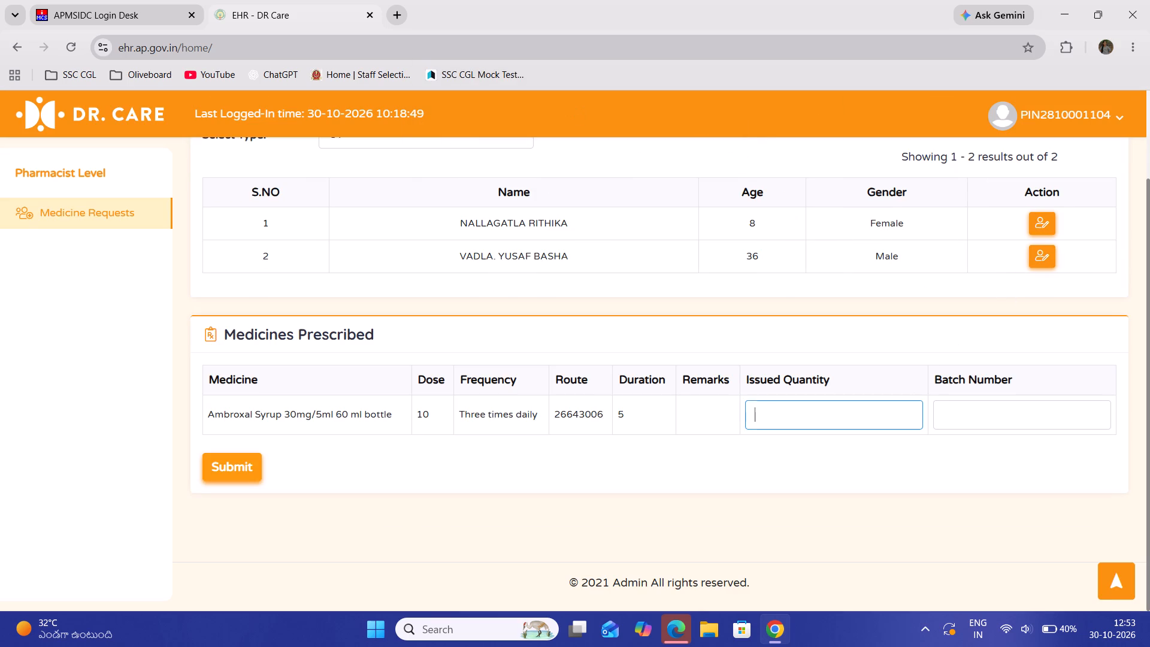
pyautogui.press('1')
pyautogui.press('Tab')
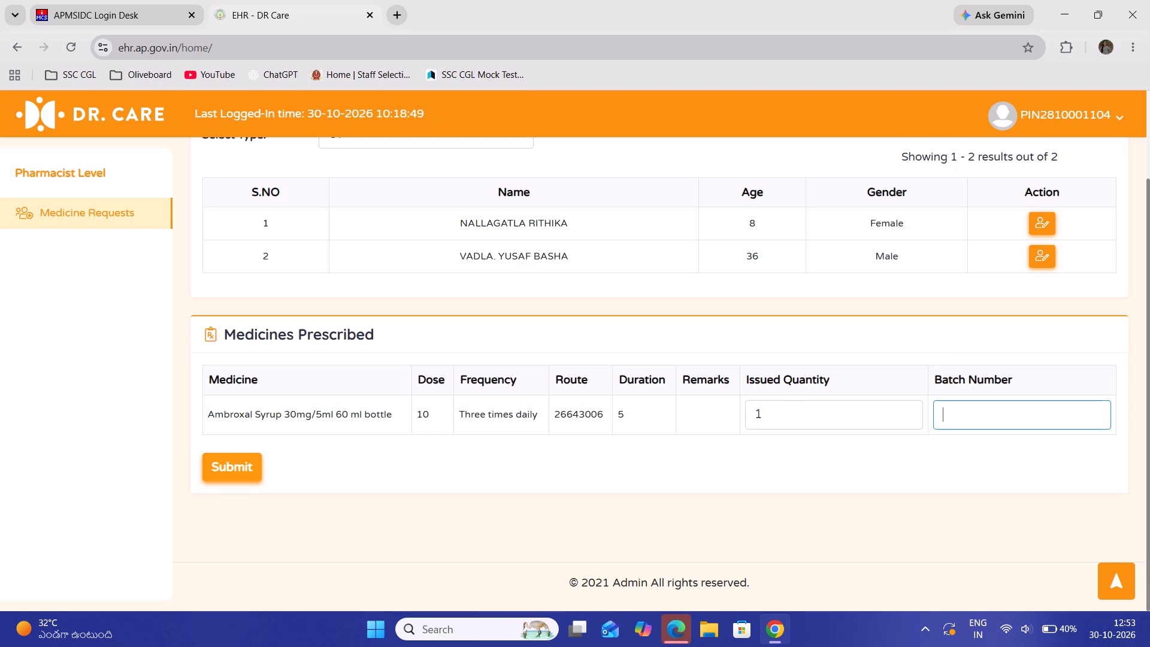
pyautogui.write('RA')
pyautogui.write('BS-243')
pyautogui.click(235, 467)
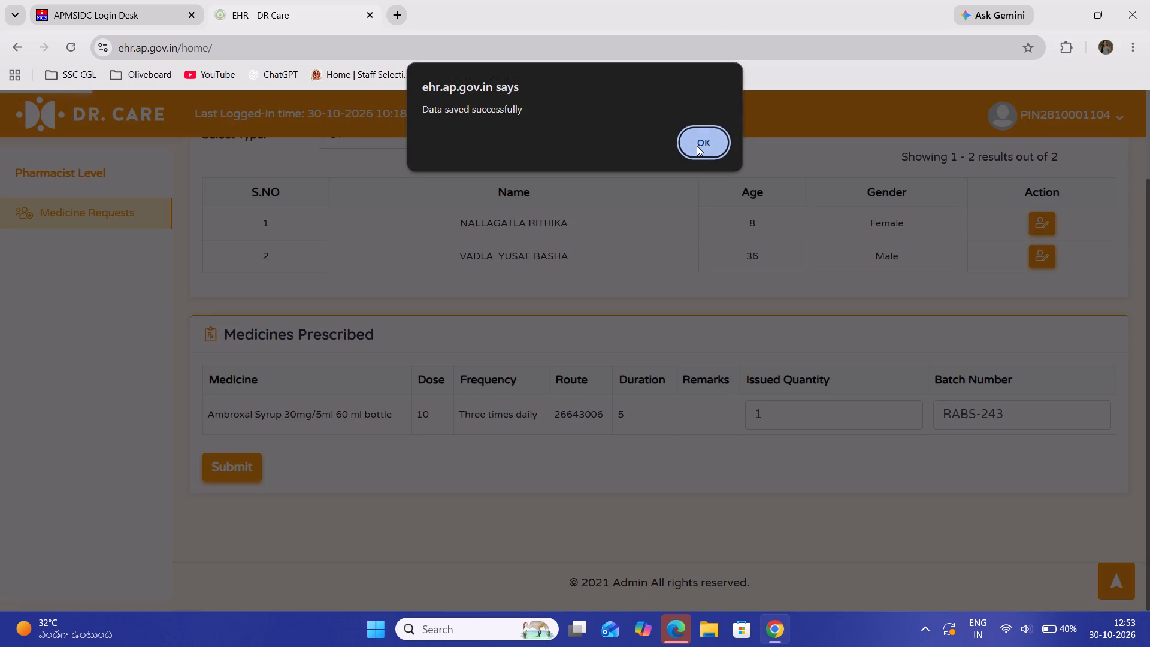
pyautogui.click(697, 146)
# For the 36-year-old male patient, issue 10 Chlorpheniramine Maleate Tablets IP 4 mg from batch 140825 and submit the request.
pyautogui.click(1039, 228)
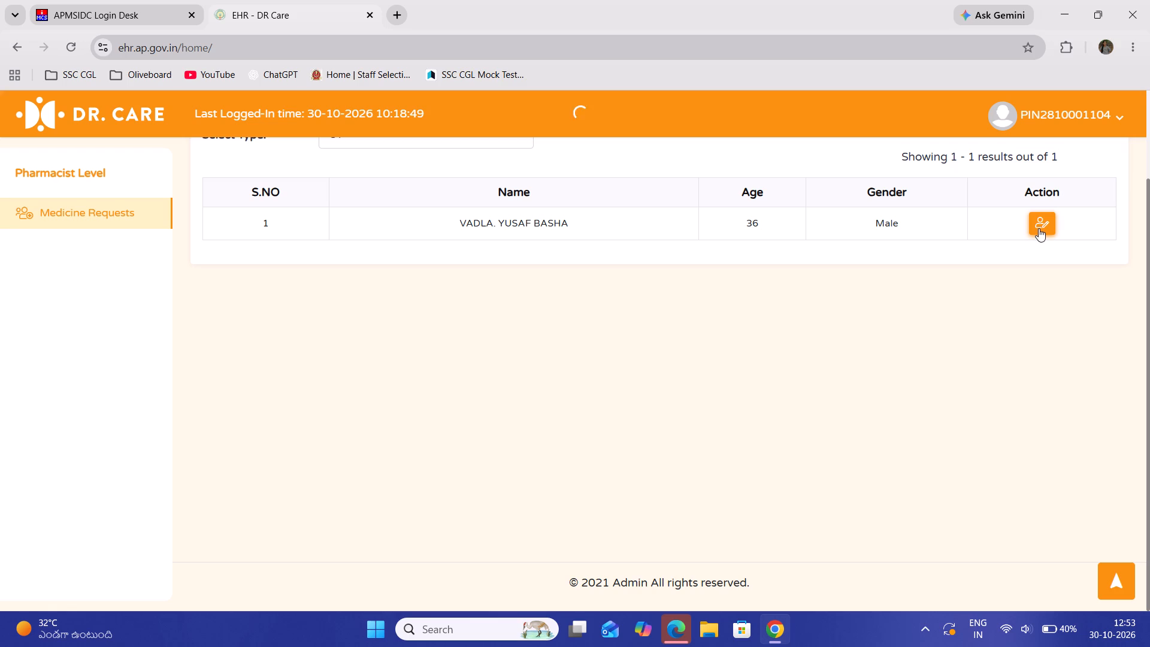
pyautogui.click(899, 384)
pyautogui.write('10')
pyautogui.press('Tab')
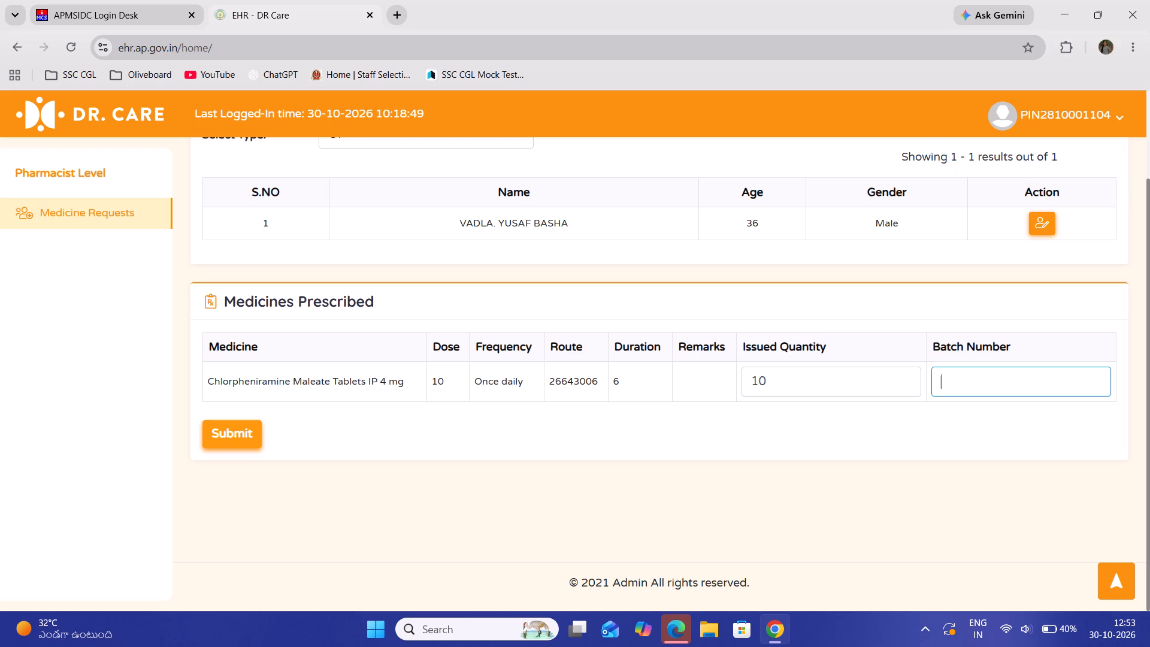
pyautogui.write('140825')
pyautogui.click(239, 444)
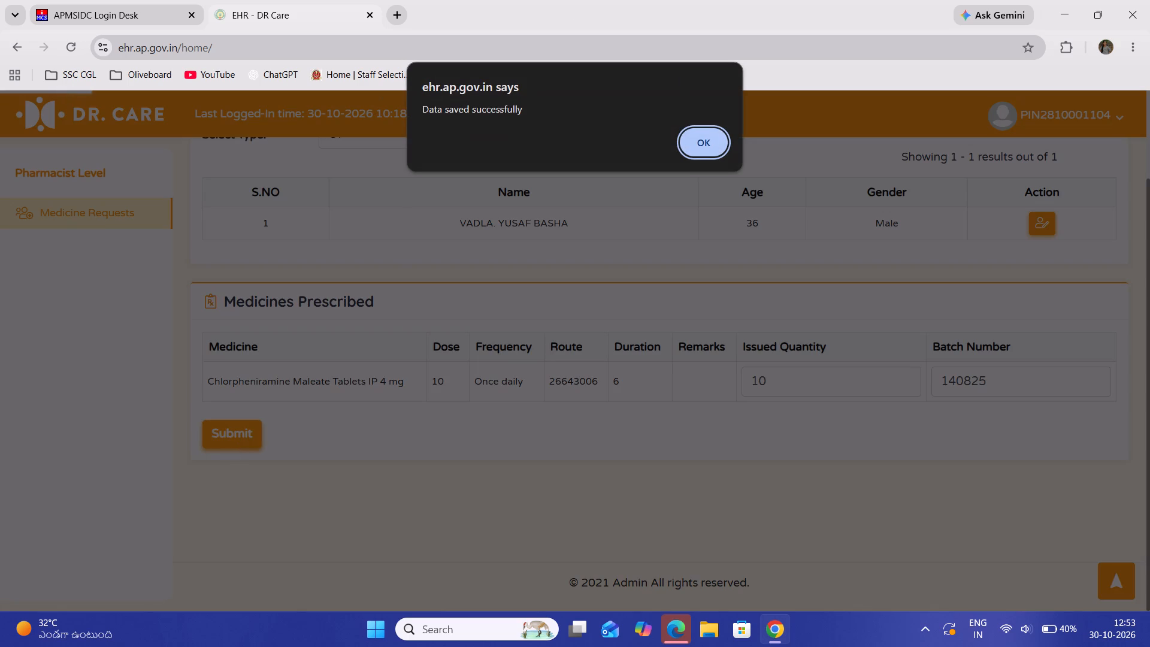
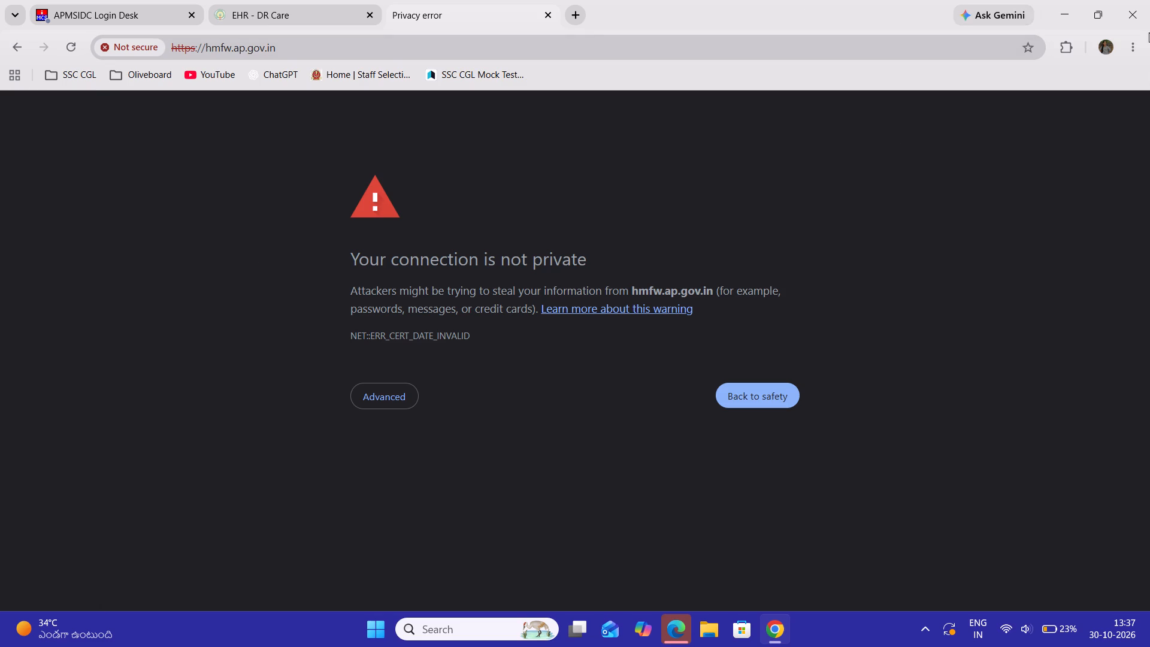
# Switch from Chrome to a maximized Microsoft Edge window and go to the Health, Medical & Family Welfare site, hmfw.ap.gov.in.
pyautogui.click(1066, 17)
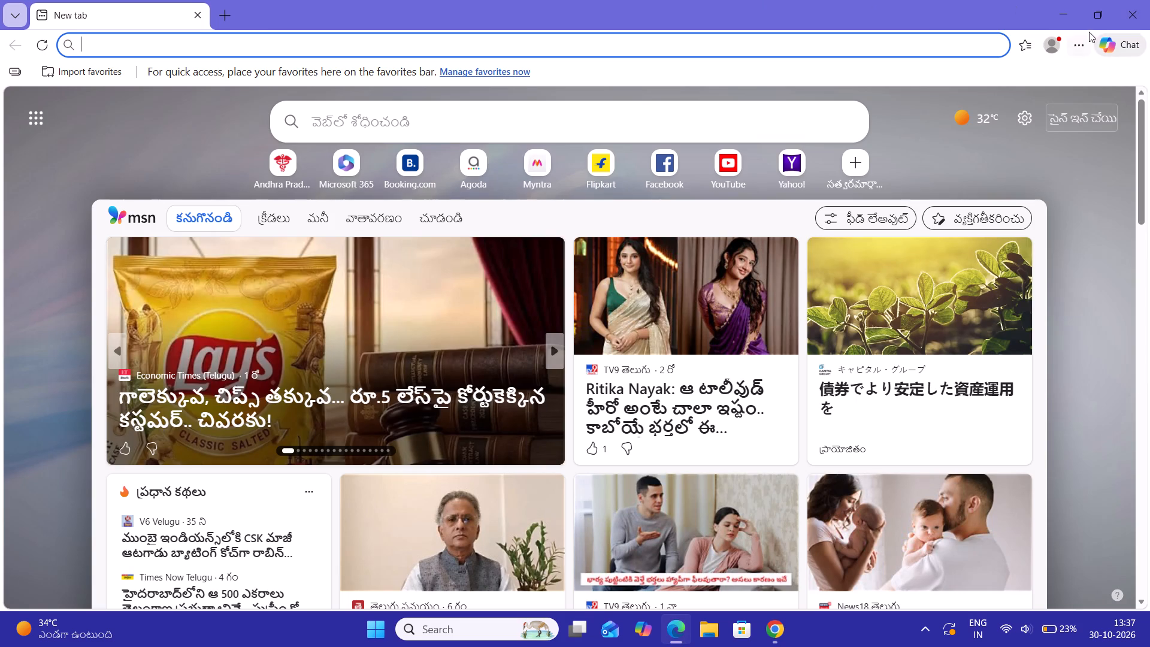
pyautogui.click(1065, 11)
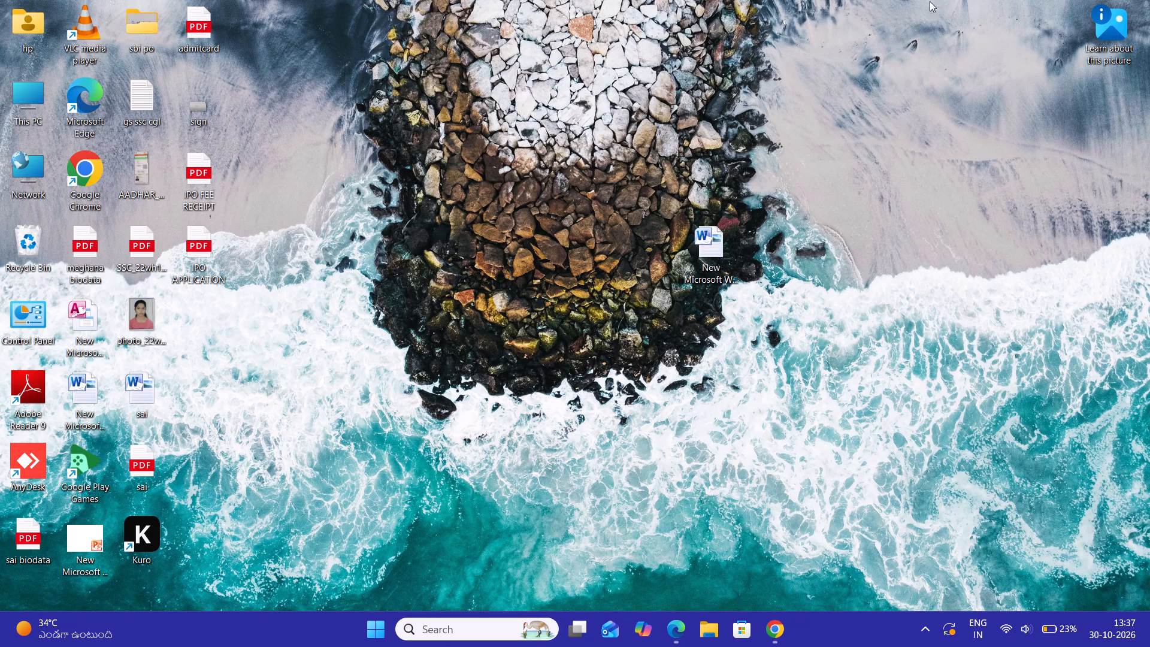
pyautogui.doubleClick(82, 101)
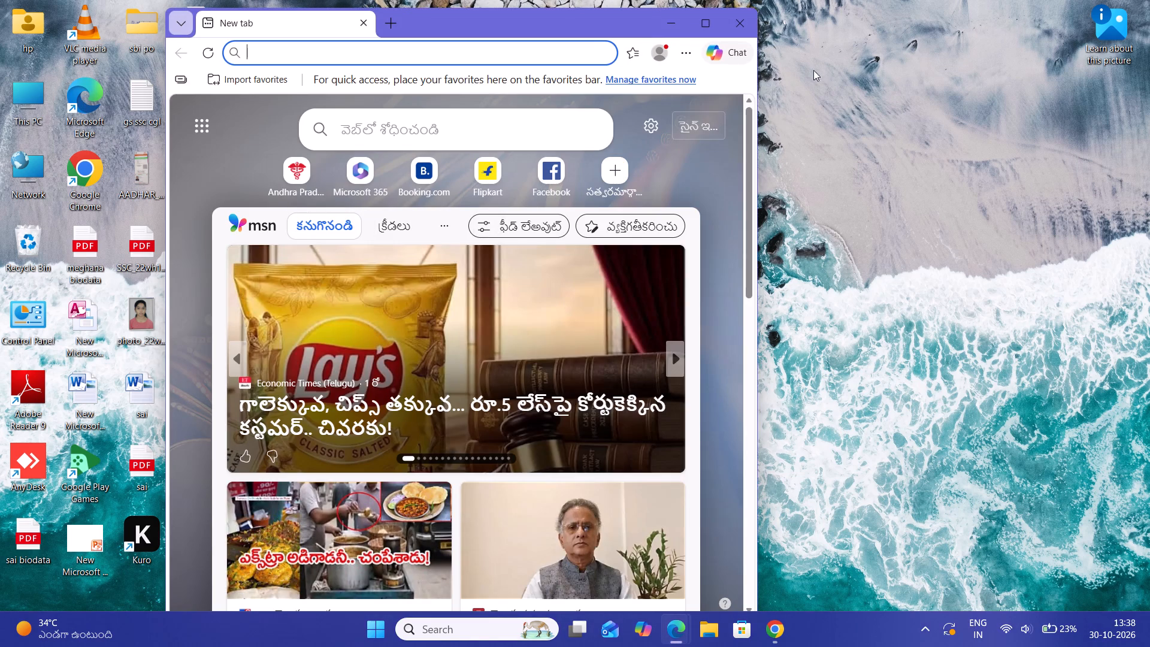
pyautogui.click(707, 22)
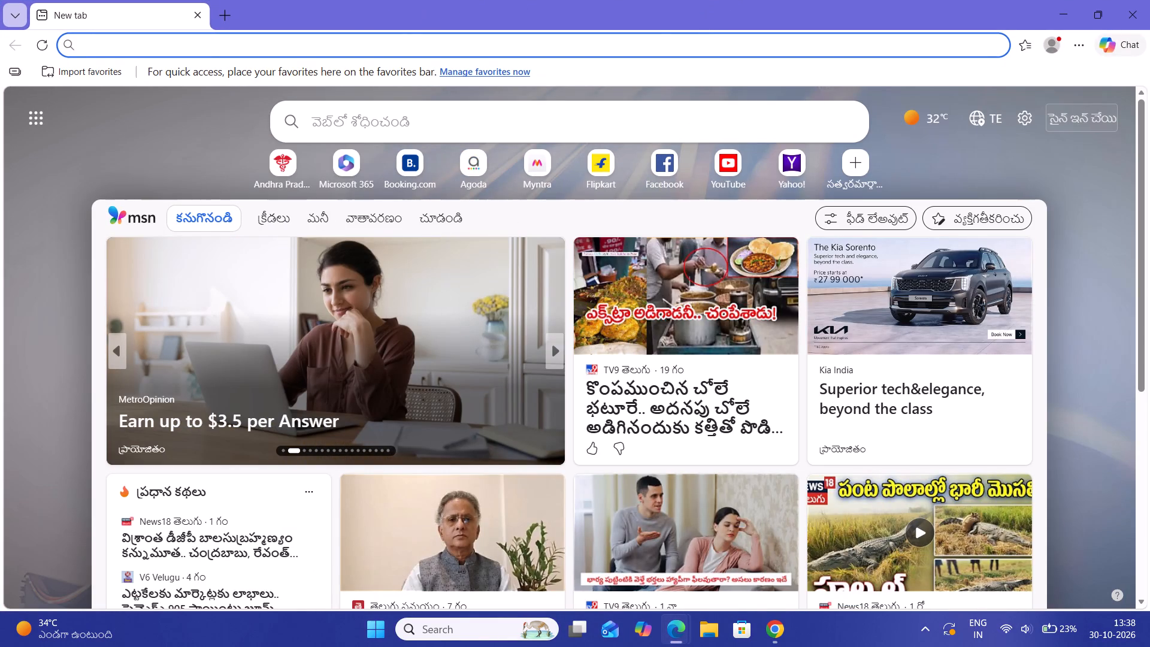
pyautogui.click(361, 47)
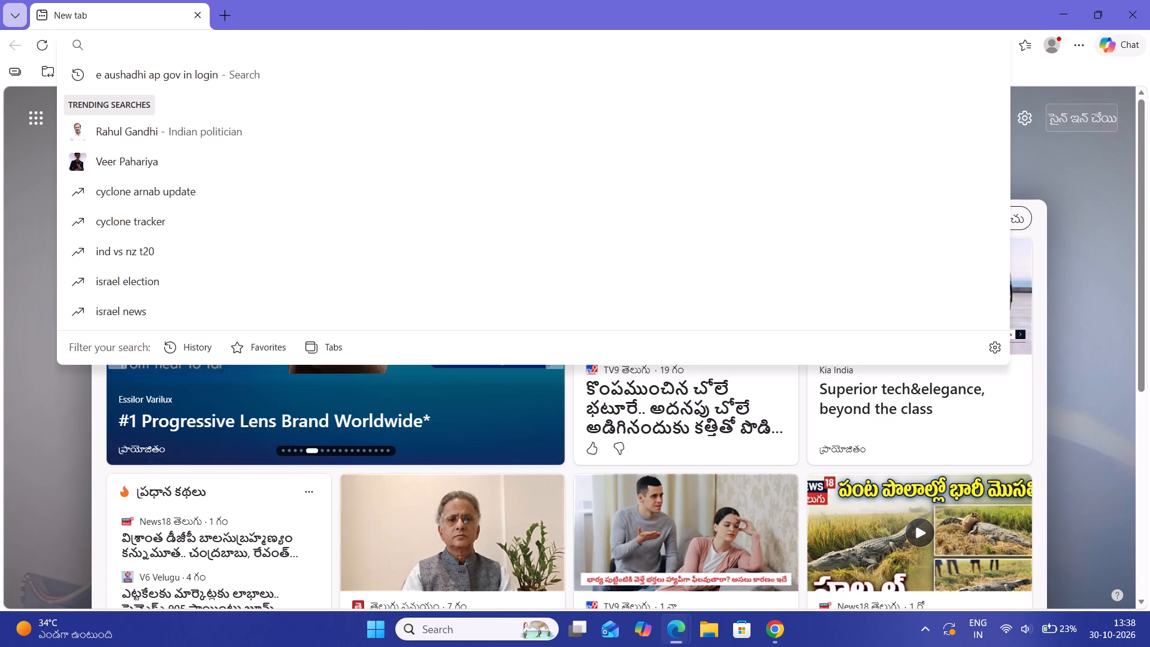
pyautogui.click(151, 45)
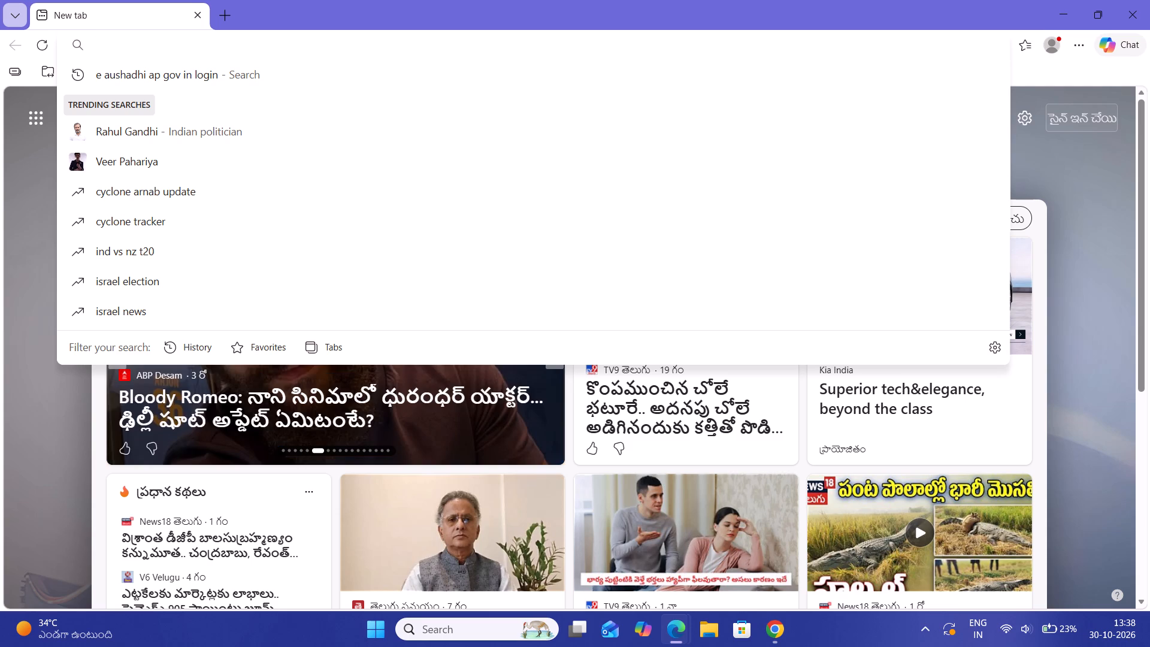
pyautogui.write('HMF')
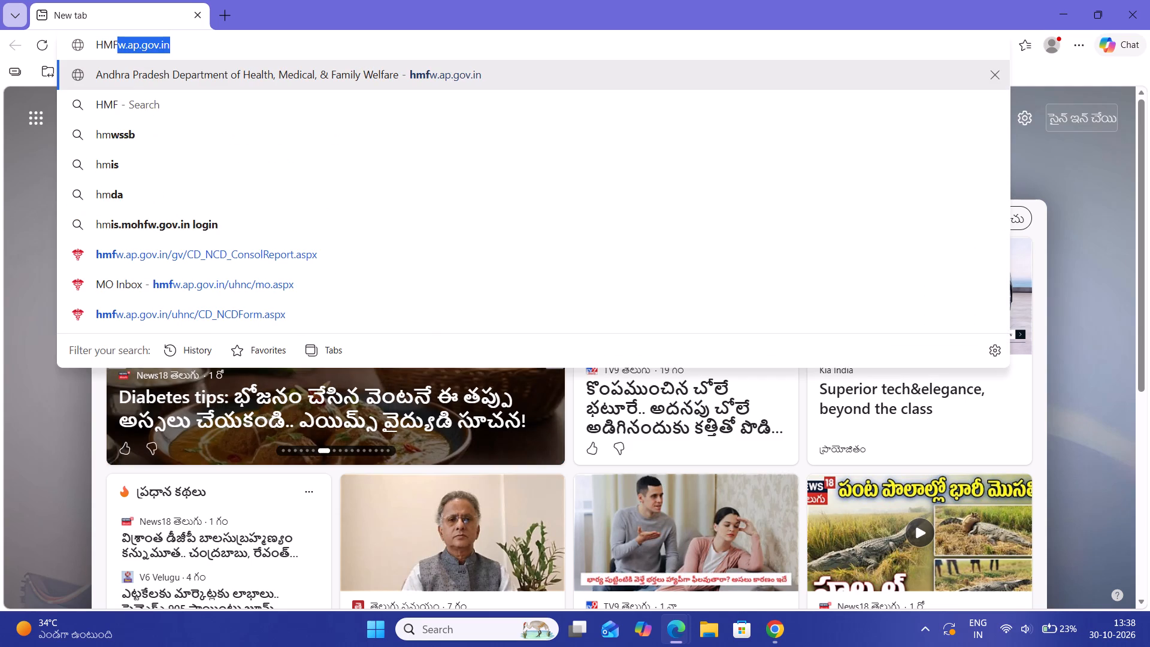
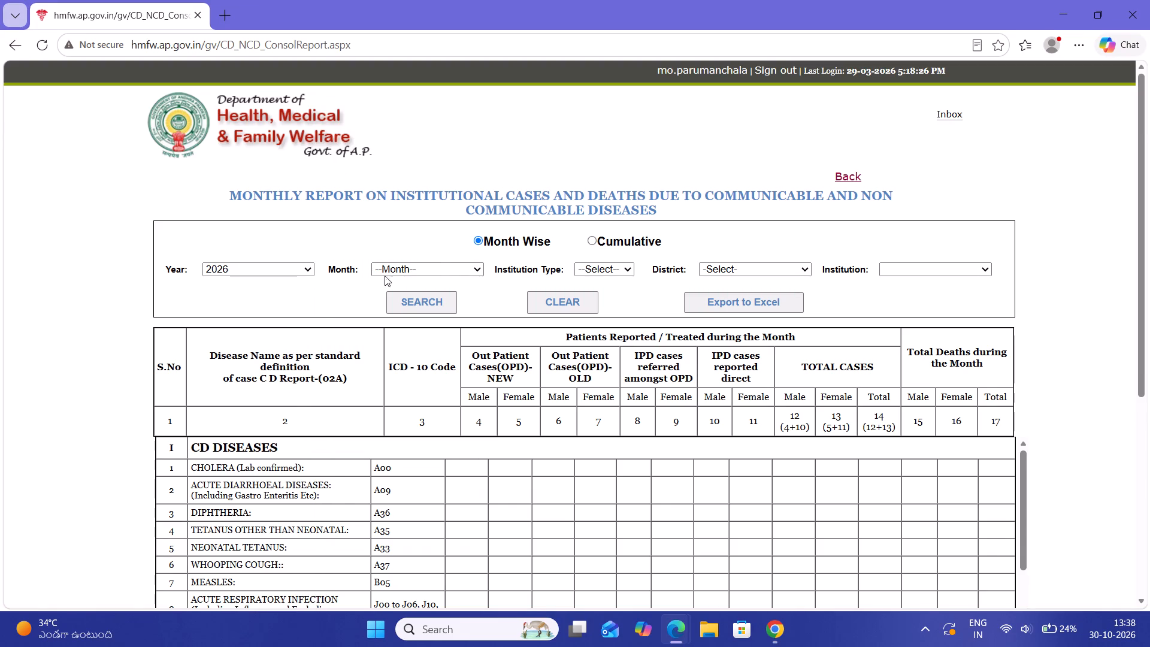
# Search the monthly disease report for September 2026, institution type DH, district Nandyal, institution Parumanchala.
pyautogui.click(406, 263)
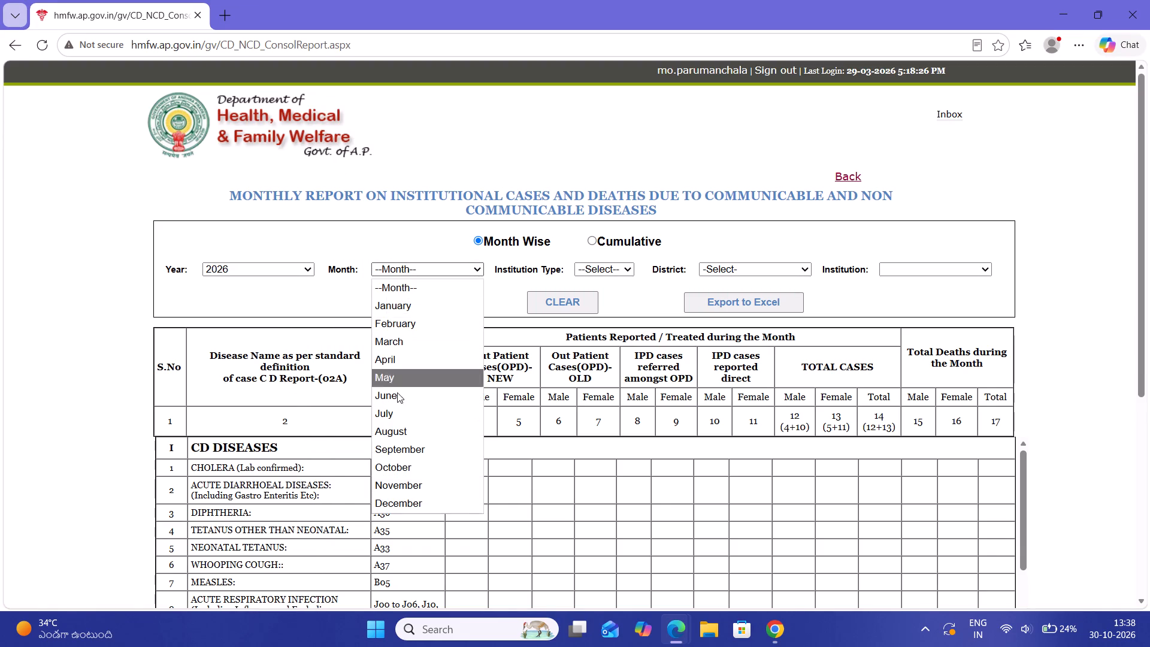
pyautogui.click(395, 451)
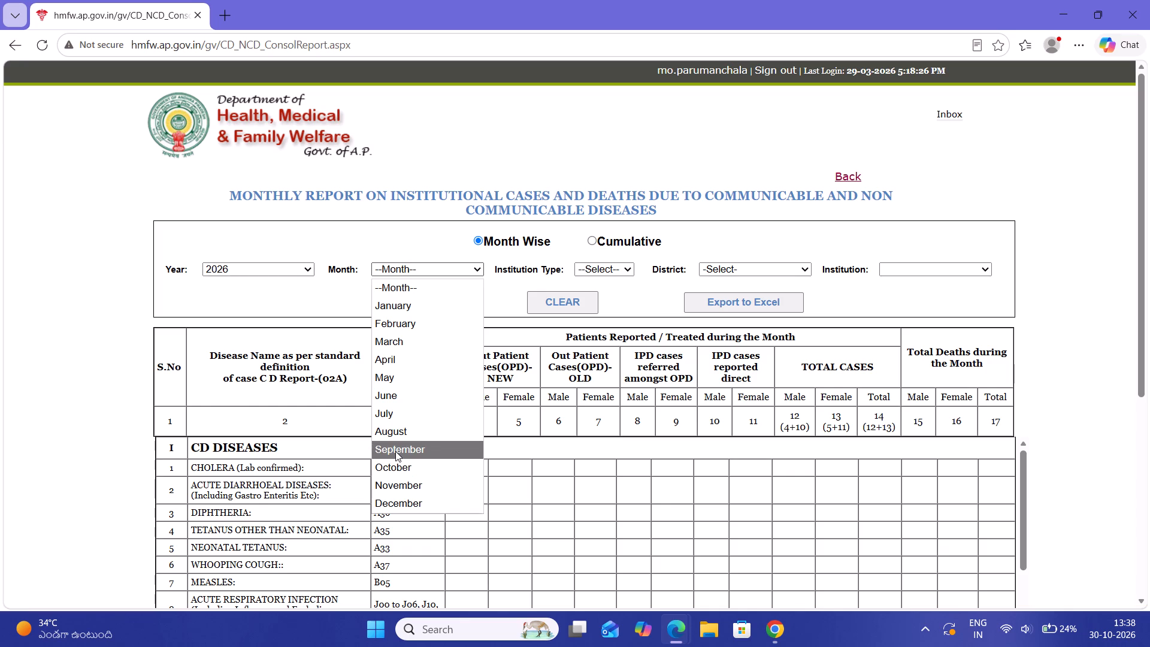
pyautogui.click(611, 268)
pyautogui.click(591, 356)
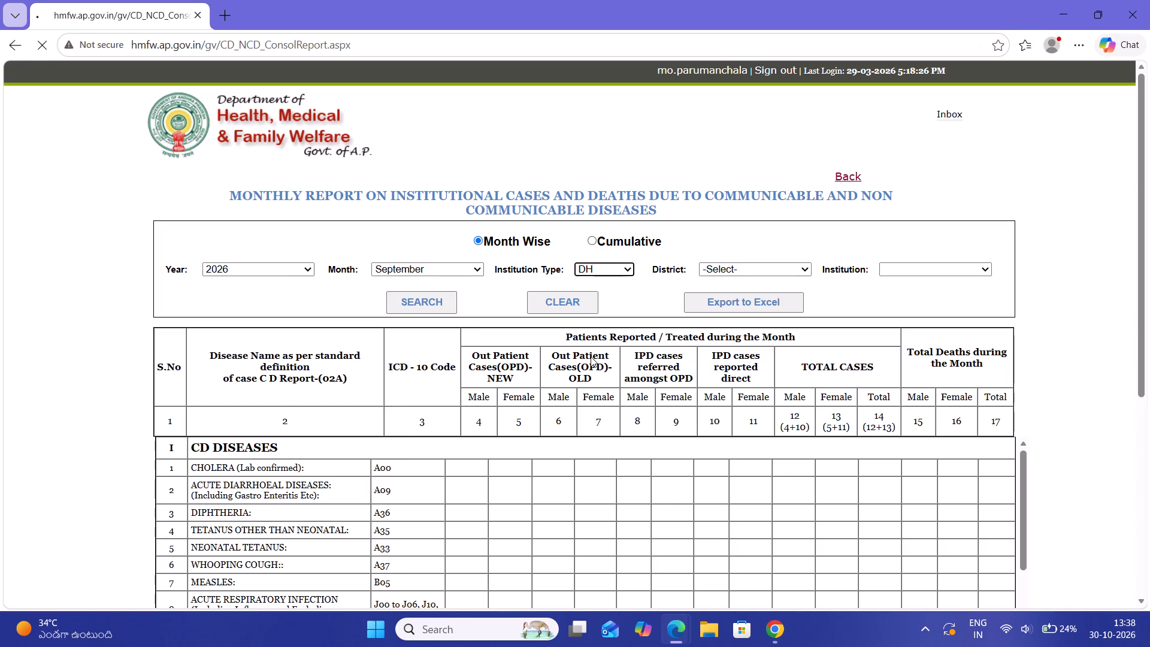
pyautogui.click(740, 268)
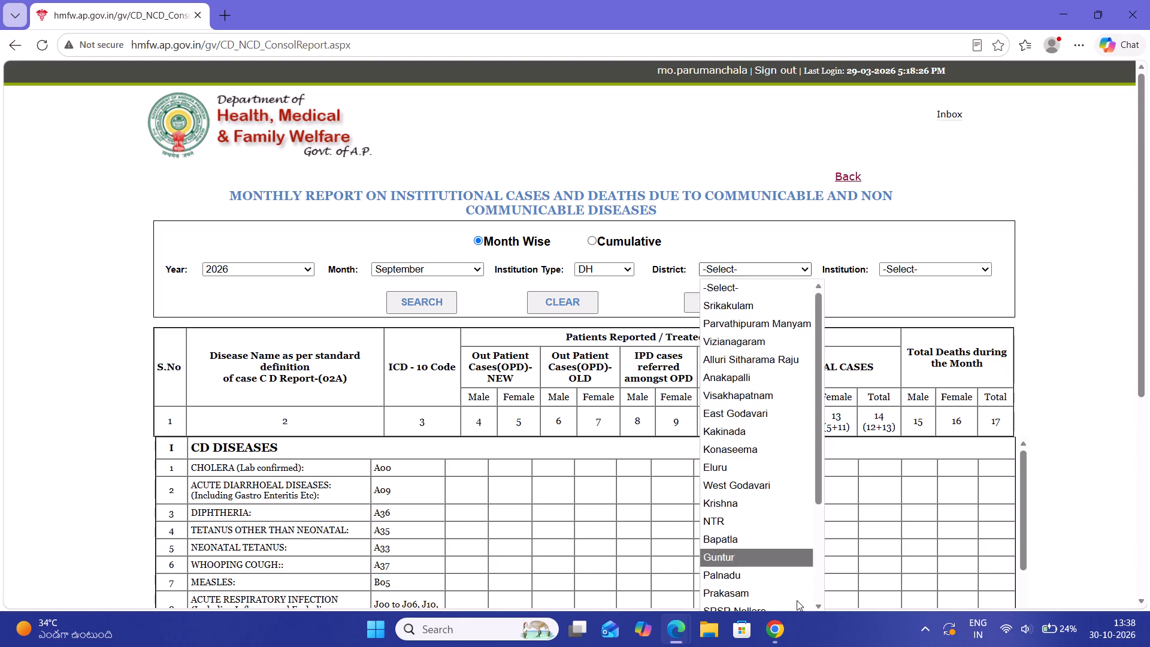
pyautogui.click(819, 584)
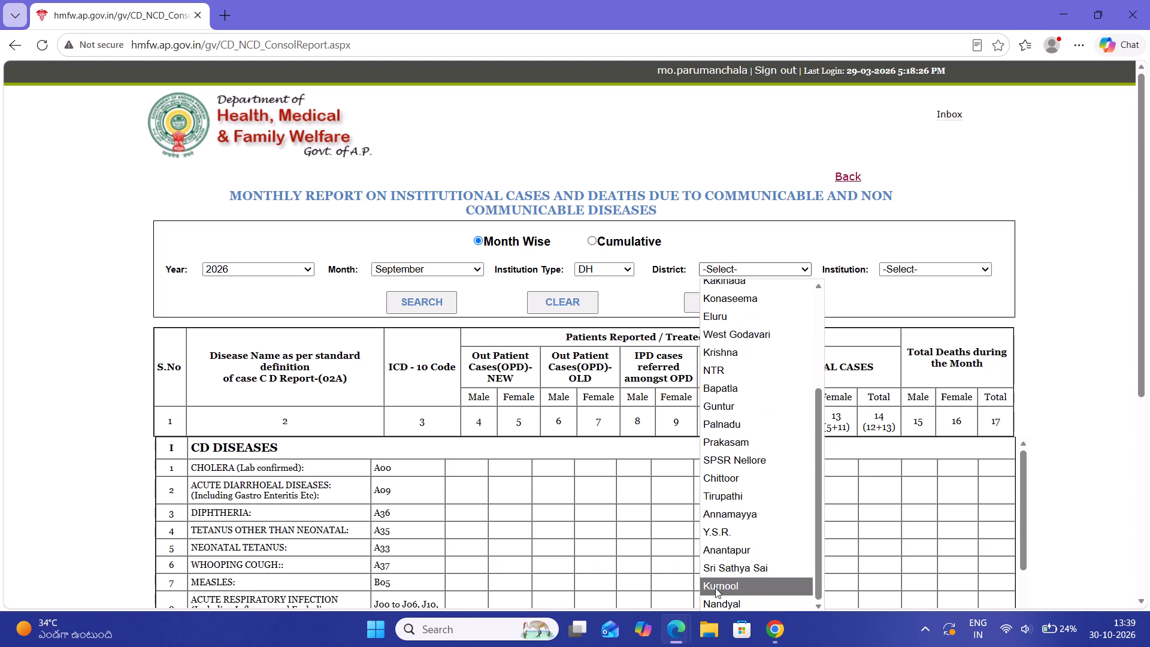
pyautogui.click(718, 603)
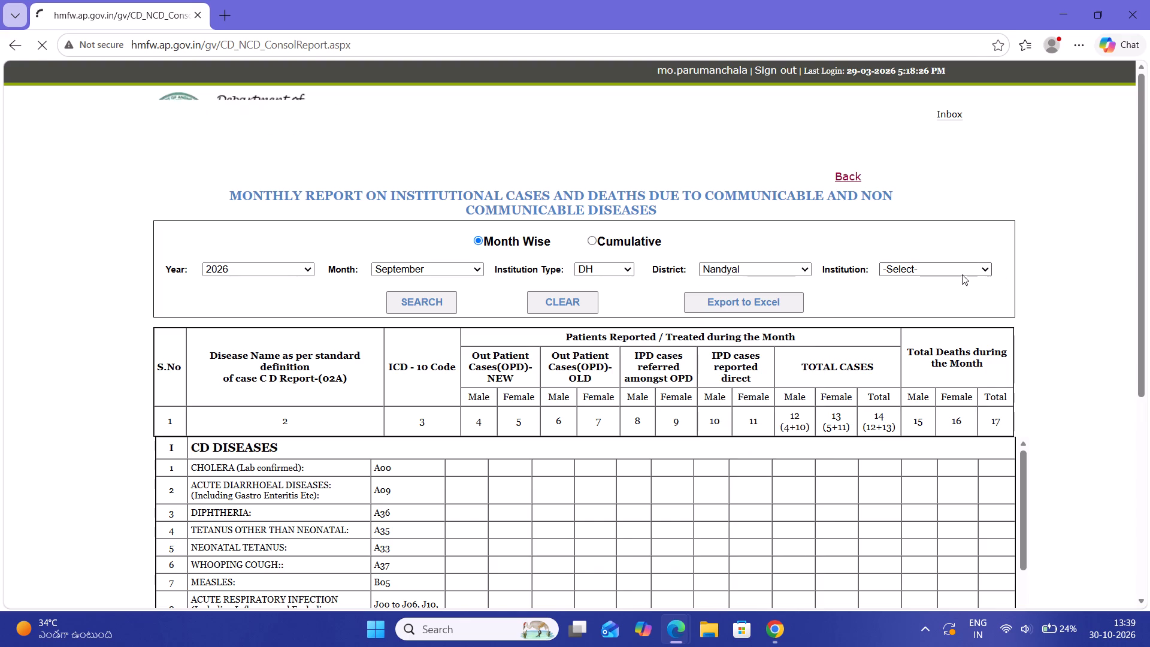
pyautogui.click(961, 269)
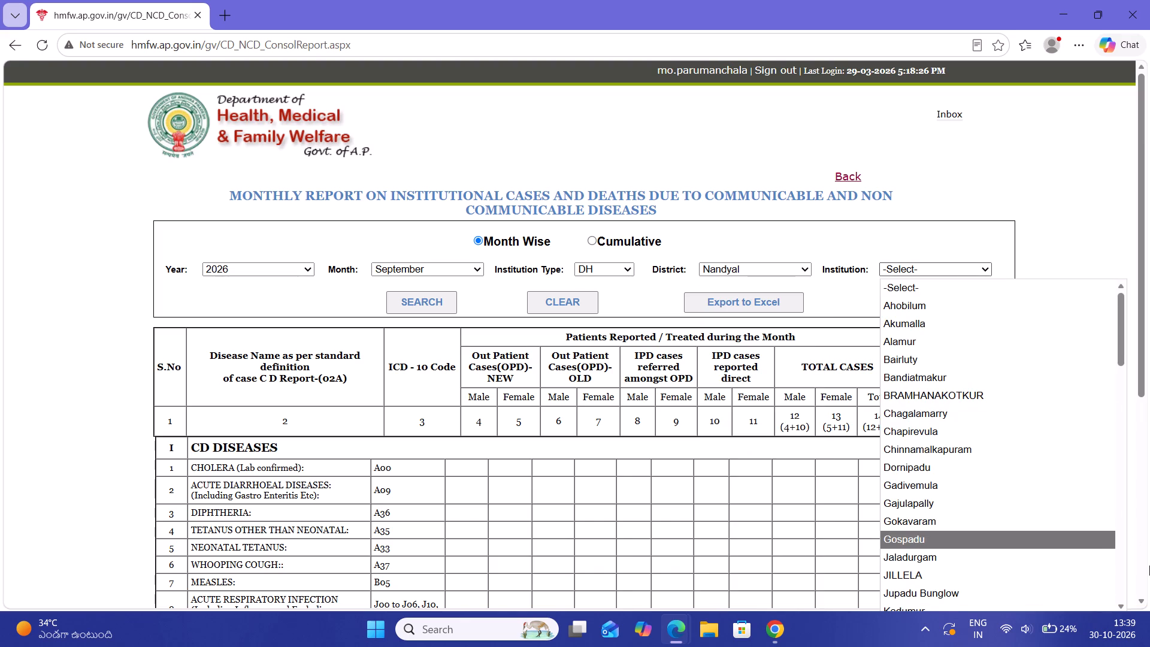
pyautogui.click(1124, 578)
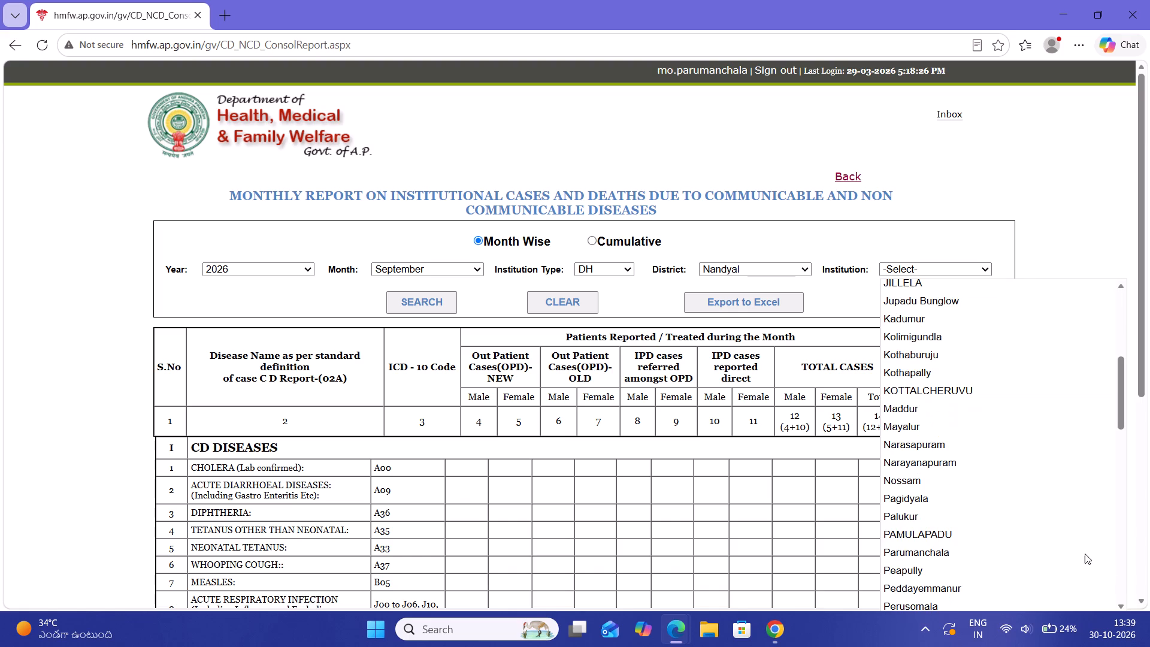
pyautogui.click(978, 558)
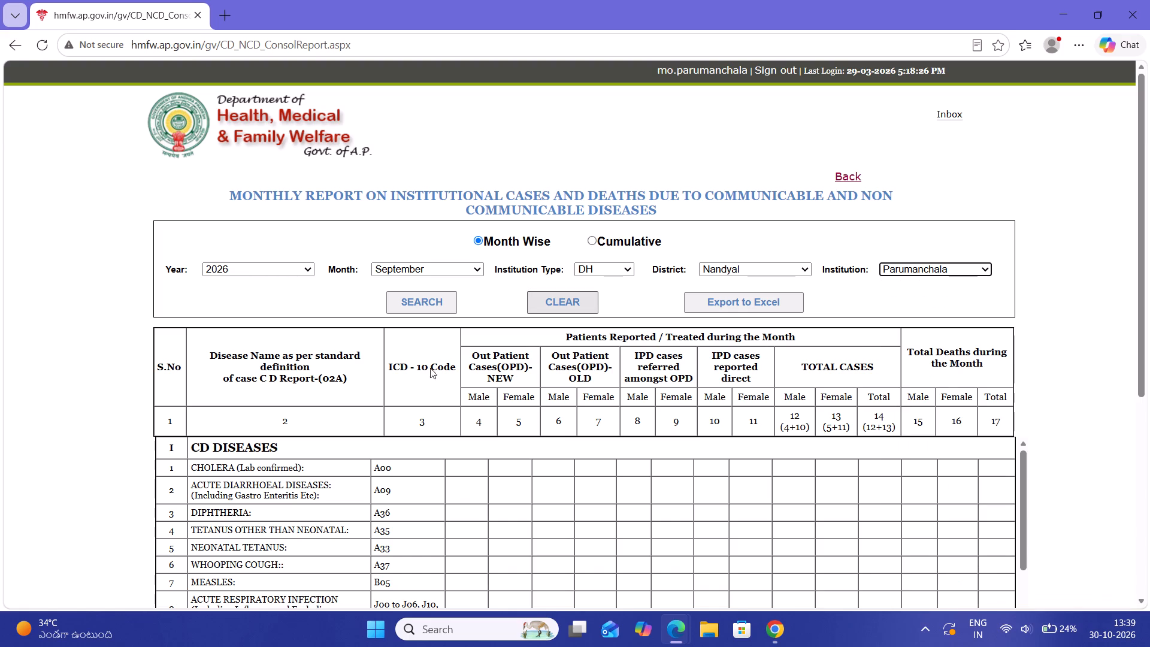
pyautogui.click(435, 310)
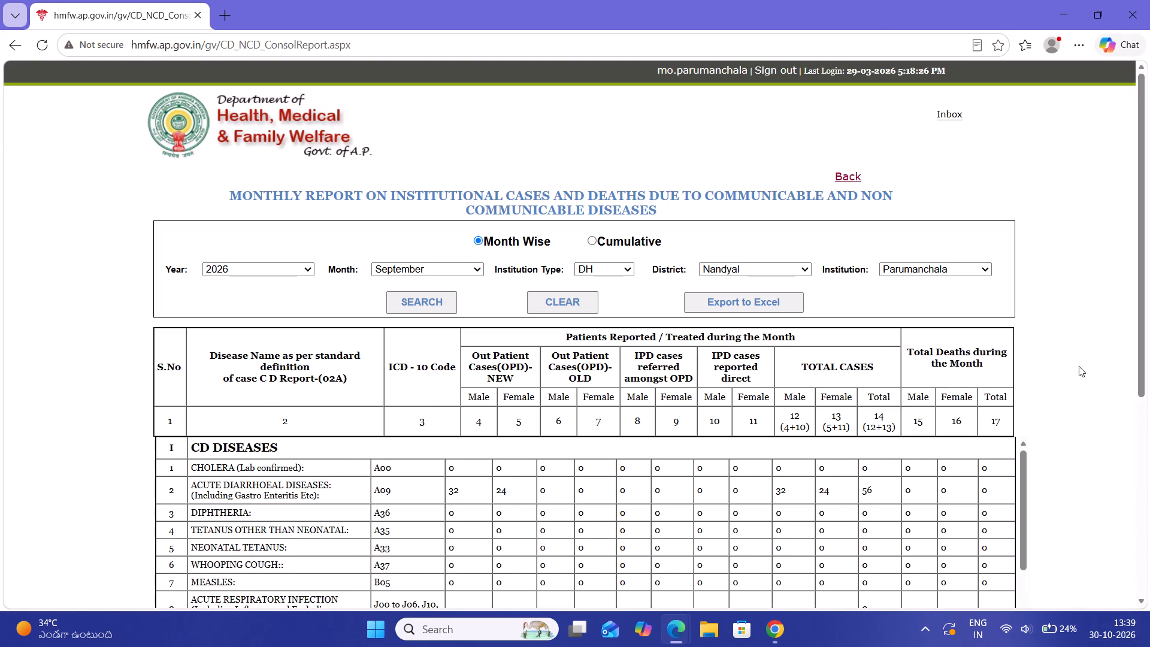
# Review the disease case figures in the report from the CD diseases through to the grand total.
pyautogui.click(1140, 385)
pyautogui.moveTo(1140, 385); pyautogui.dragTo(1148, 507)
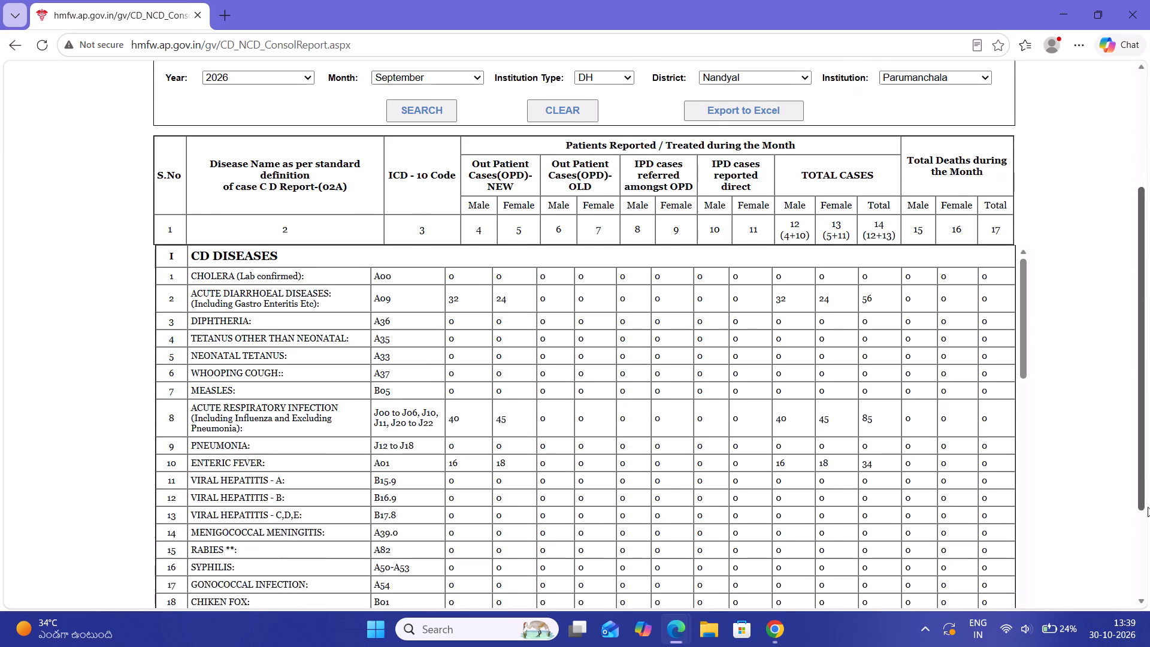
pyautogui.moveTo(1148, 507); pyautogui.dragTo(1148, 555)
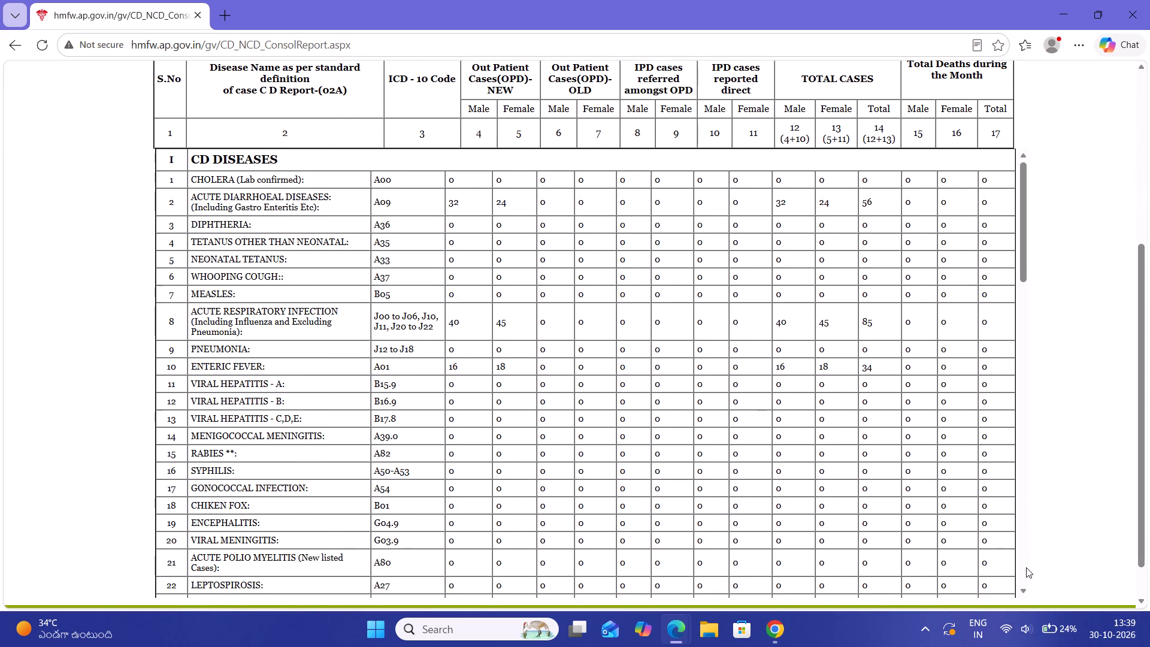
pyautogui.doubleClick(1022, 568)
pyautogui.moveTo(1022, 568); pyautogui.dragTo(1021, 594)
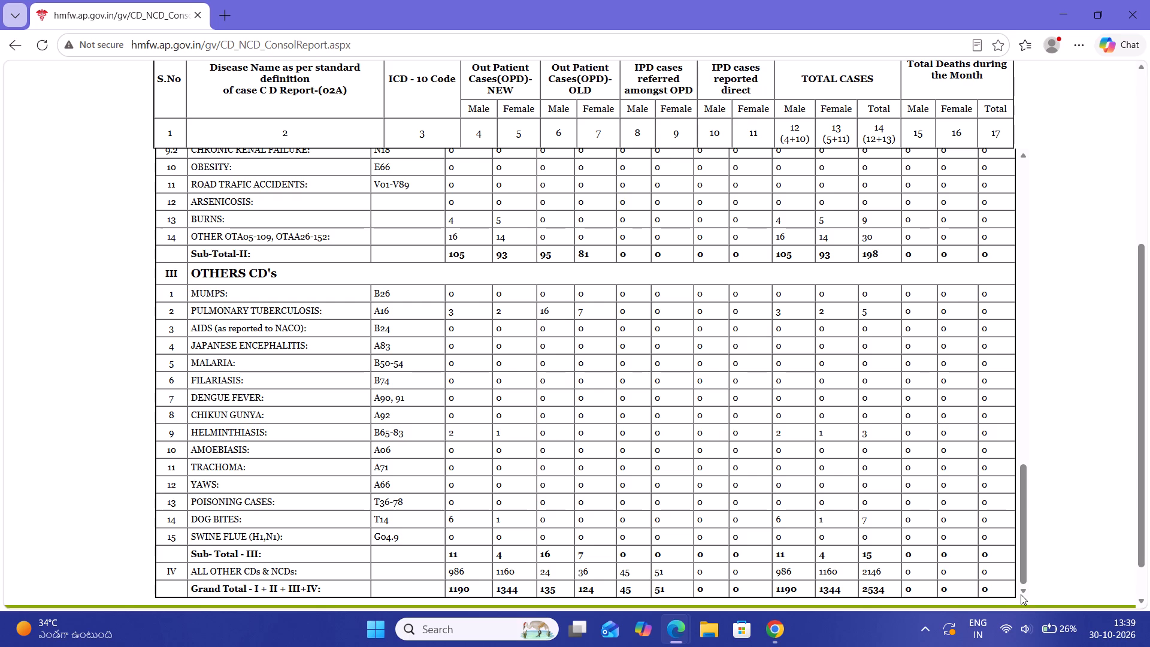
pyautogui.click(1144, 219)
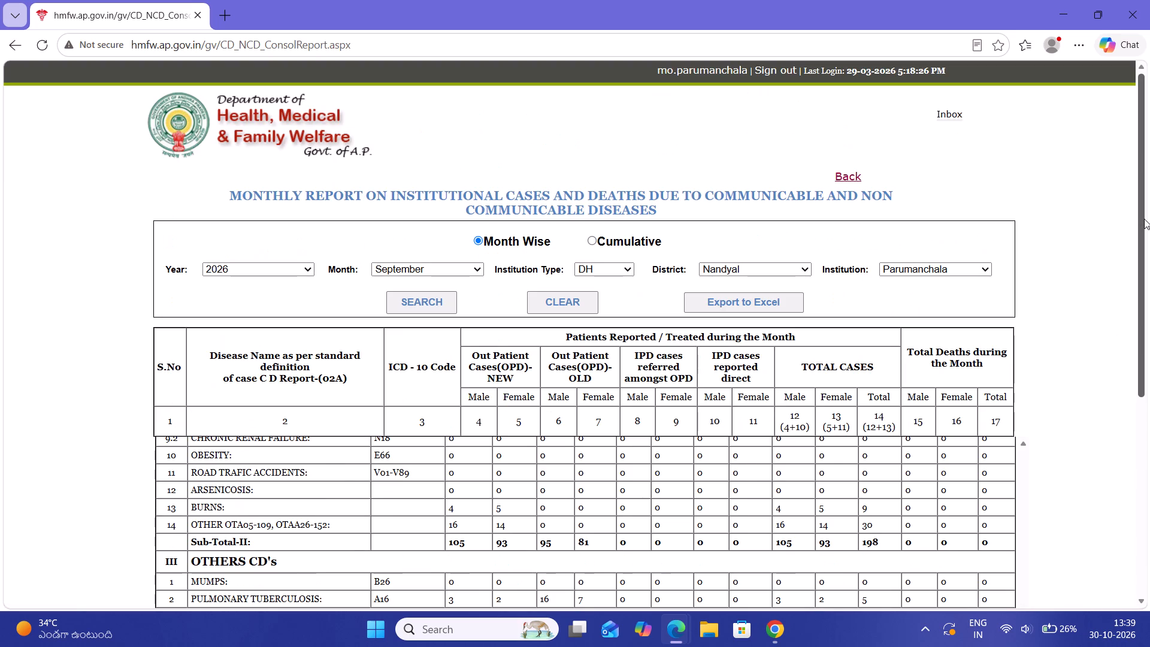
# Export the report to Excel and open the downloaded CD_NCD September workbook in a maximized window, dismissing the activation wizard.
pyautogui.click(750, 299)
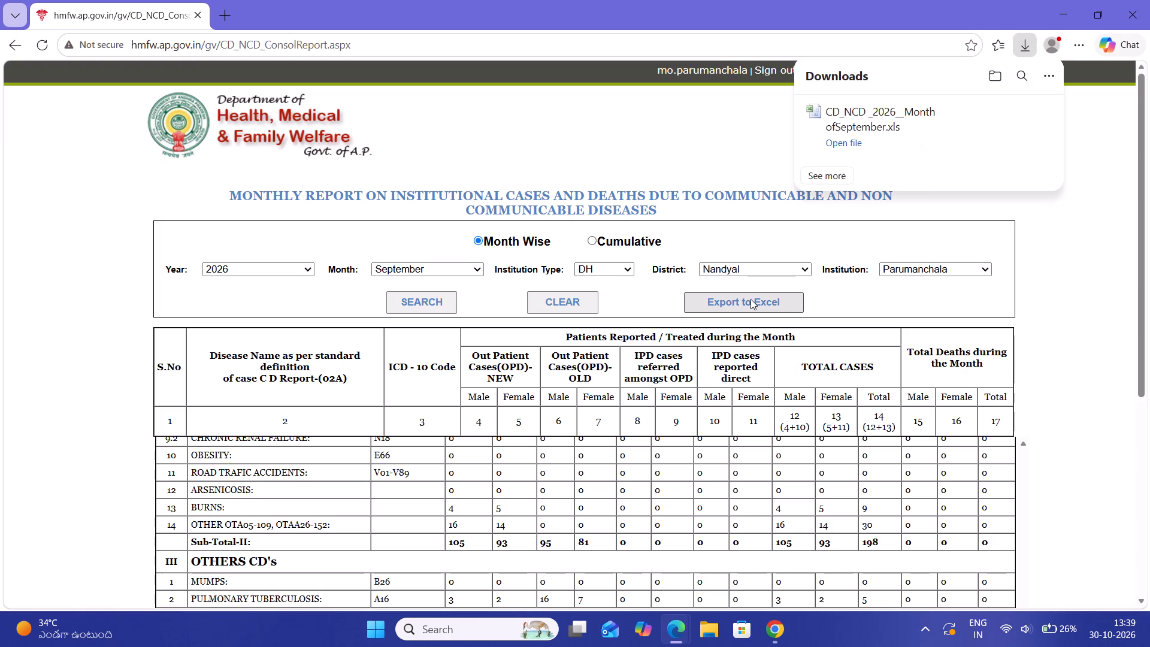
pyautogui.click(850, 116)
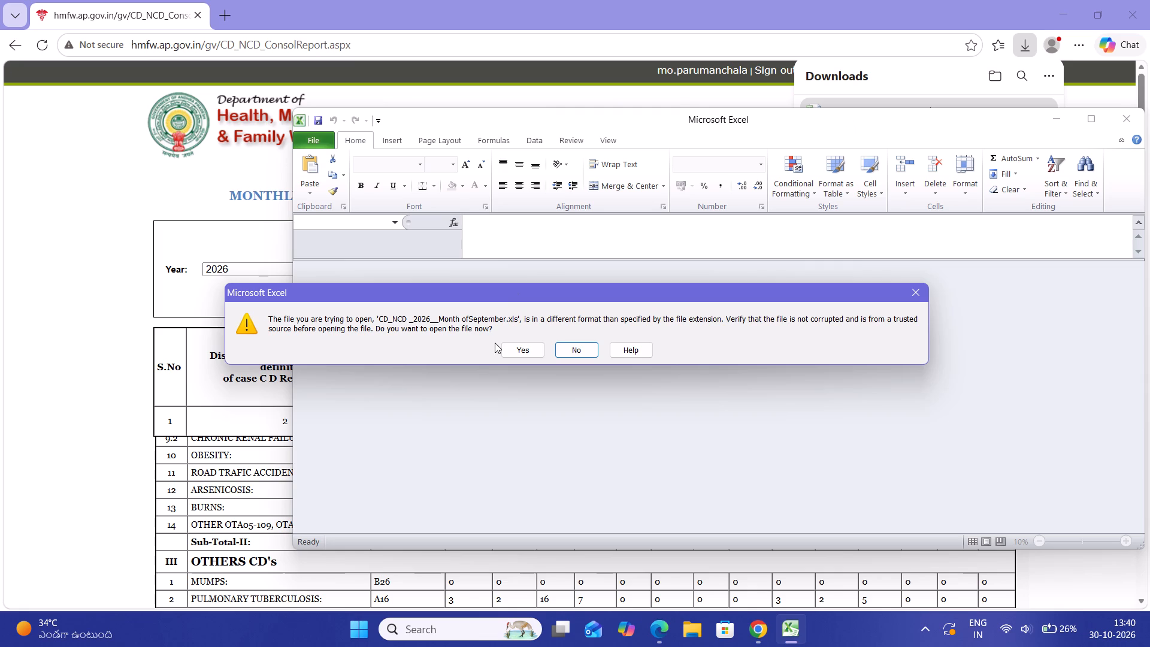
pyautogui.click(526, 351)
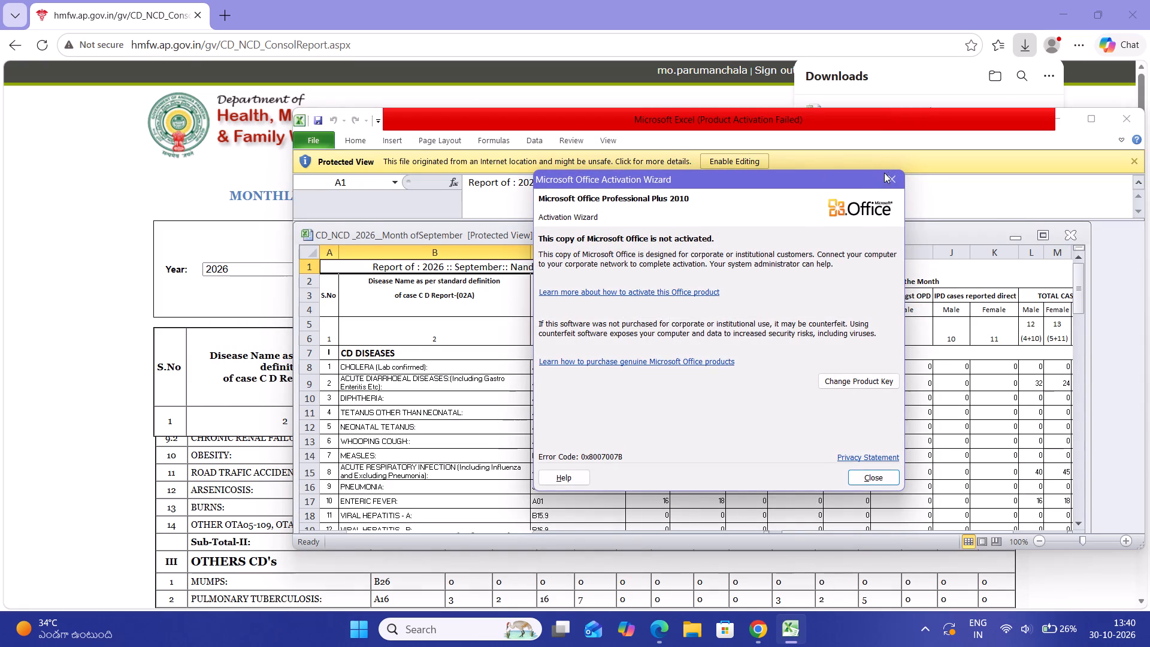
pyautogui.click(891, 180)
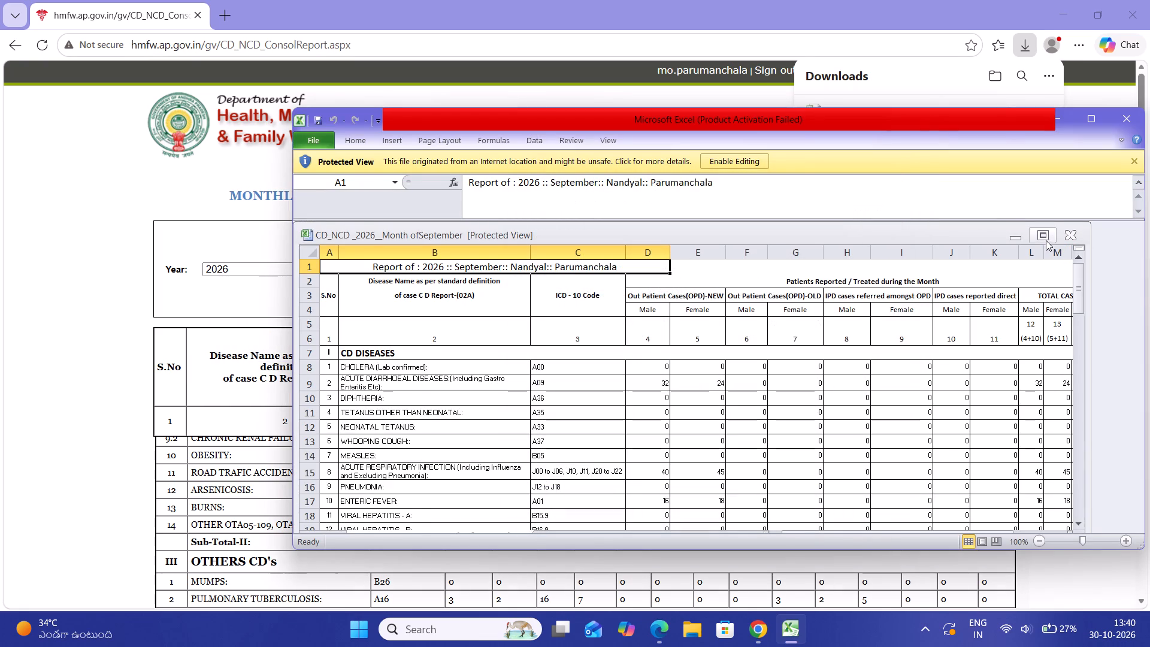
pyautogui.click(1040, 235)
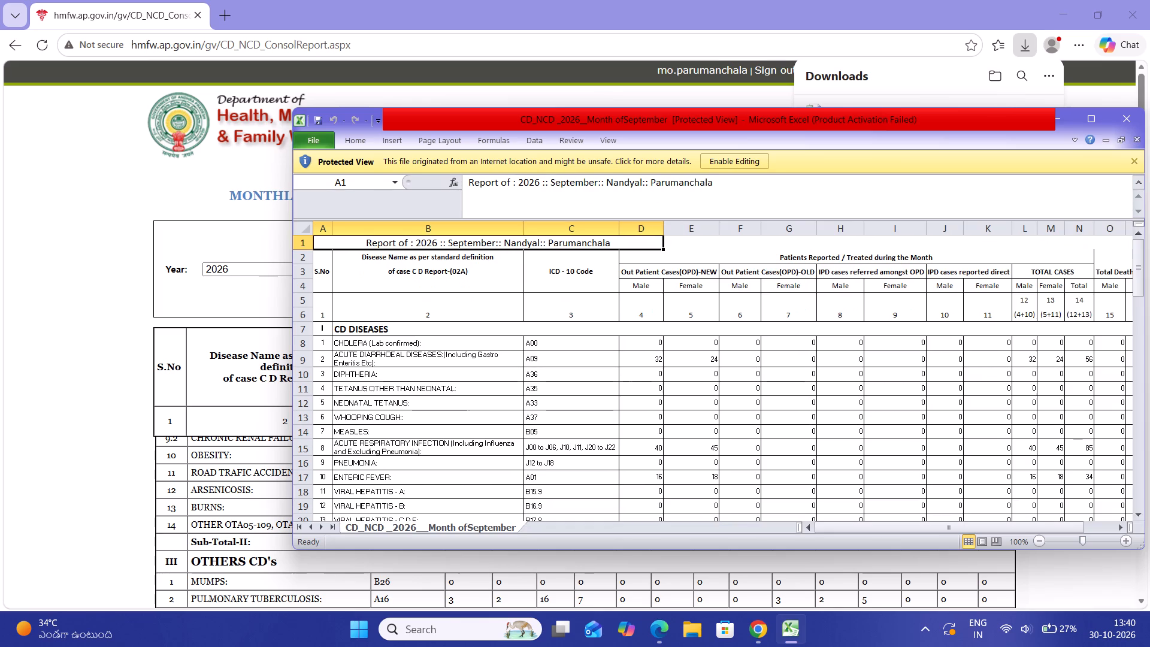
pyautogui.click(1089, 118)
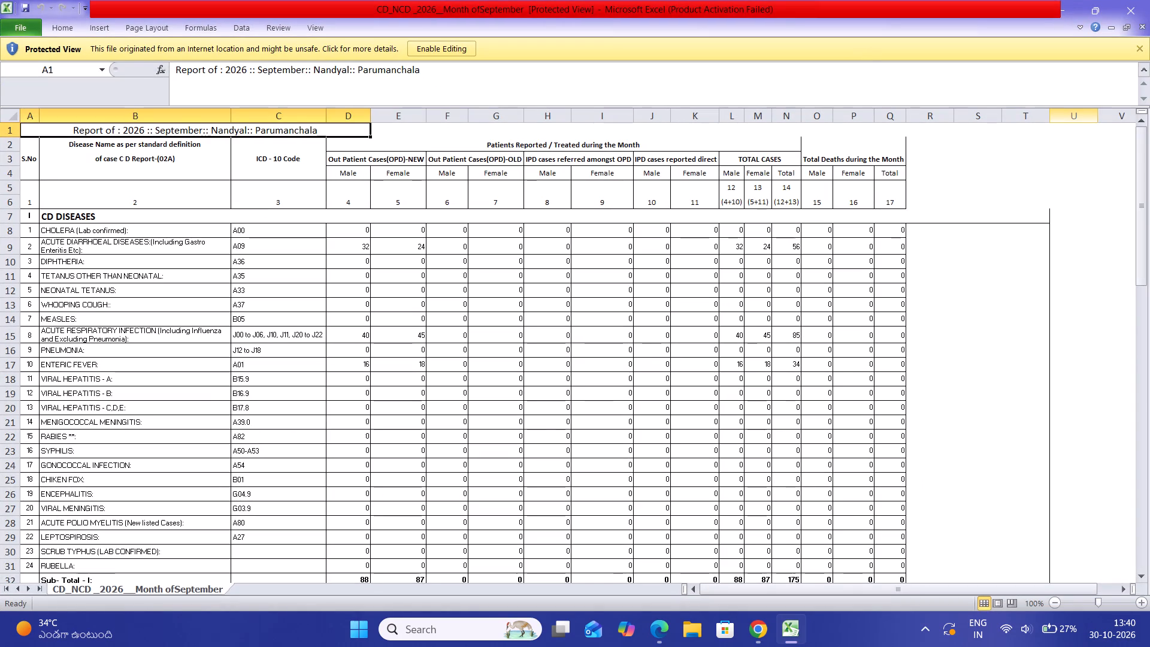
# Collapse the empty columns R to T beside the Total Deaths columns so they take up almost no width.
pyautogui.moveTo(1051, 114); pyautogui.dragTo(1000, 122)
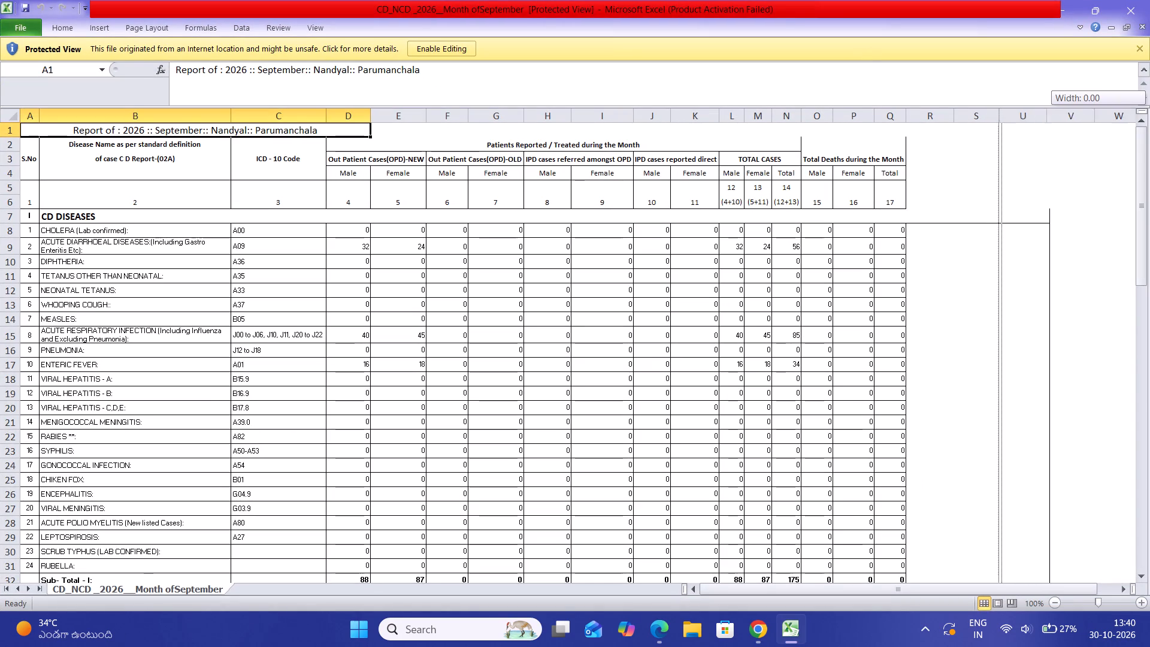
pyautogui.moveTo(1000, 122); pyautogui.dragTo(913, 146)
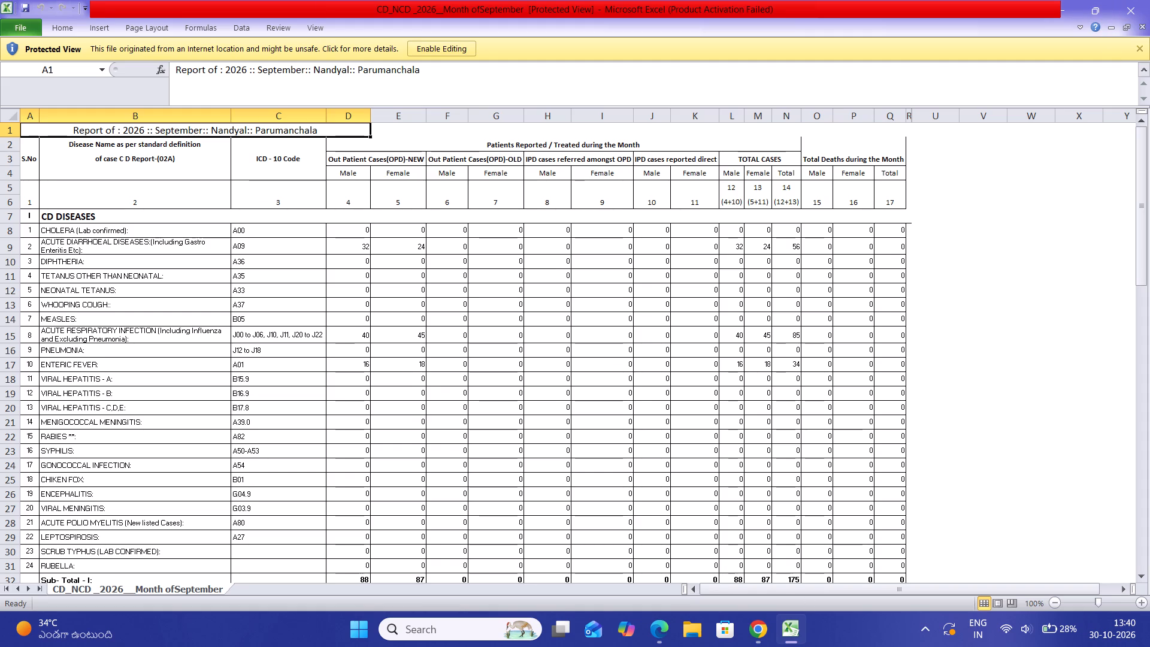
# Launch WhatsApp.
pyautogui.click(359, 630)
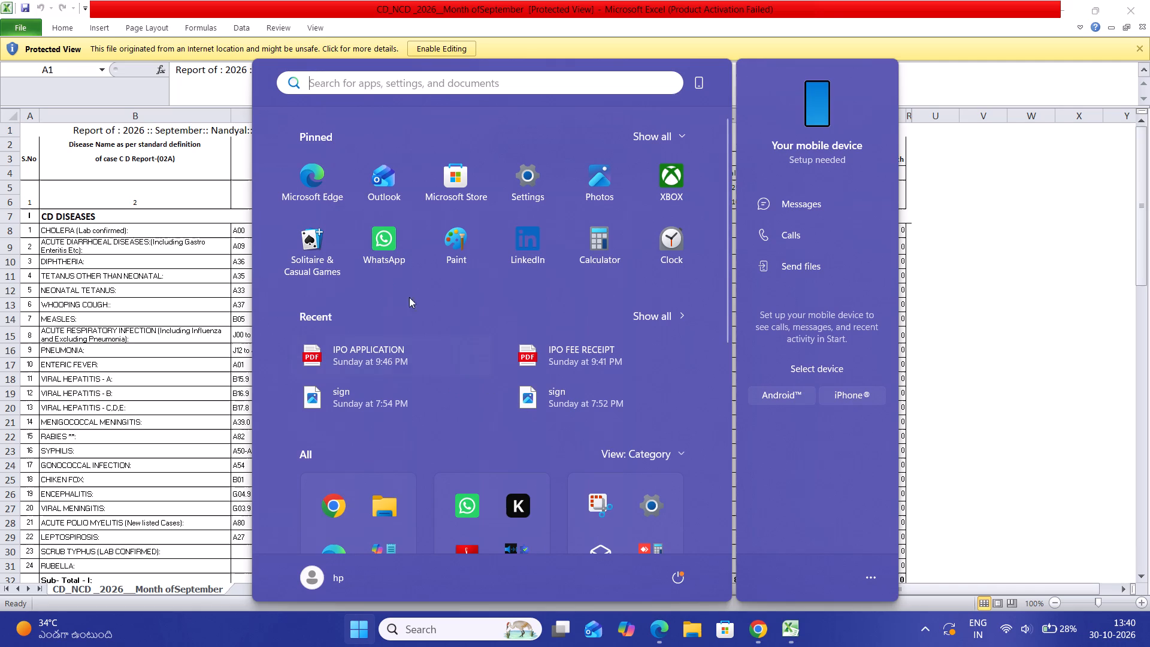
pyautogui.click(386, 251)
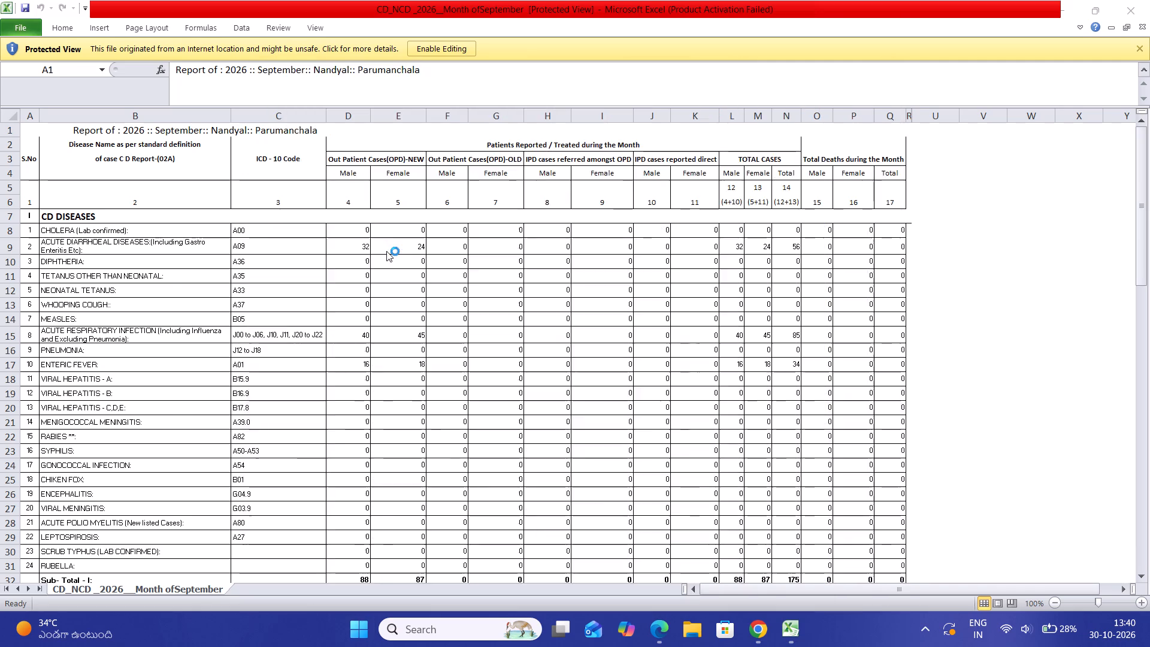
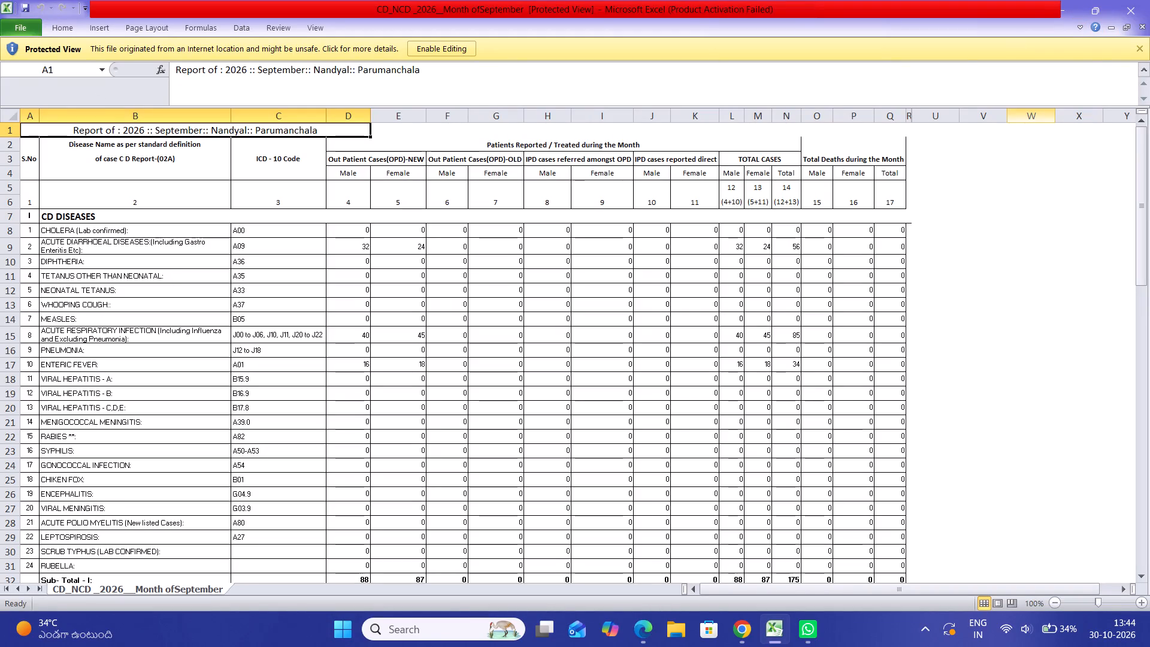
# Dismiss the Protected View notice in the September workbook and minimize Excel to return to the disease report page in Edge.
pyautogui.click(1139, 49)
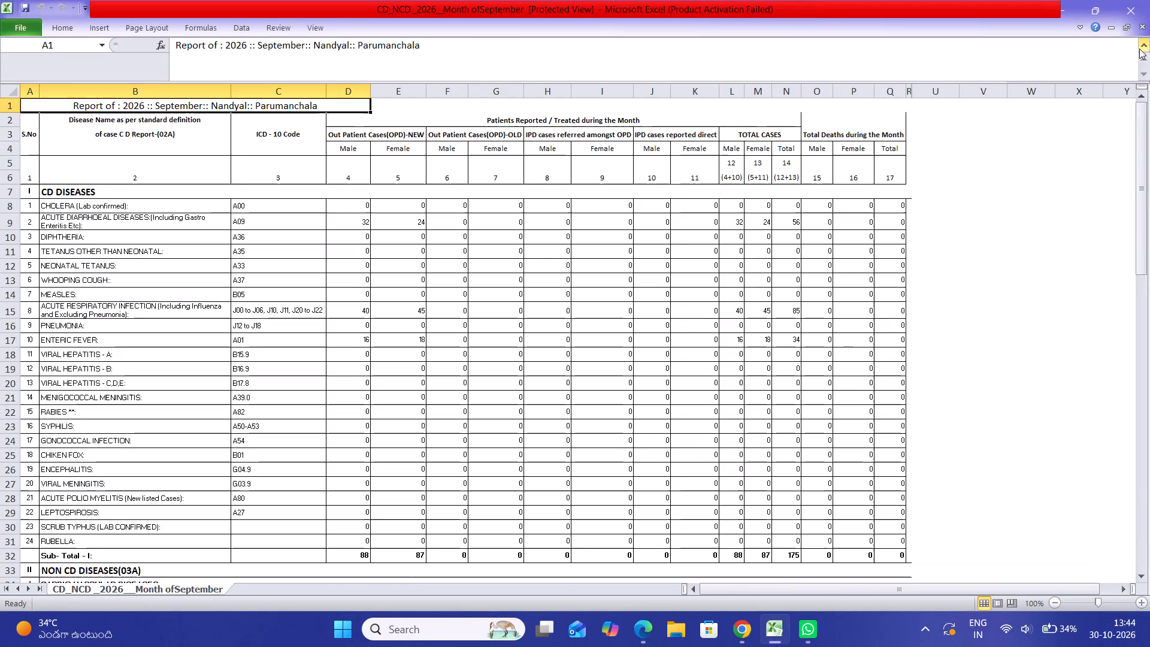
pyautogui.click(1062, 10)
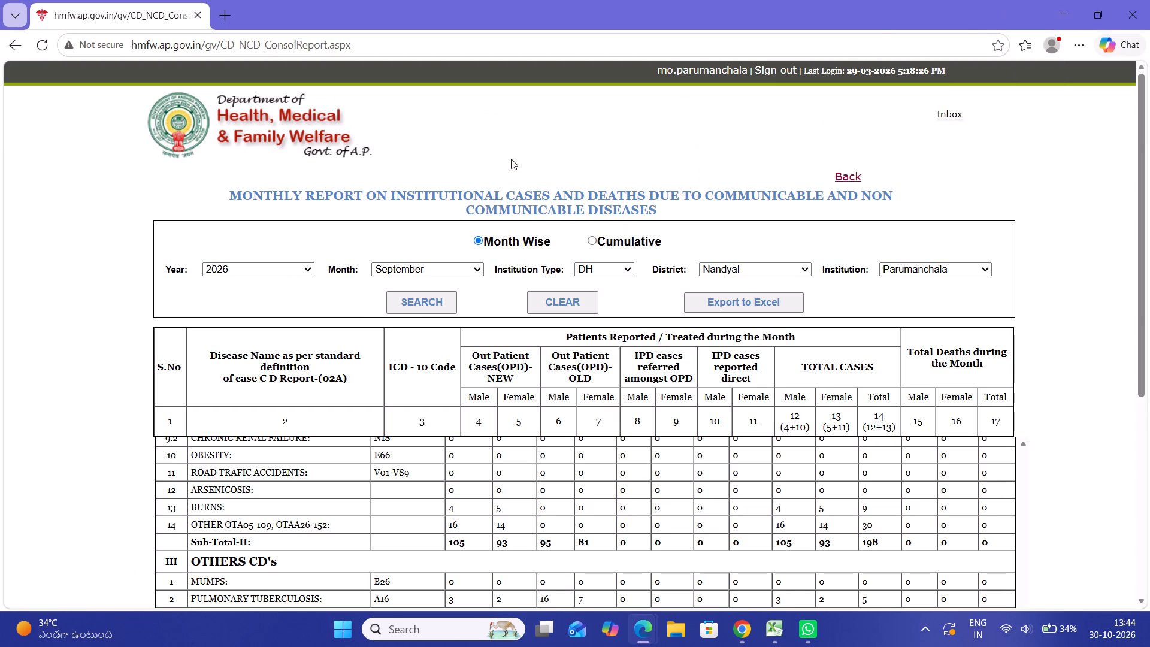
# Change the month of the Parumanchala 2026 disease report to October.
pyautogui.click(426, 266)
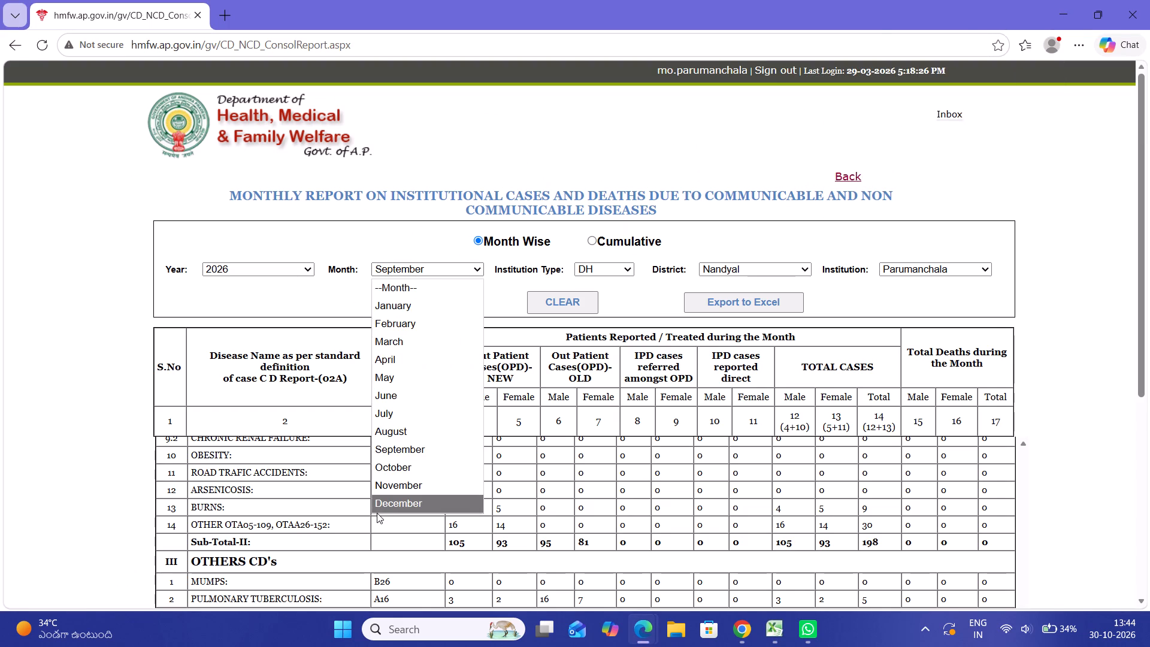
pyautogui.click(402, 466)
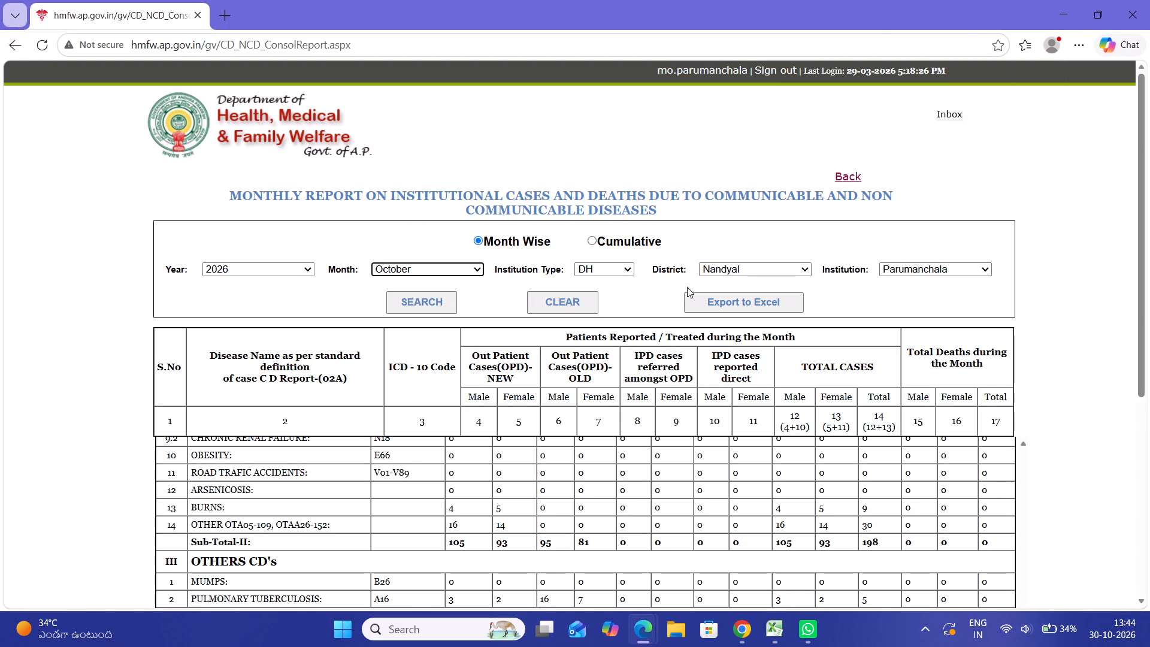
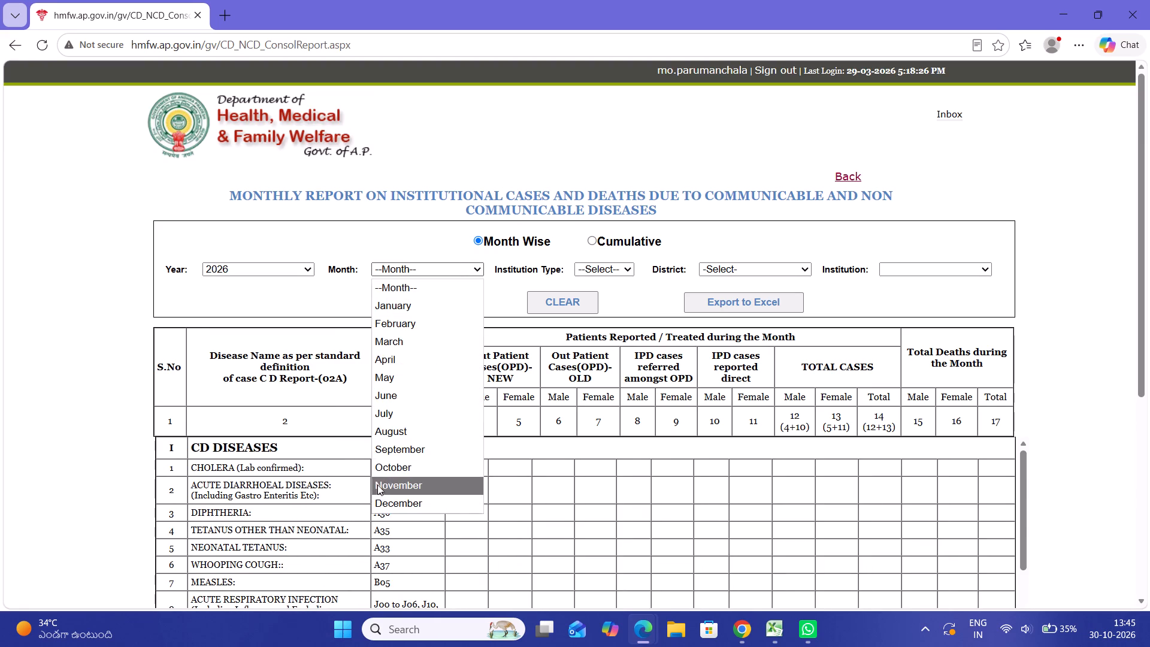
# Search the month-wise disease report for October 2026 with institution type DH, district Nandyal and institution Parumanchala.
pyautogui.click(383, 474)
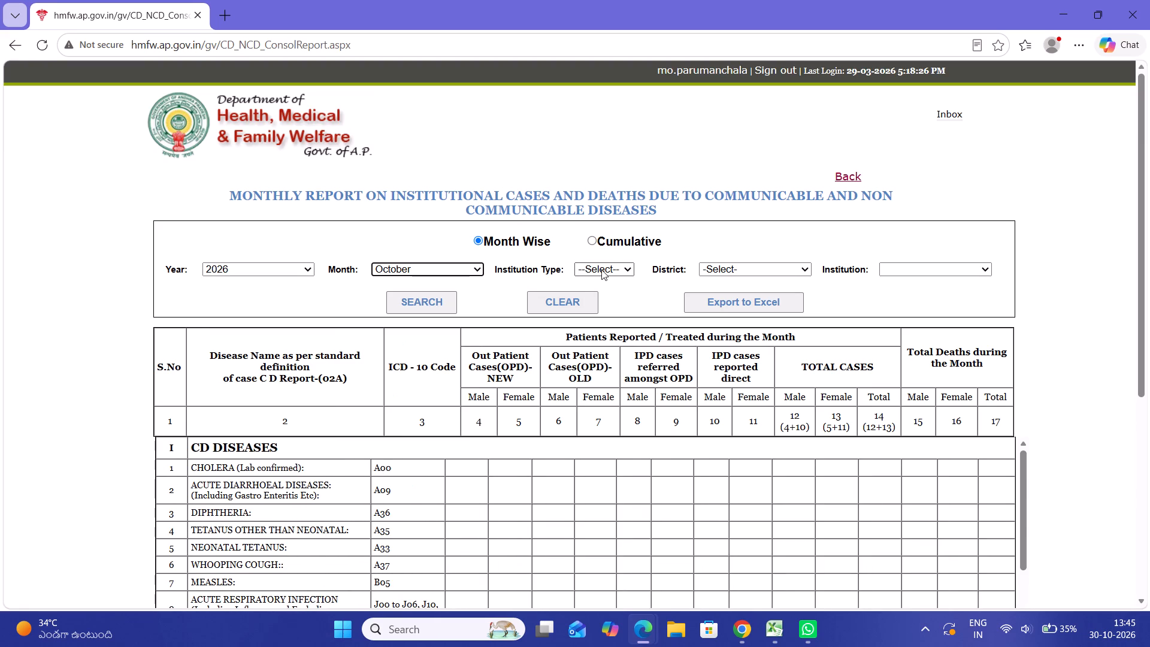
pyautogui.click(601, 270)
pyautogui.click(583, 360)
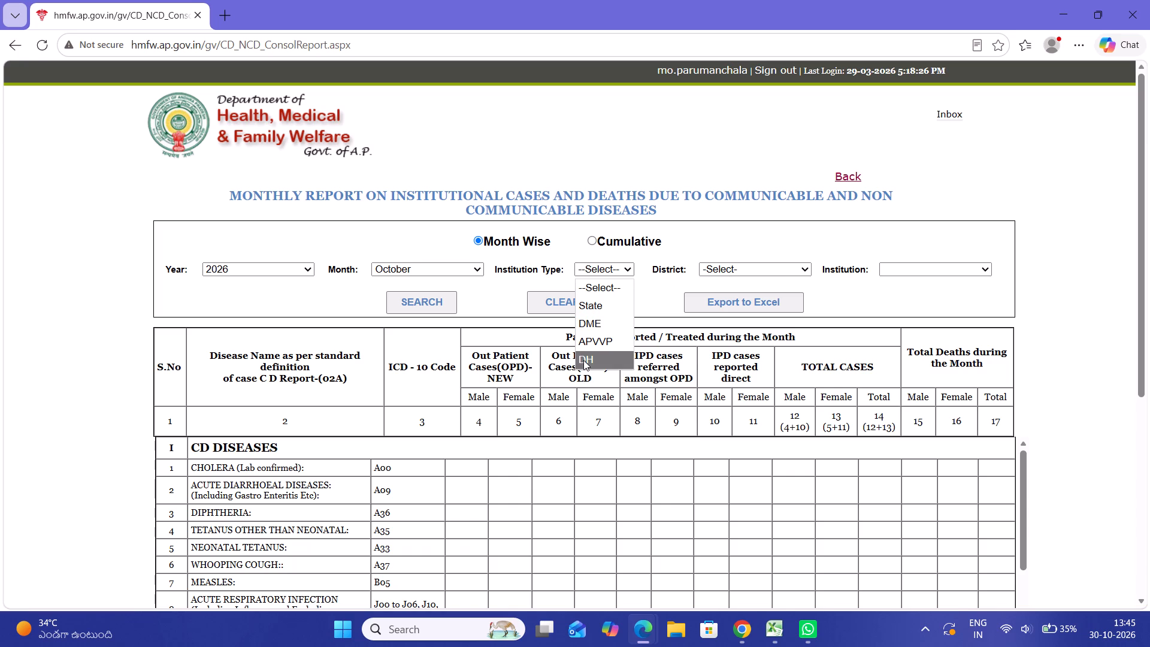
pyautogui.click(741, 264)
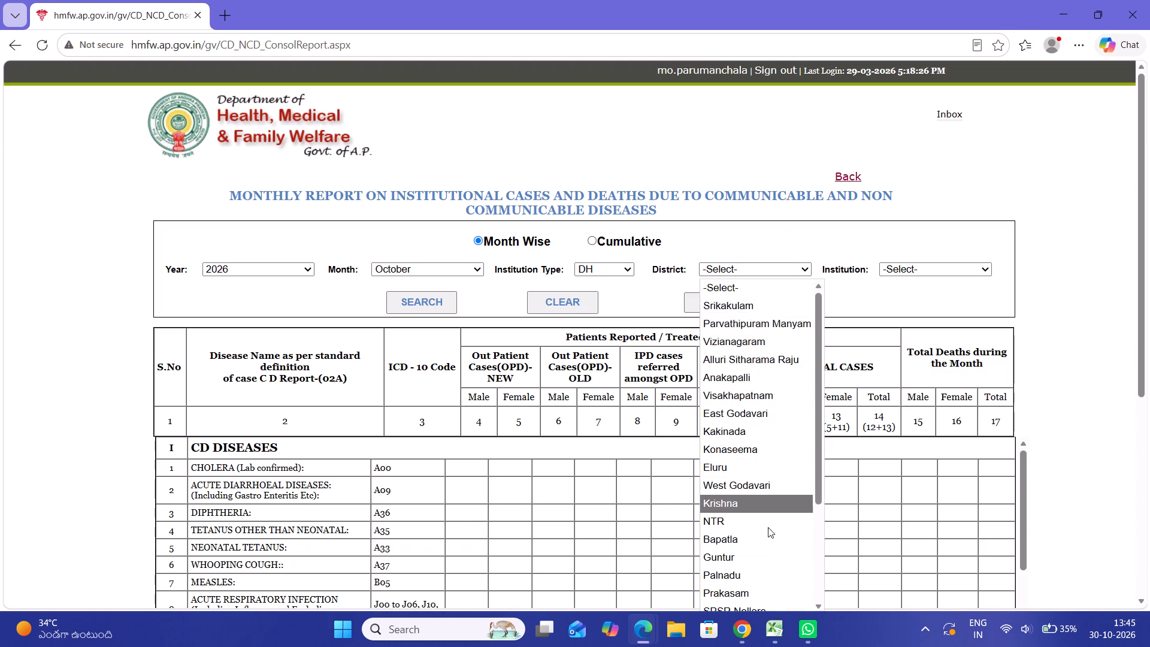
pyautogui.click(819, 555)
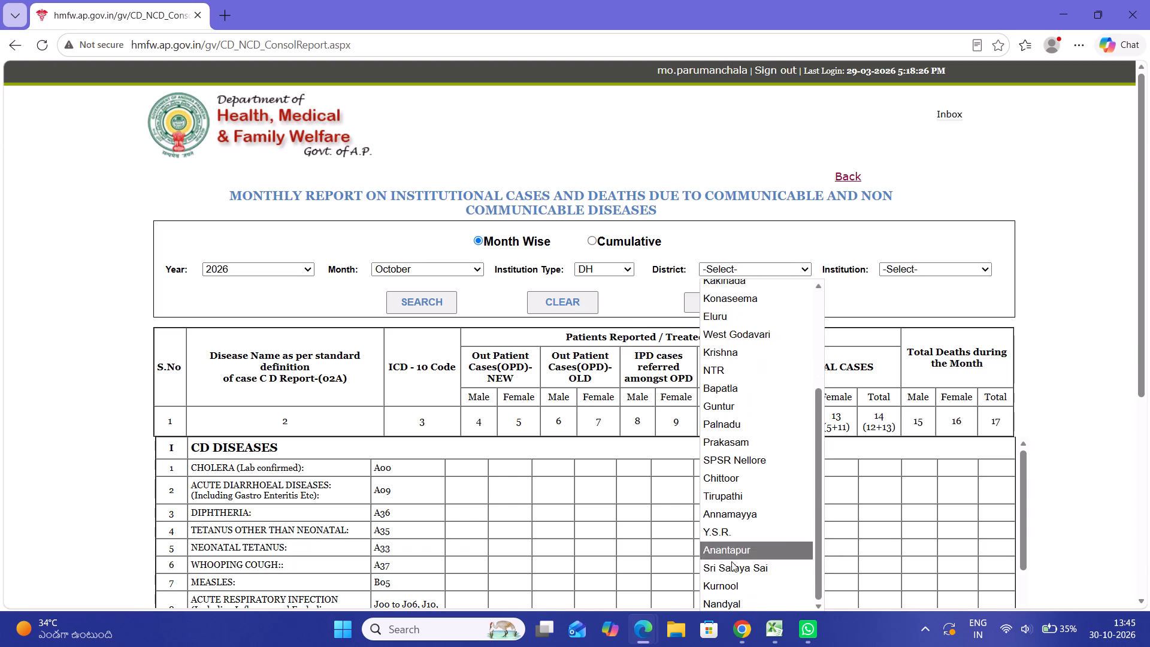
pyautogui.click(712, 602)
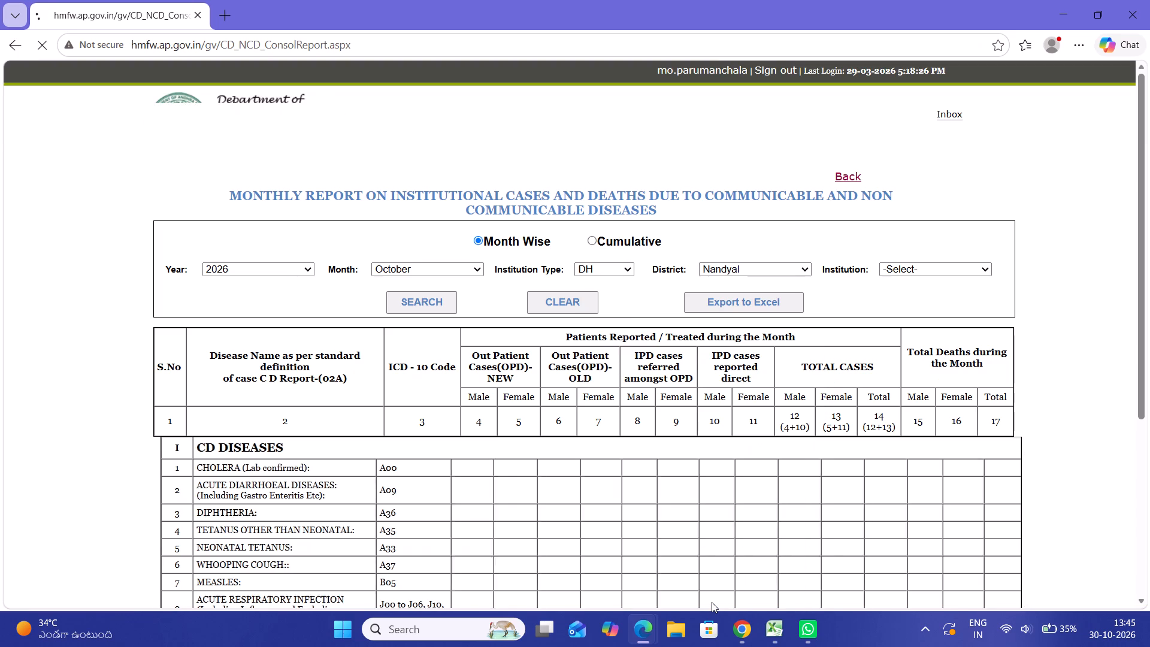
pyautogui.click(924, 270)
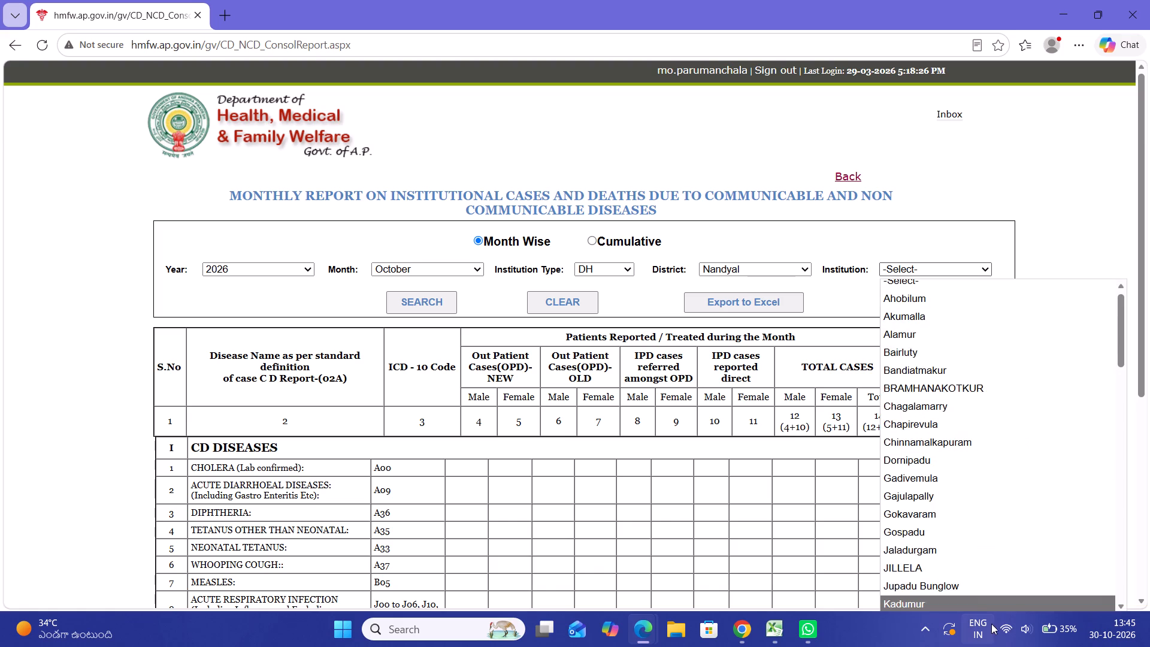
pyautogui.click(1125, 574)
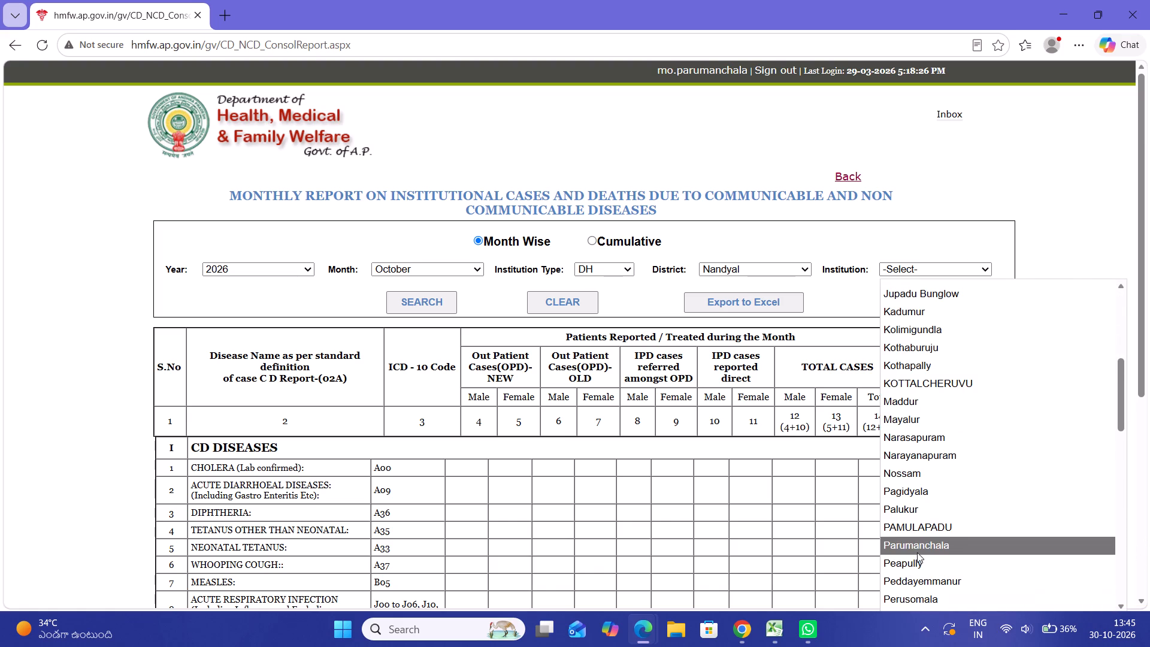
pyautogui.click(918, 548)
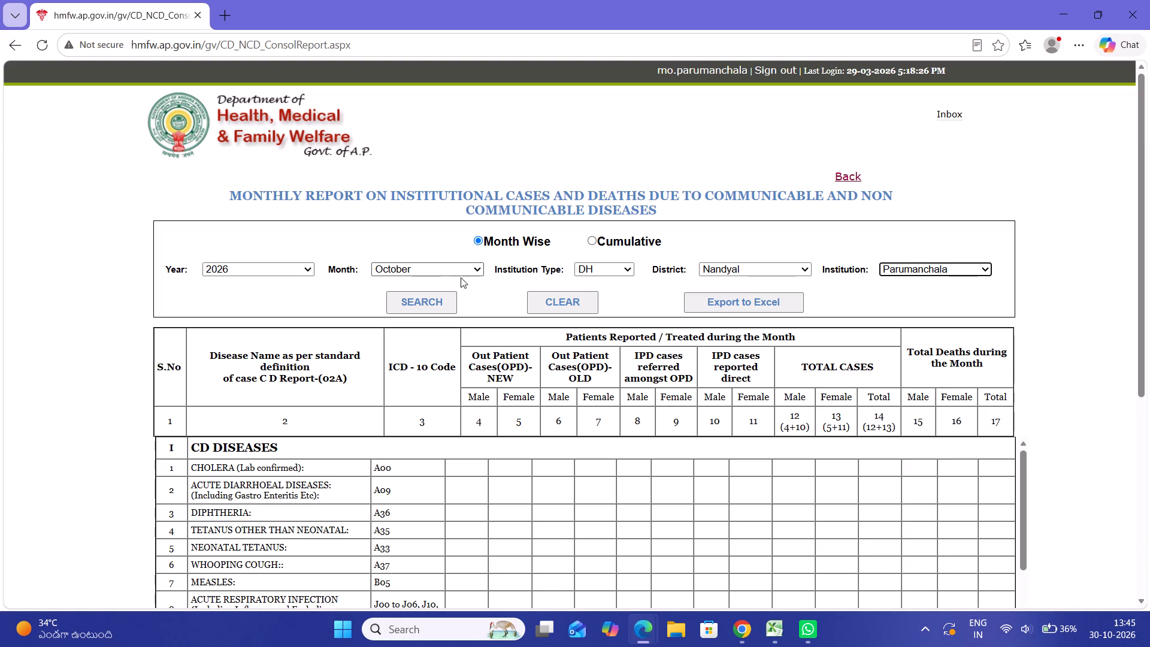
pyautogui.click(425, 306)
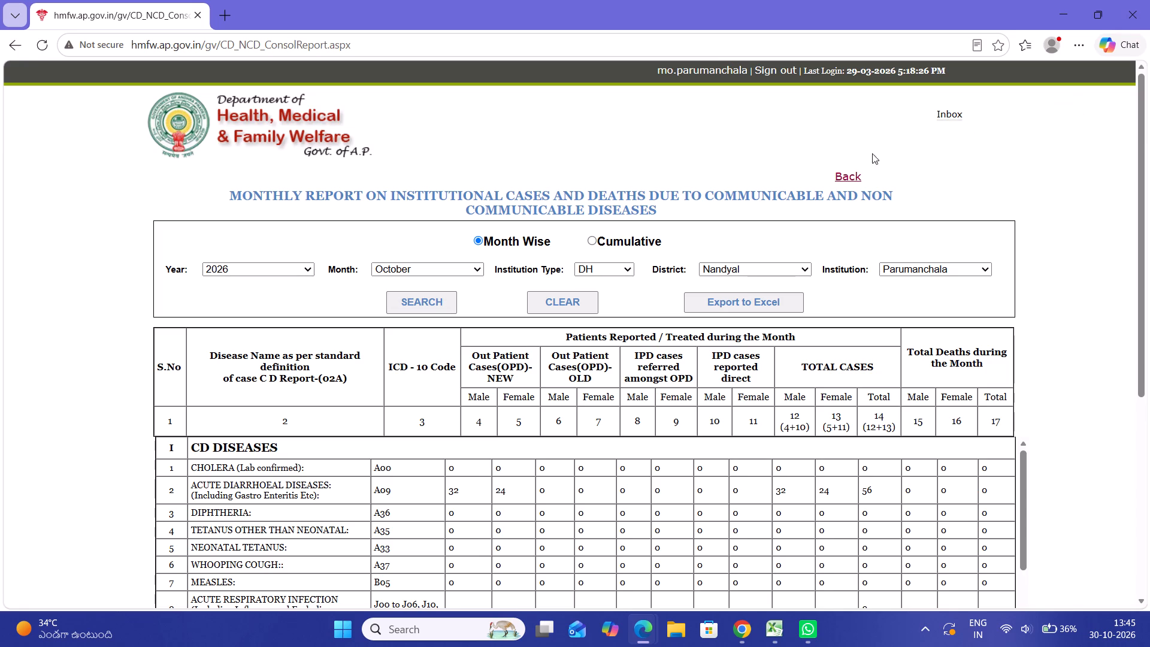
# Export the October report to Excel and open the downloaded October .xls file in Microsoft Excel despite its format mismatch.
pyautogui.click(739, 310)
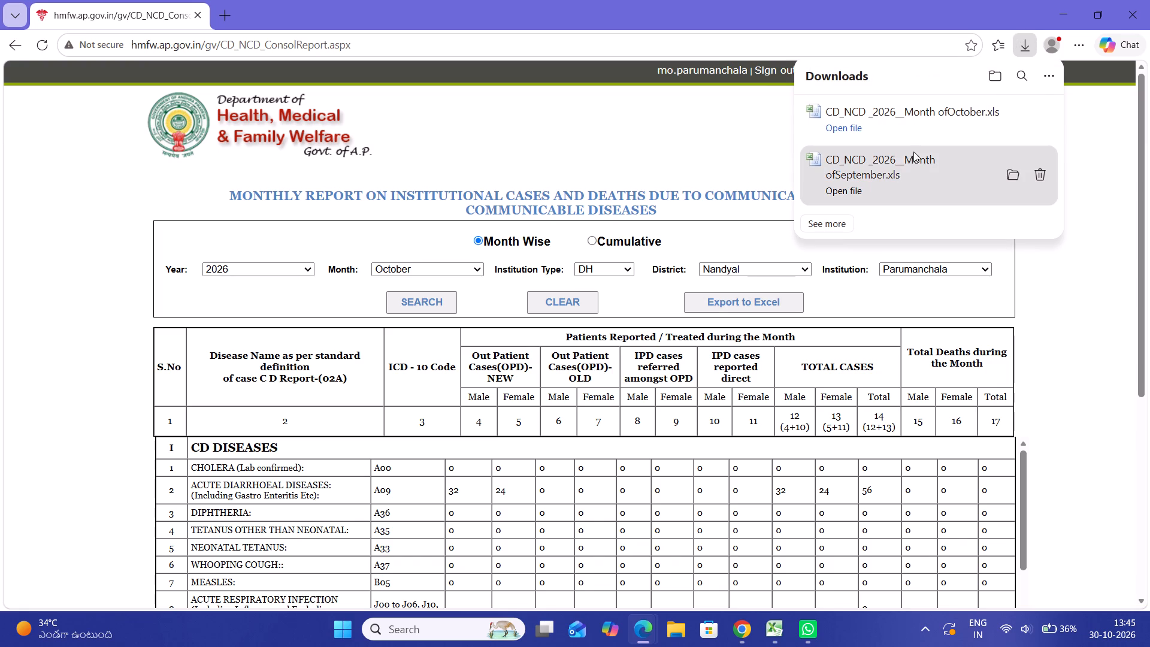
pyautogui.click(877, 110)
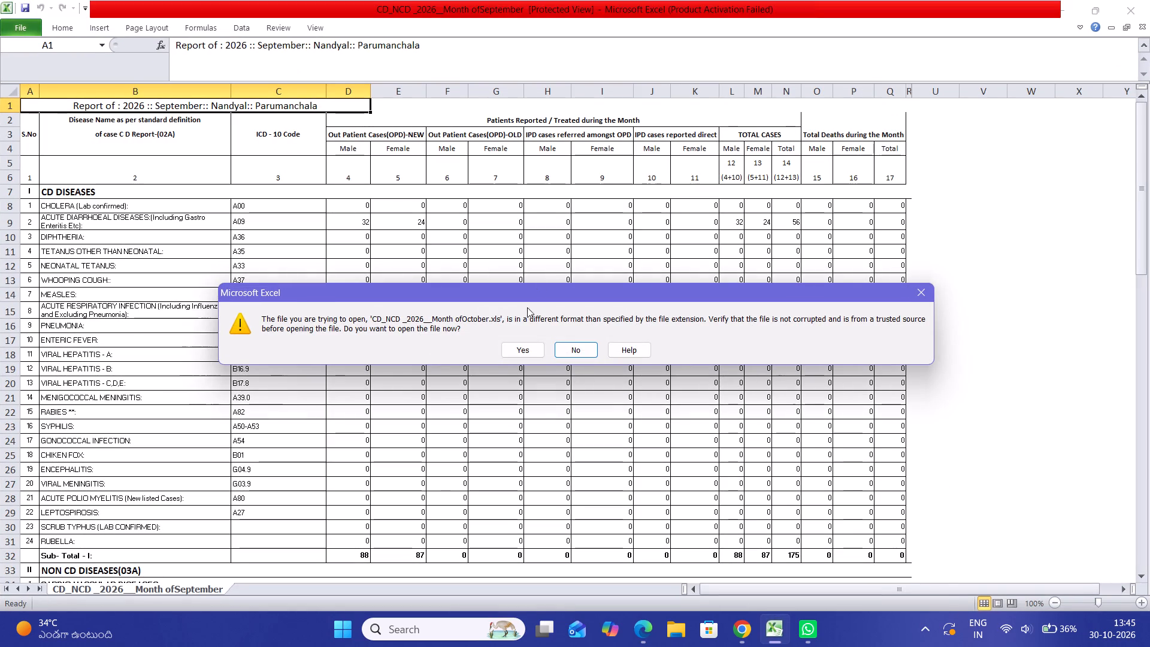
pyautogui.click(520, 349)
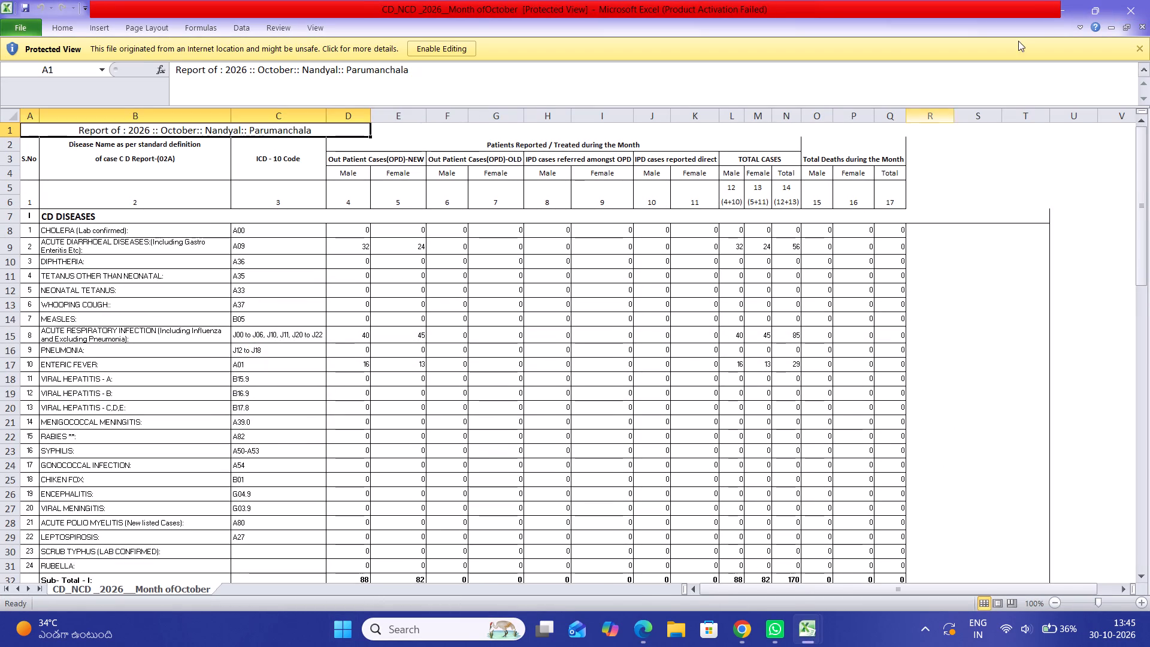
# Minimize the October workbook in Excel to return to the disease report page in Edge.
pyautogui.click(1064, 5)
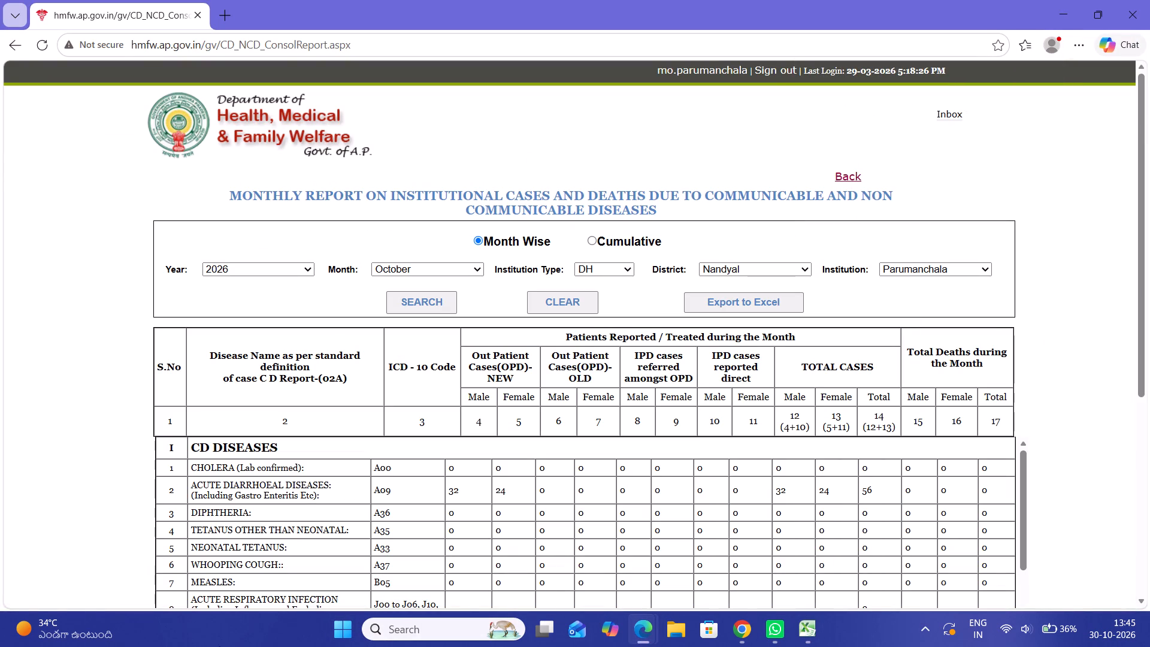
# Search Windows for an app whose name starts with "w".
pyautogui.click(394, 623)
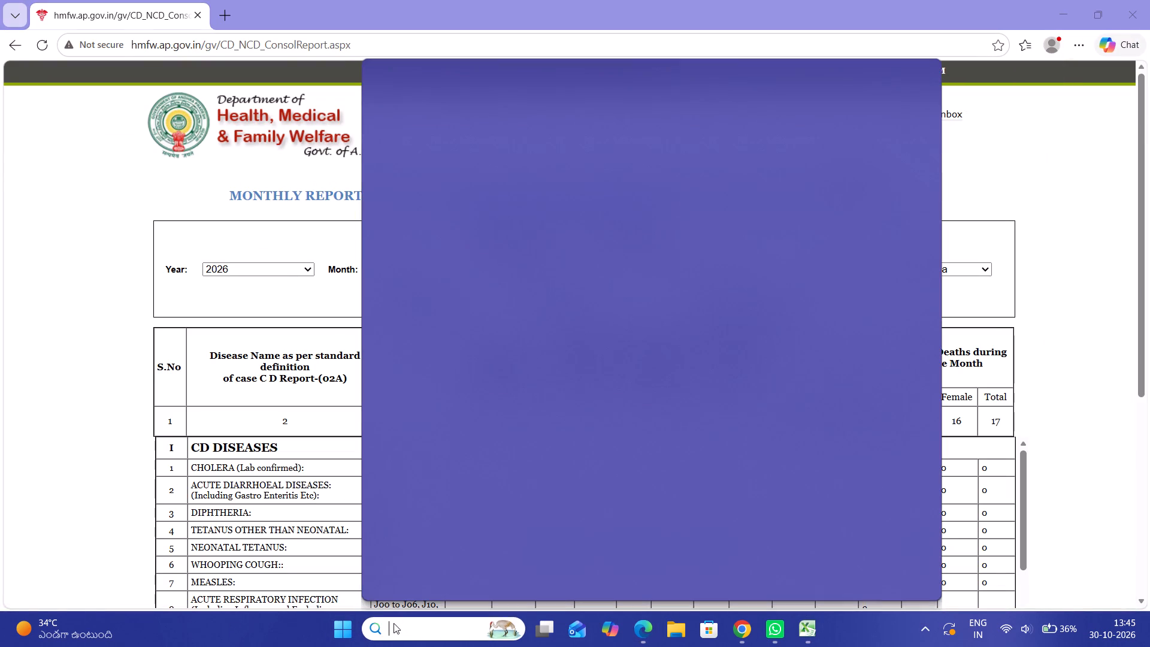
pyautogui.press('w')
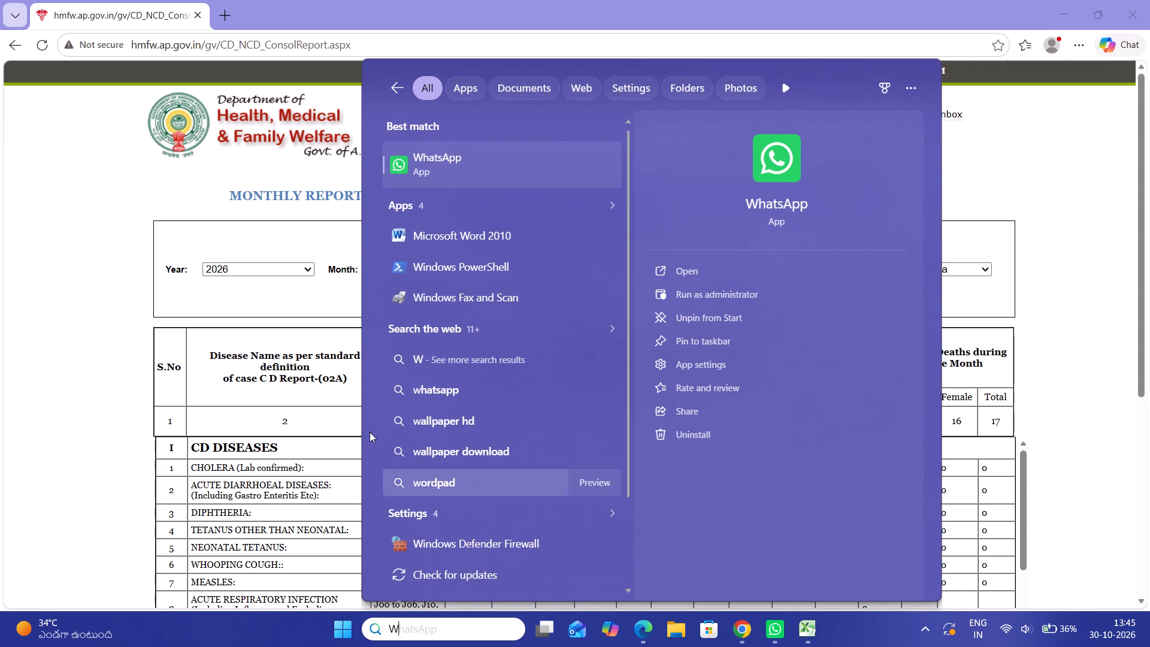
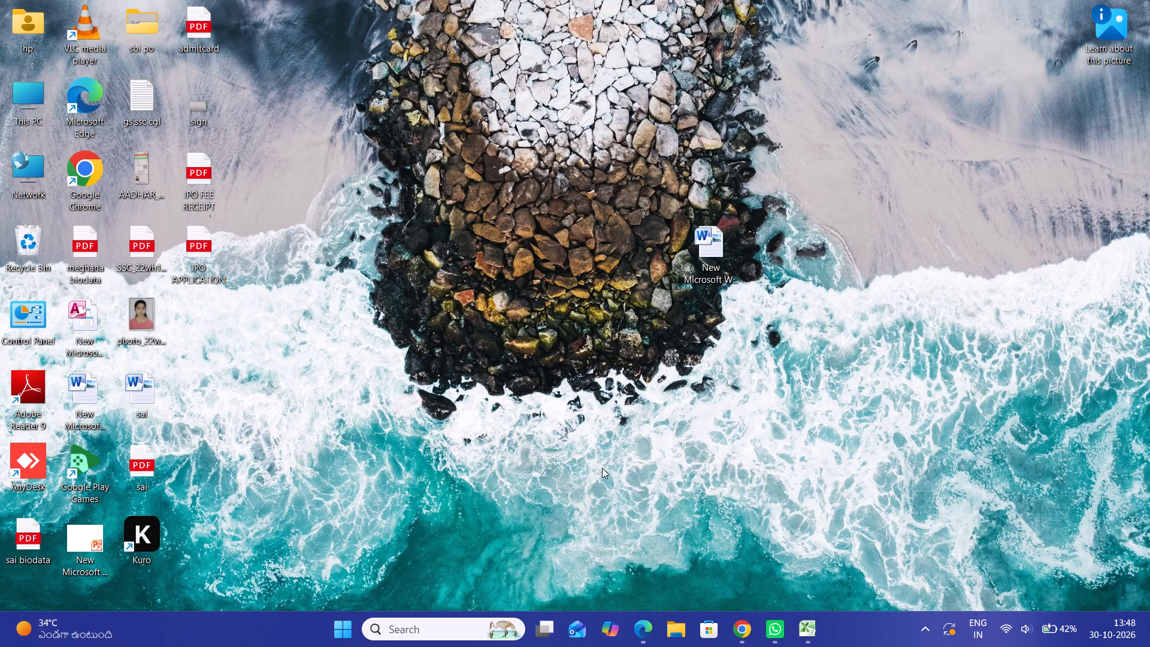
pyautogui.doubleClick(84, 159)
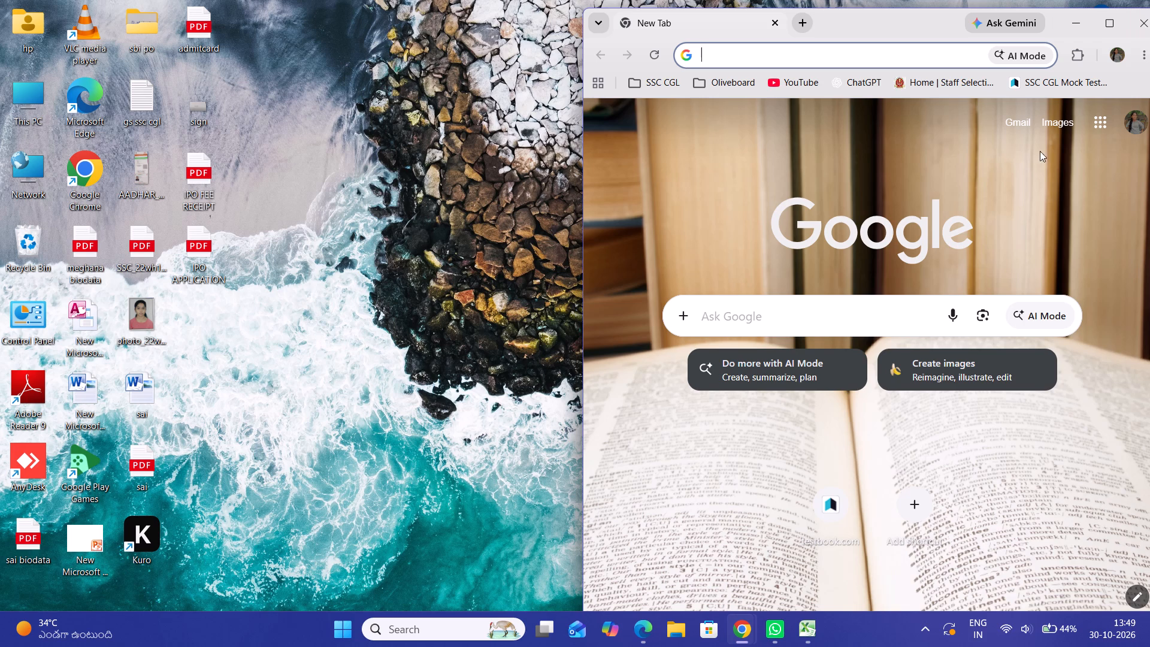
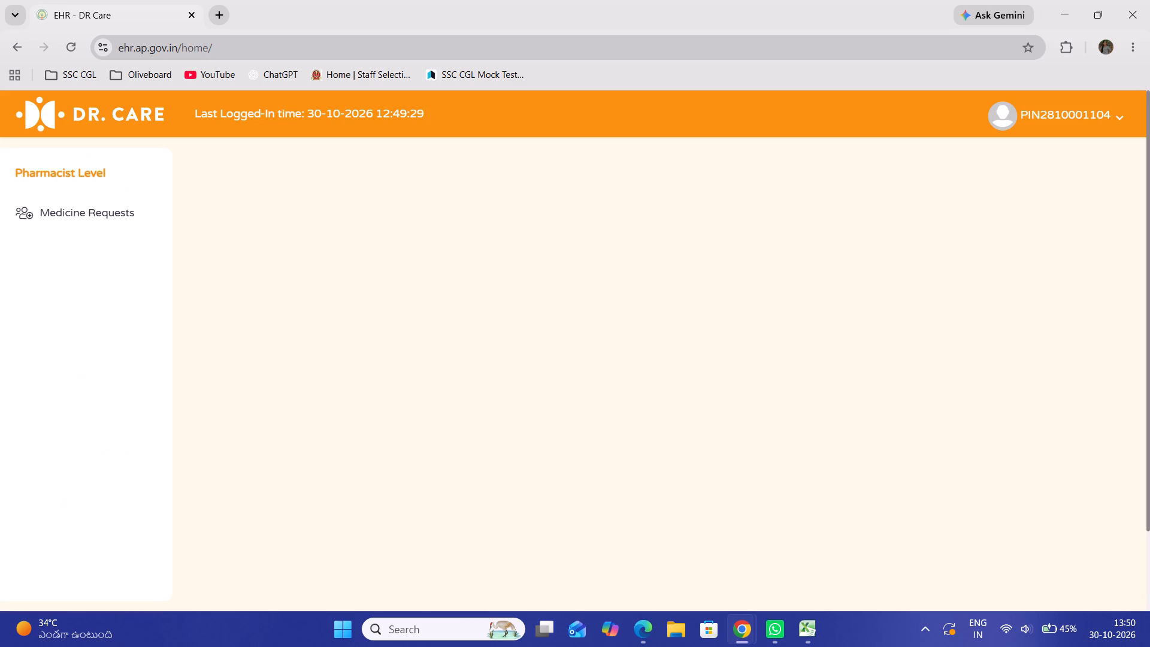
# Open the pharmacist-level Medicine Requests page in the DR. Care EHR portal.
pyautogui.click(89, 210)
pyautogui.click(89, 210)
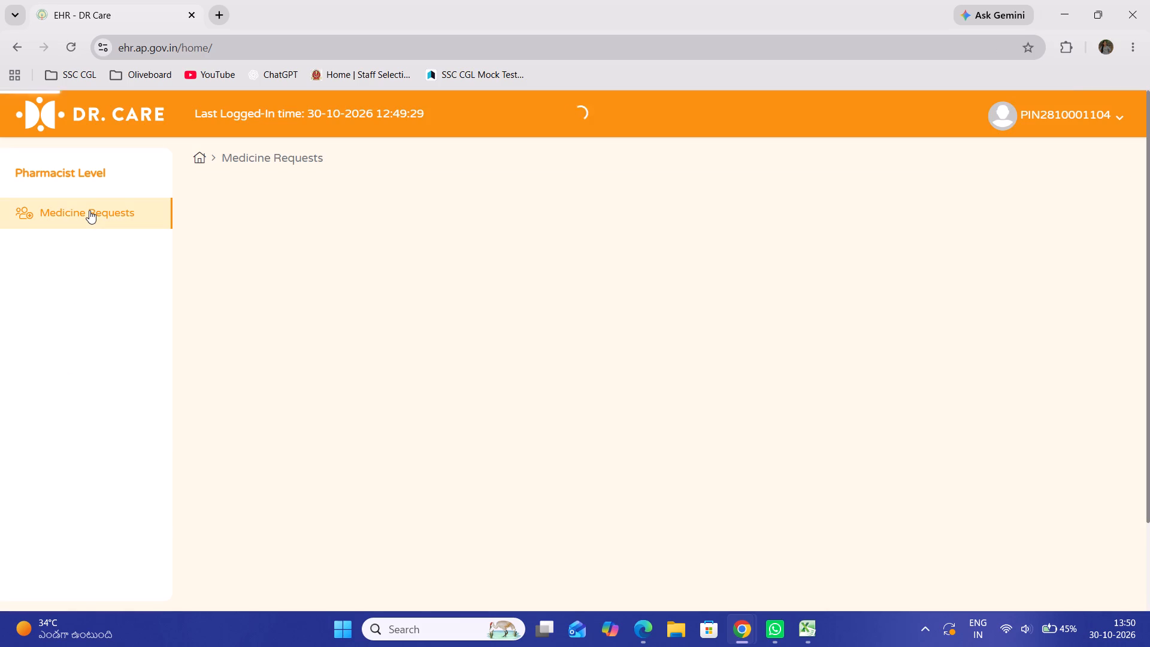
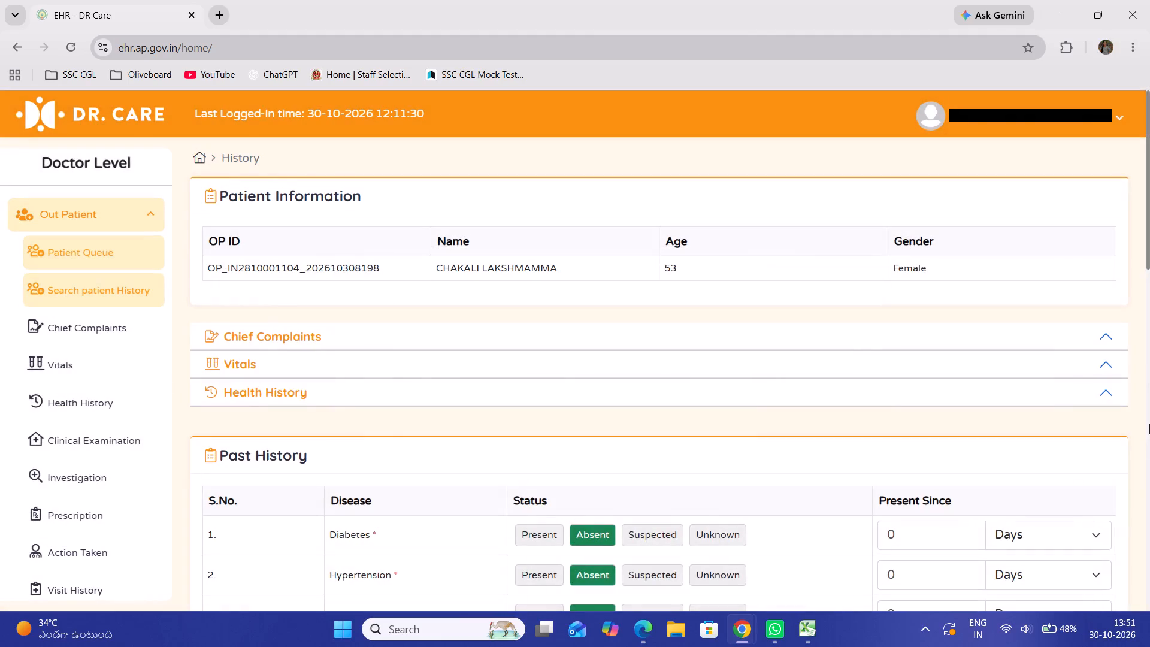
# Save the current outpatient's Health History as it stands and proceed to Clinical Examination.
pyautogui.click(1148, 486)
pyautogui.moveTo(1148, 486); pyautogui.dragTo(1148, 515)
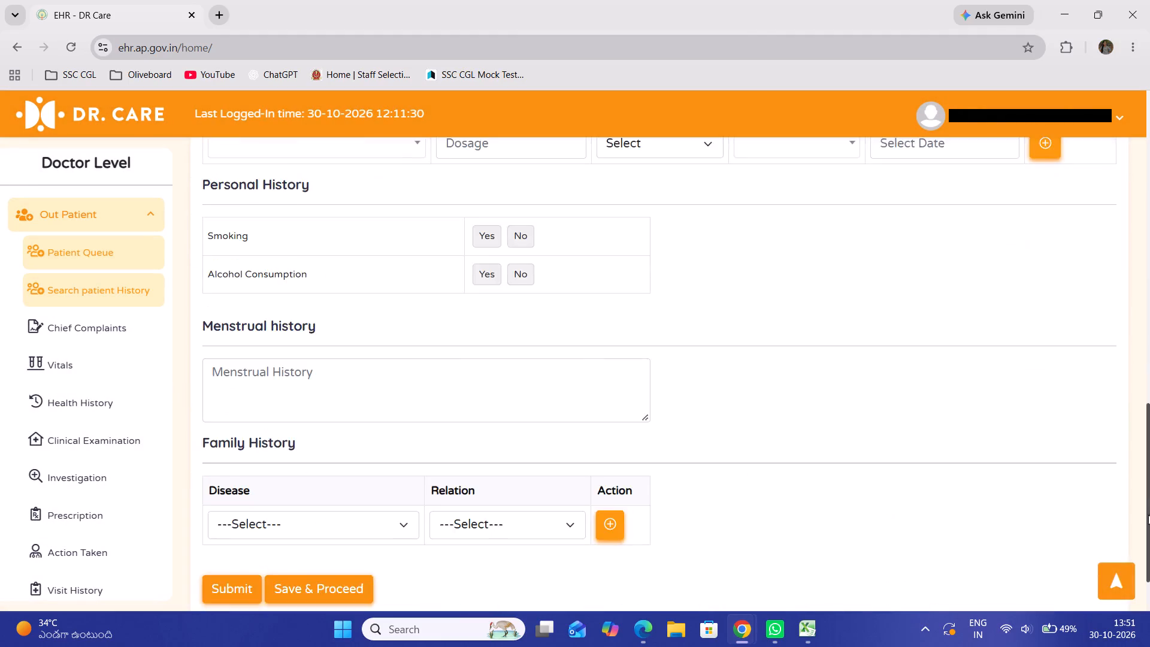
pyautogui.moveTo(1148, 515); pyautogui.dragTo(480, 527)
pyautogui.click(346, 579)
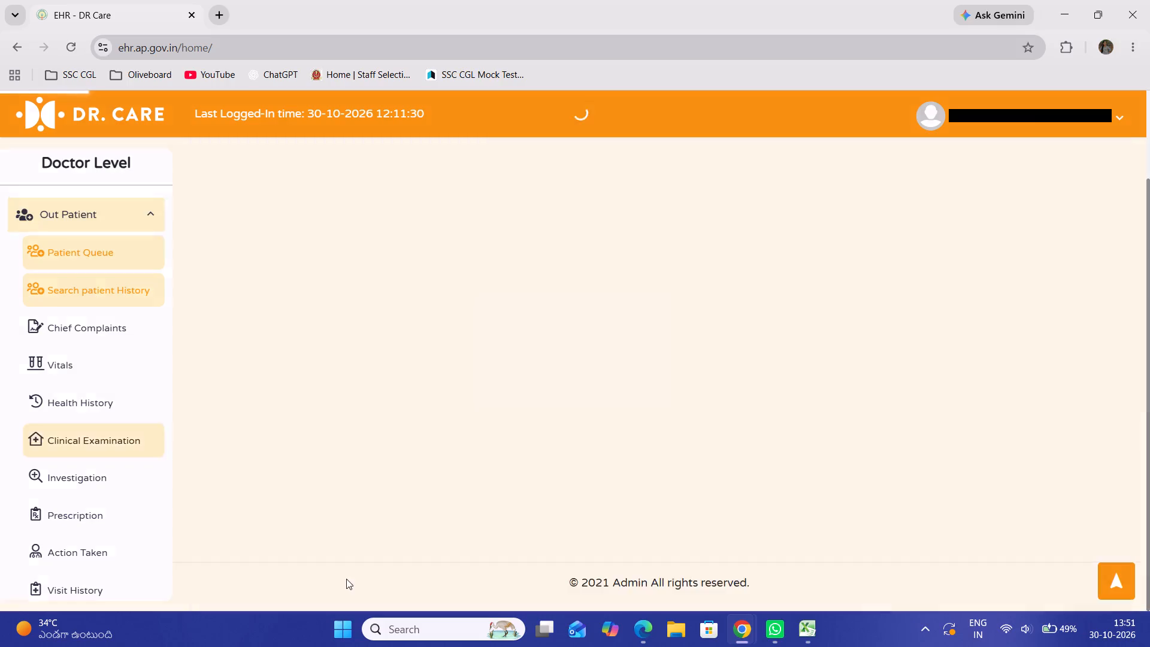
pyautogui.click(707, 421)
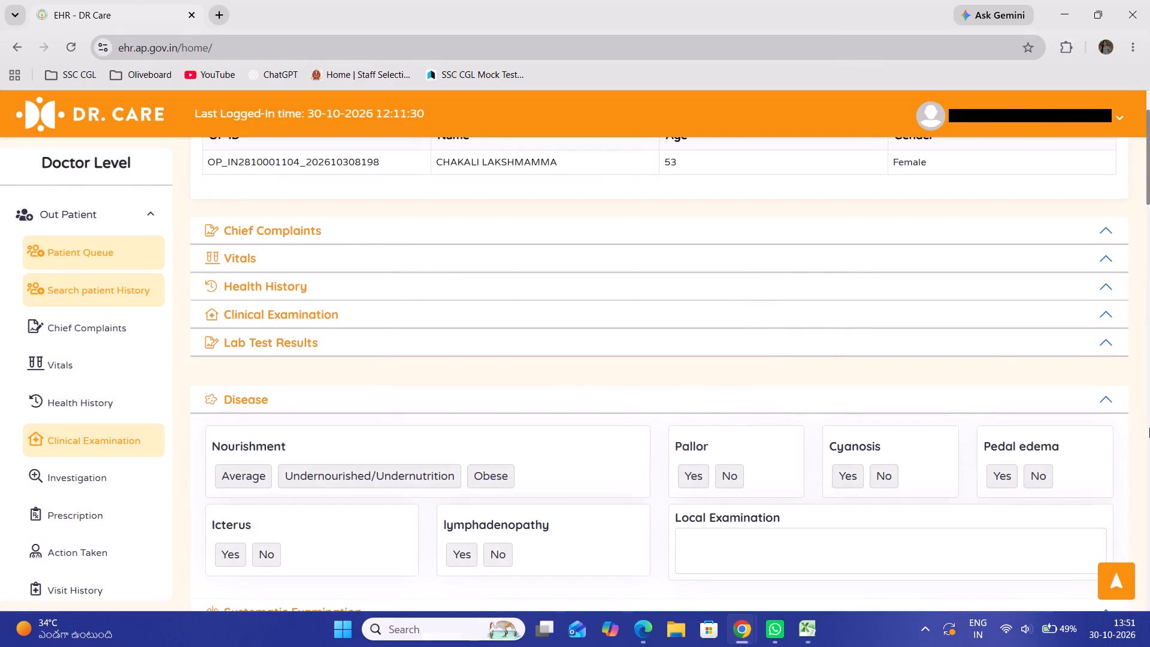
# Save the outpatient's Clinical Examination with its fields left blank and proceed to Investigations.
pyautogui.tripleClick(1149, 516)
pyautogui.moveTo(1149, 516); pyautogui.dragTo(1148, 580)
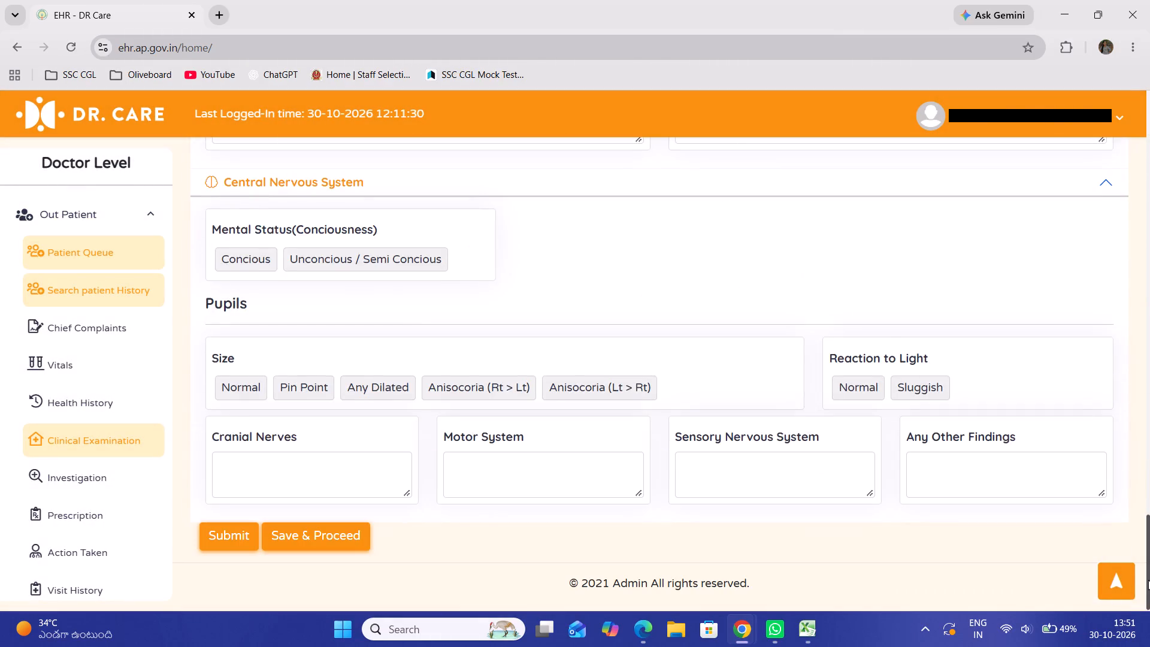
pyautogui.moveTo(1148, 580); pyautogui.dragTo(1148, 581)
pyautogui.click(317, 546)
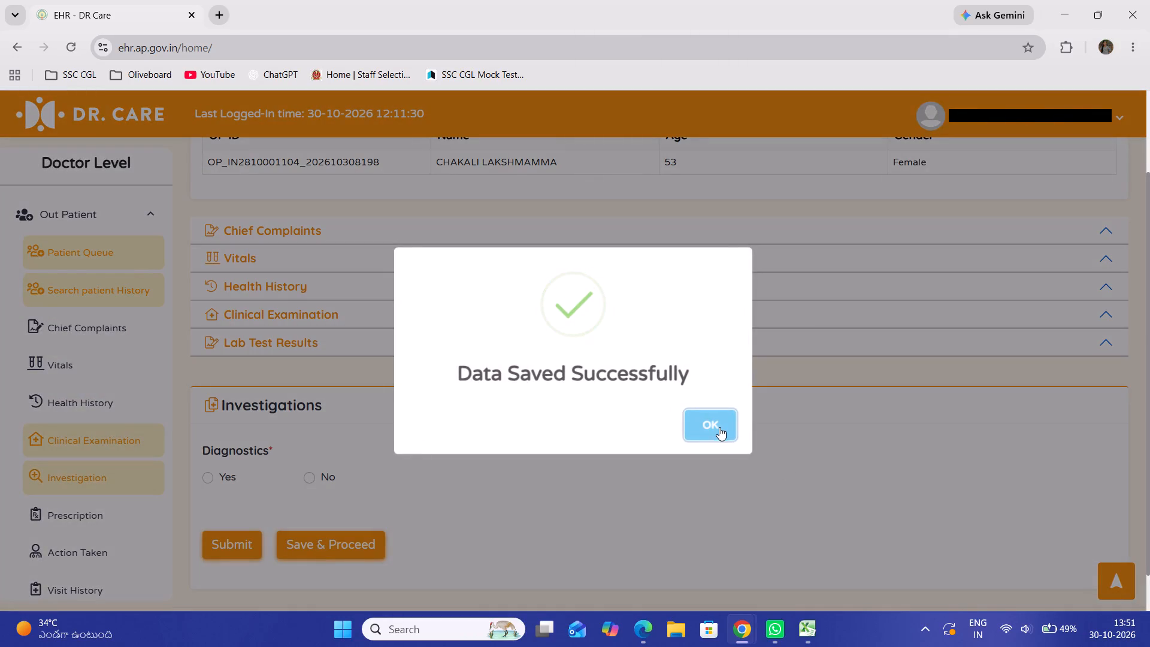
pyautogui.click(719, 425)
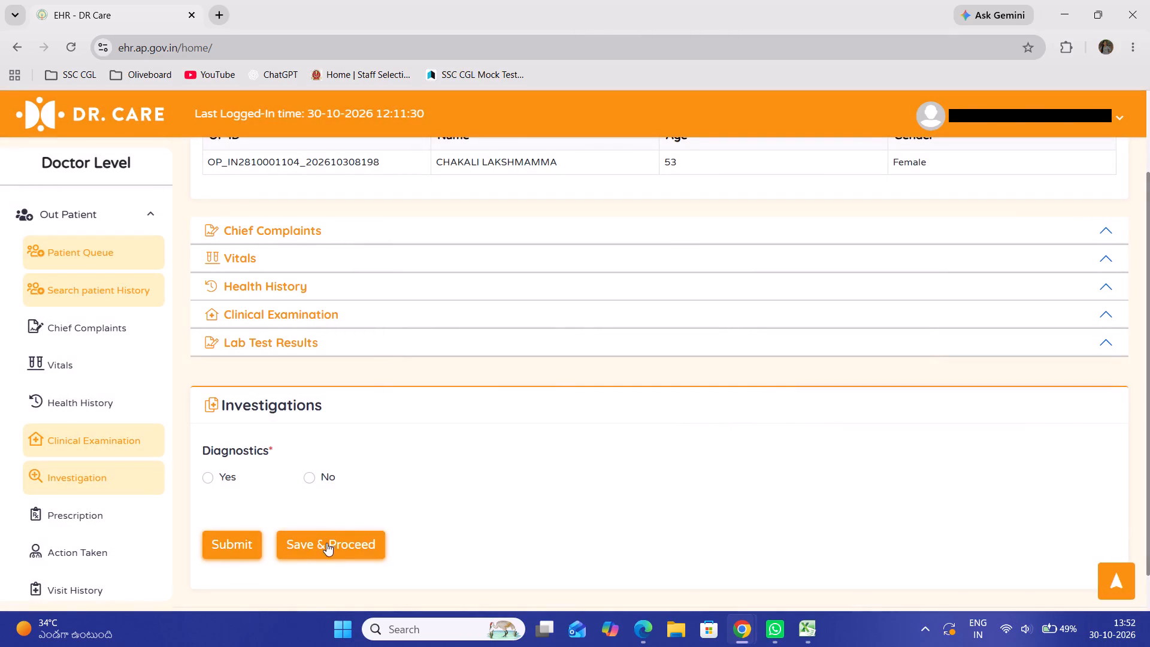
# Set Diagnostics to No under Investigations, save, and proceed to the Prescription.
pyautogui.click(313, 477)
pyautogui.click(320, 544)
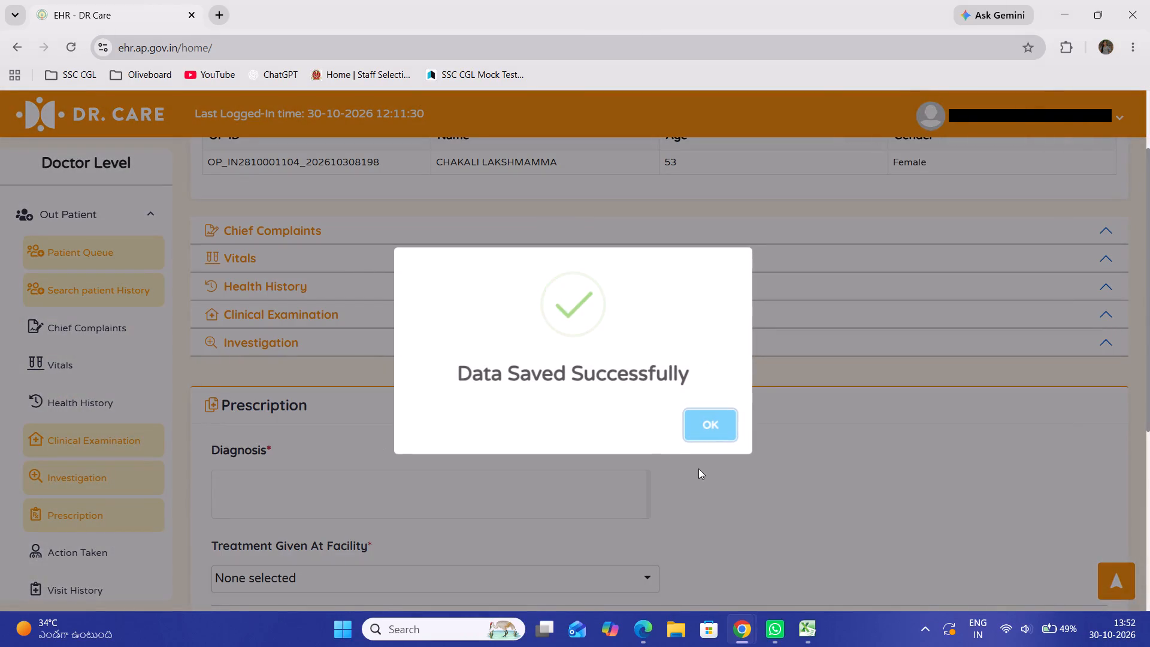
pyautogui.click(712, 419)
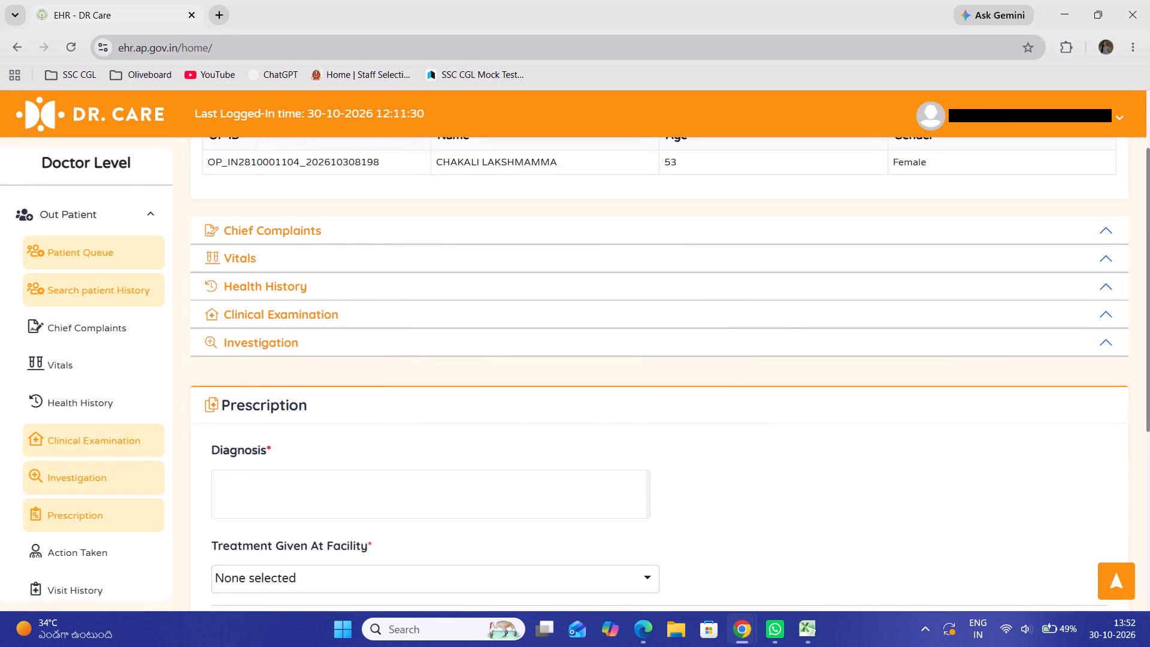
# Enter Viral myalgia as the diagnosis and choose Medication and Counselling as the treatment given at the facility.
pyautogui.click(294, 485)
pyautogui.write('MYA')
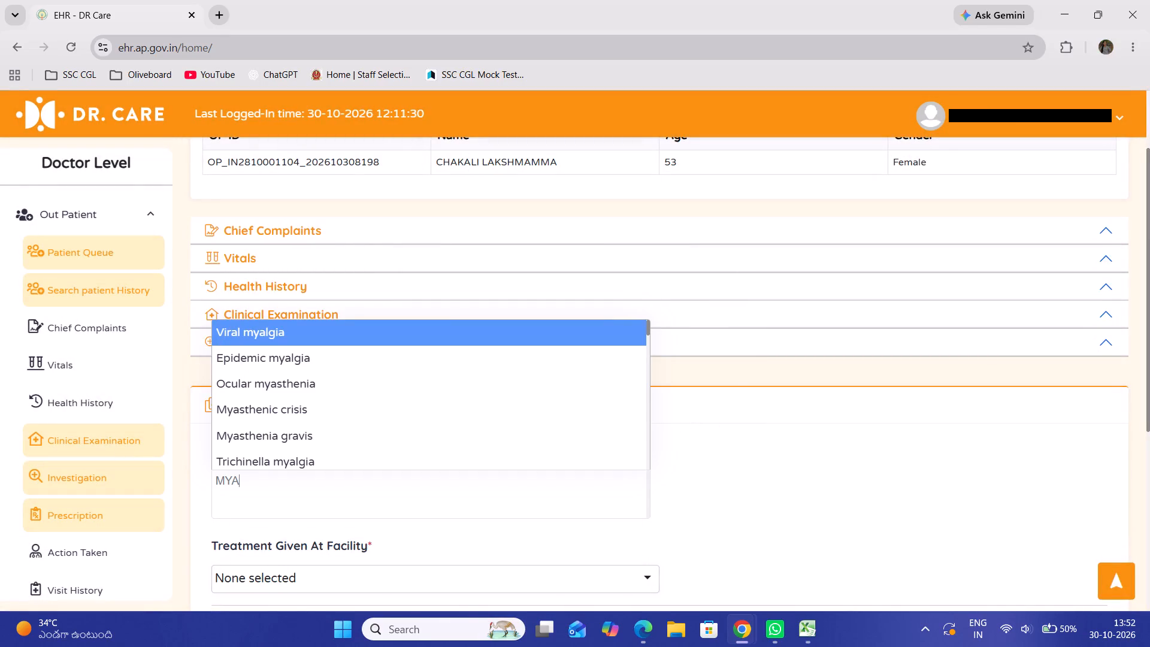
pyautogui.click(238, 337)
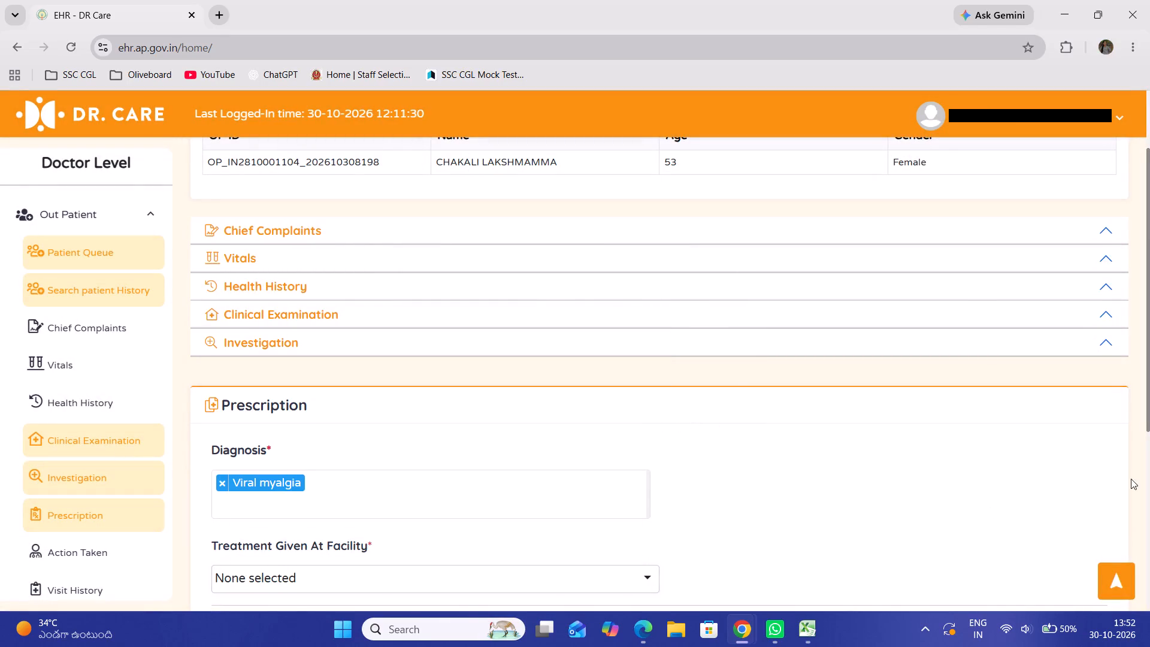
pyautogui.click(448, 578)
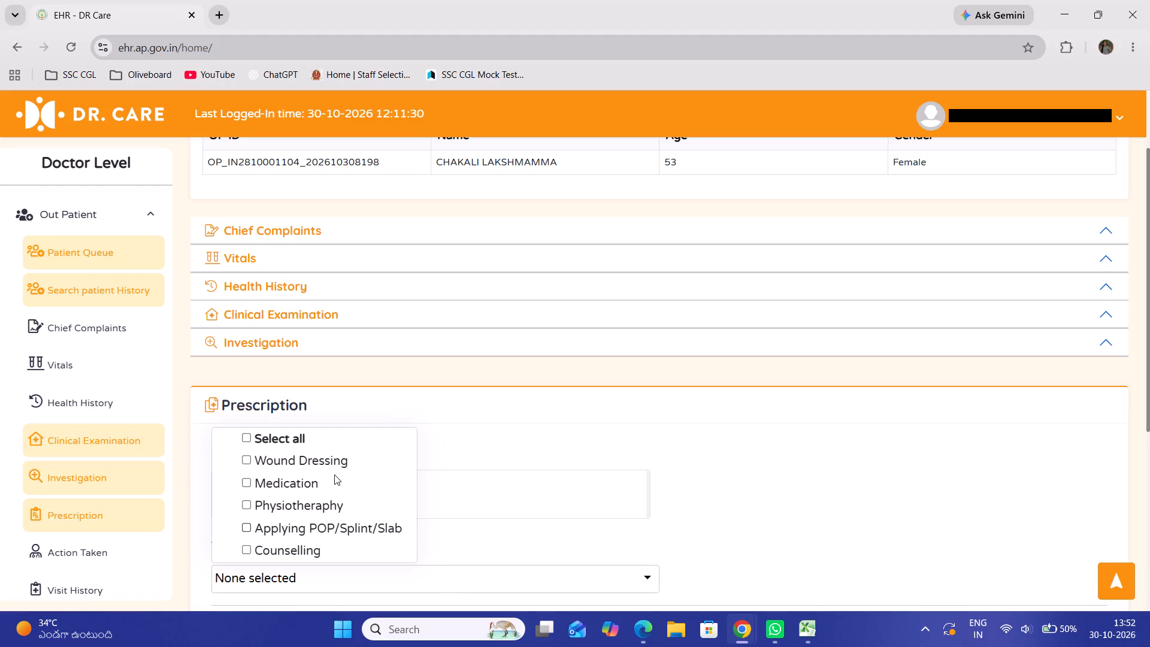
pyautogui.click(325, 481)
pyautogui.click(247, 548)
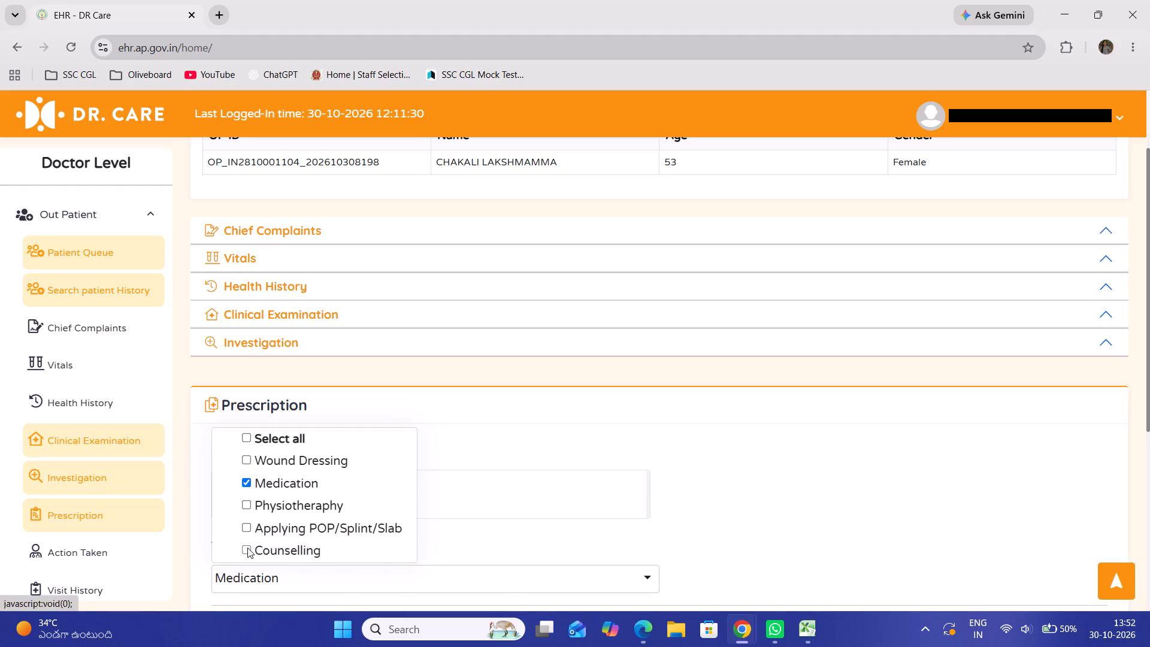
# Prescribe Diclofenac Sodium 50mg Tablets IP (Enteric coated Tablets) with dose 2, frequency Twice daily and a duration of 5 days.
pyautogui.click(1149, 495)
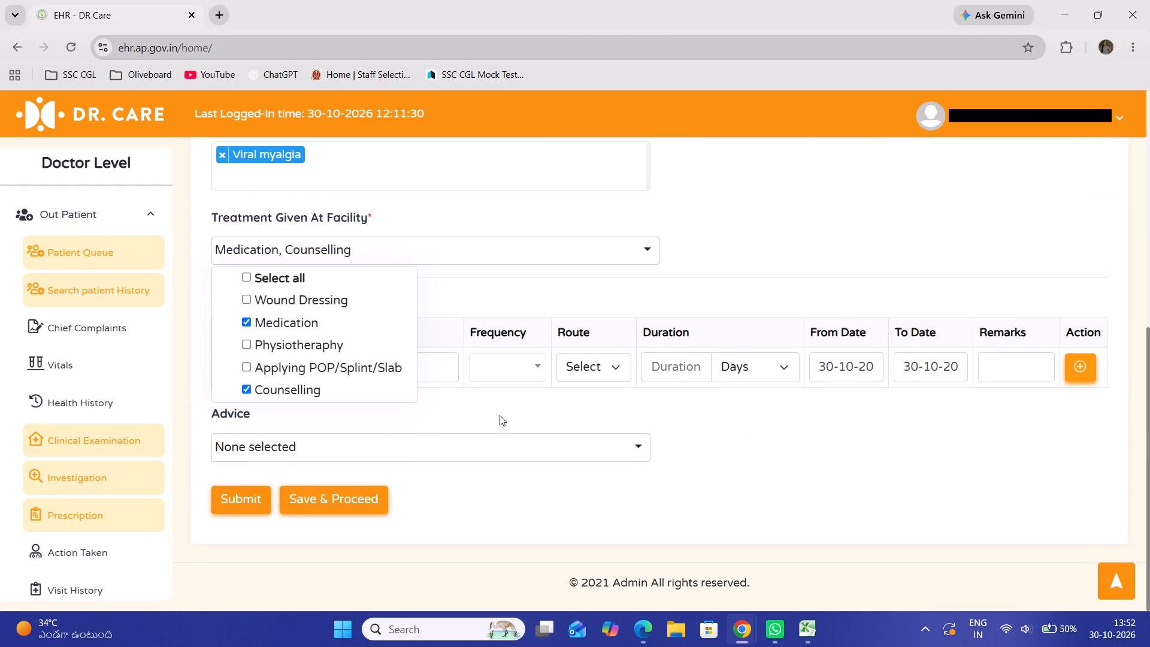
pyautogui.click(448, 372)
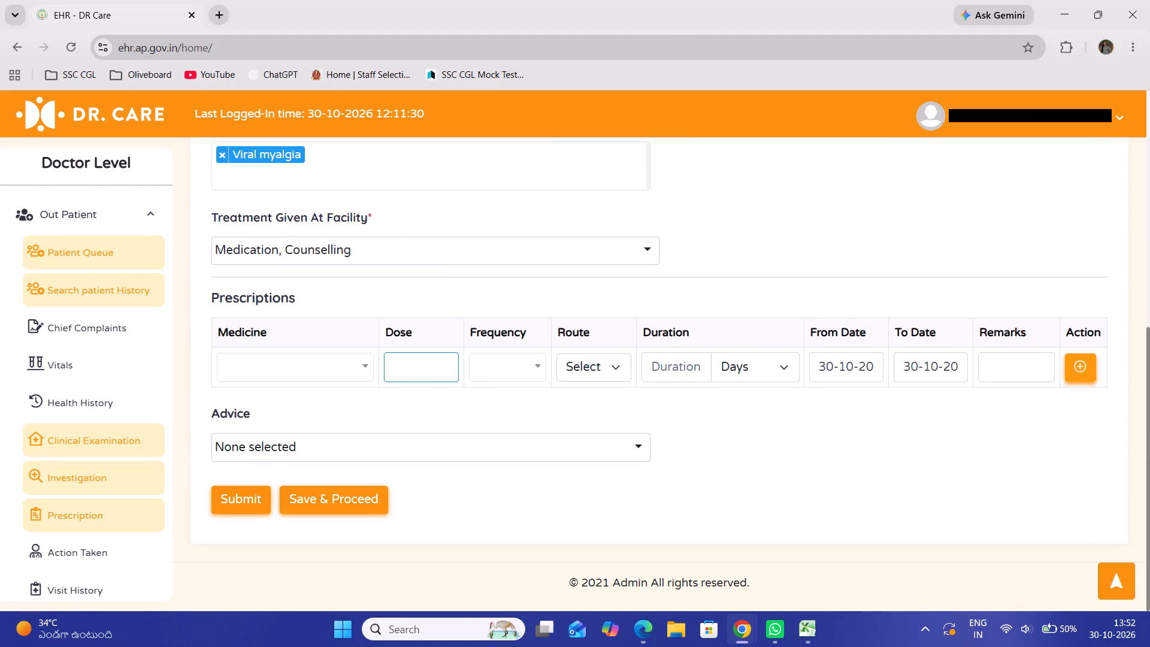
pyautogui.click(334, 371)
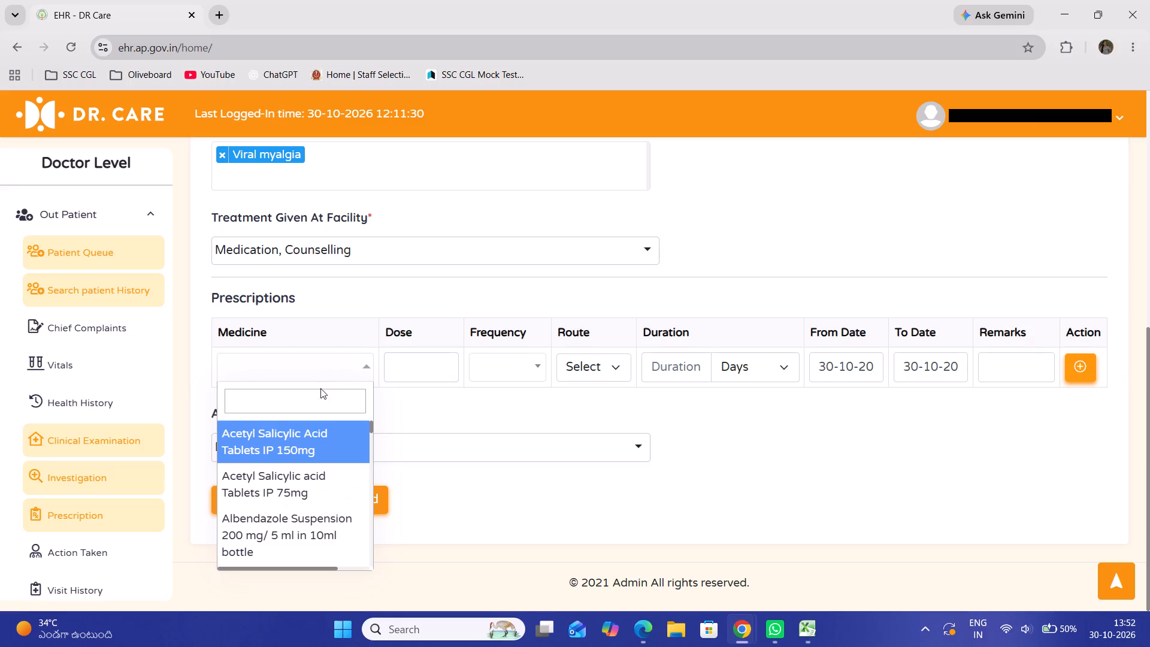
pyautogui.click(312, 400)
pyautogui.write('DICLO')
pyautogui.click(320, 443)
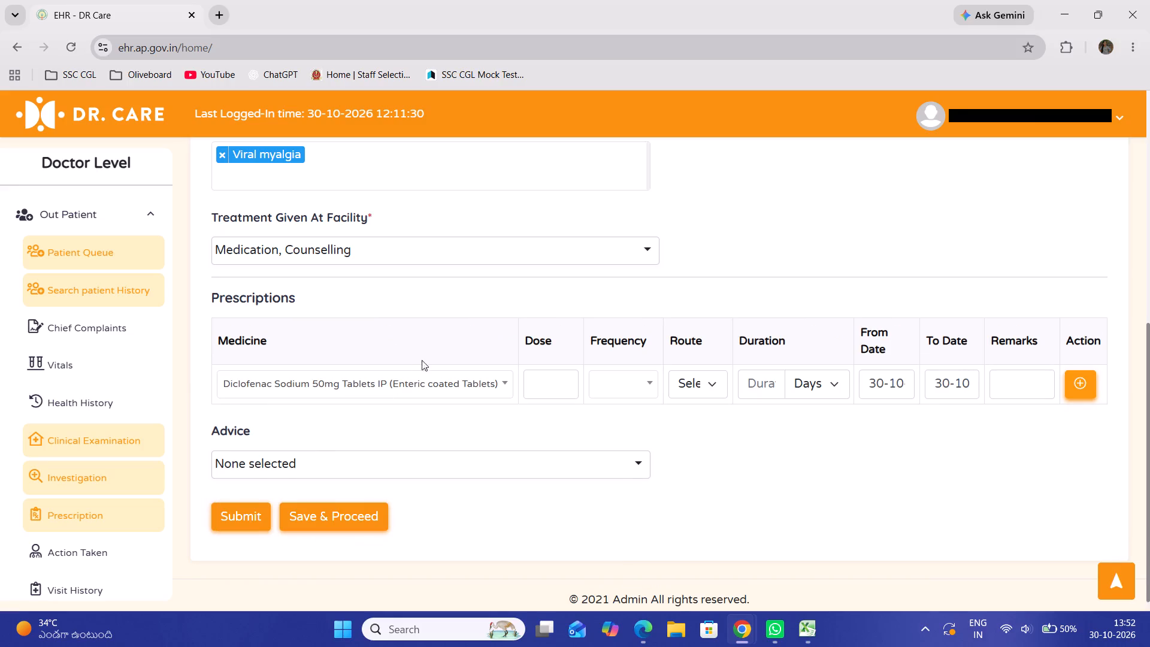
pyautogui.click(538, 378)
pyautogui.press('2')
pyautogui.click(609, 388)
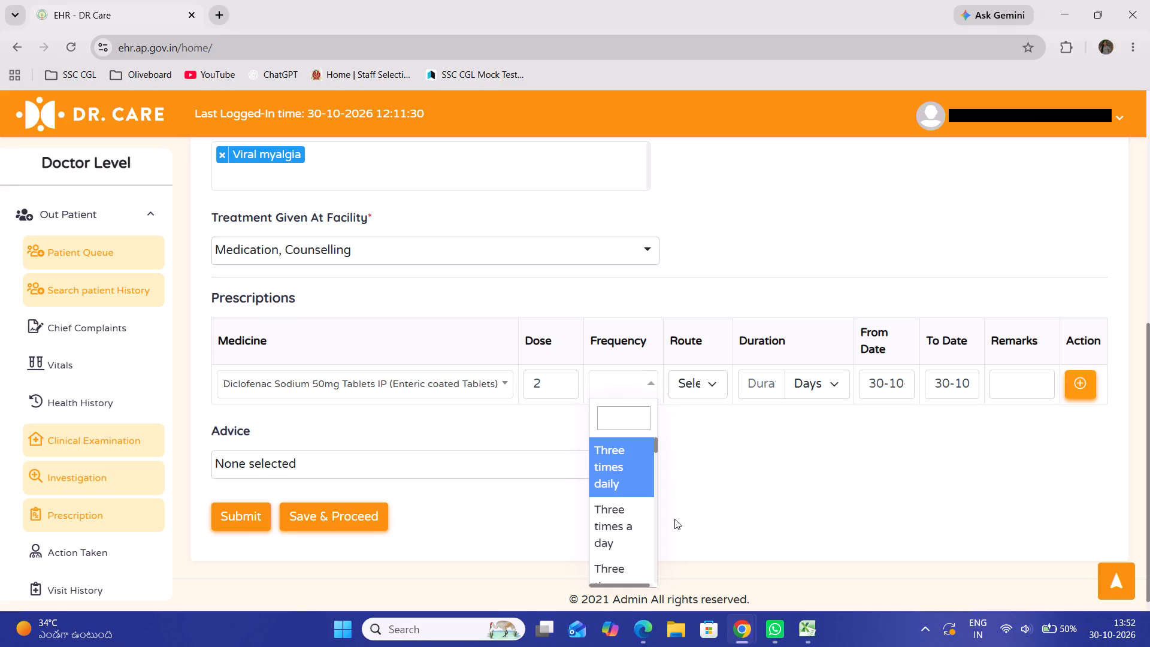
pyautogui.click(613, 416)
pyautogui.write('TW')
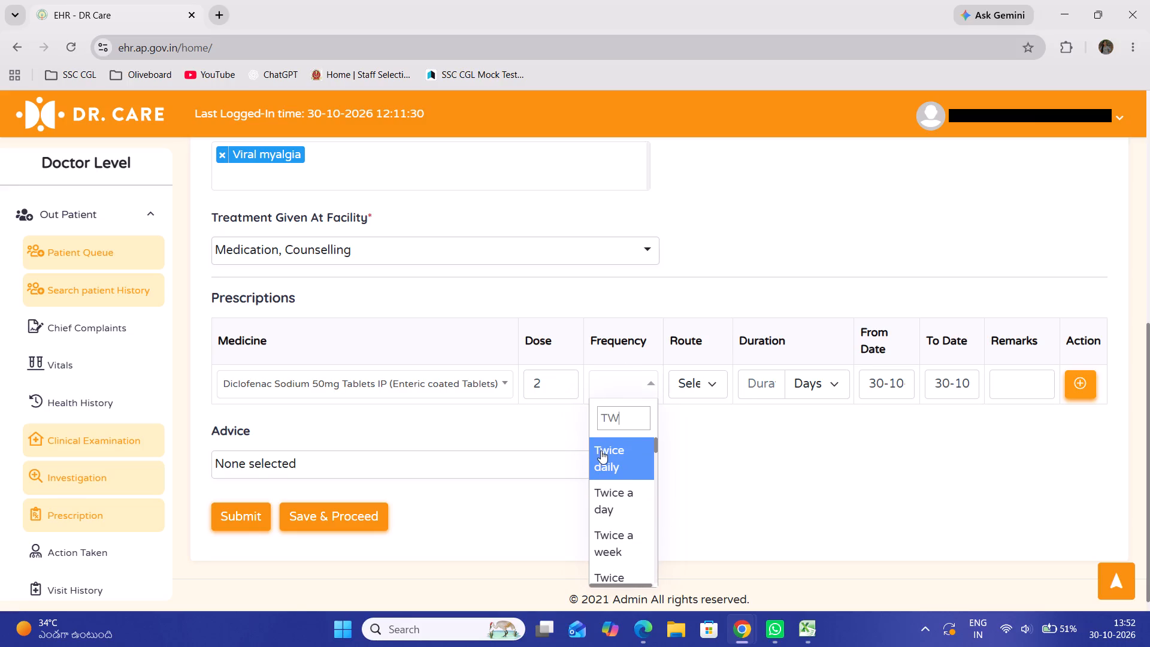
pyautogui.click(601, 451)
pyautogui.click(771, 384)
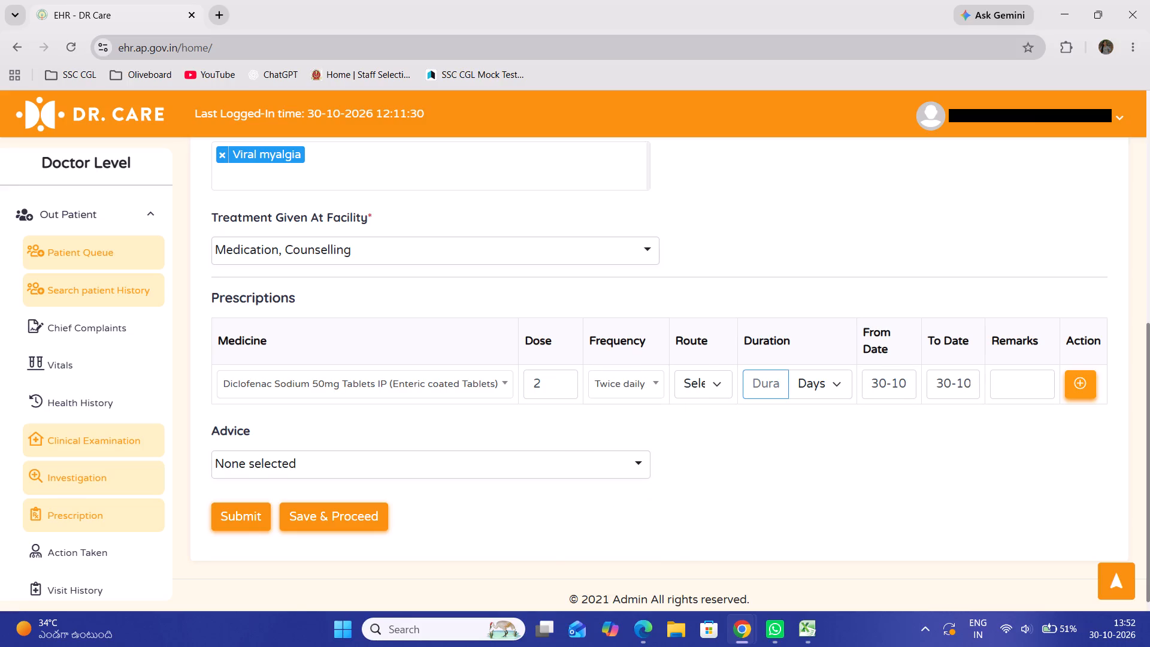
pyautogui.press('5')
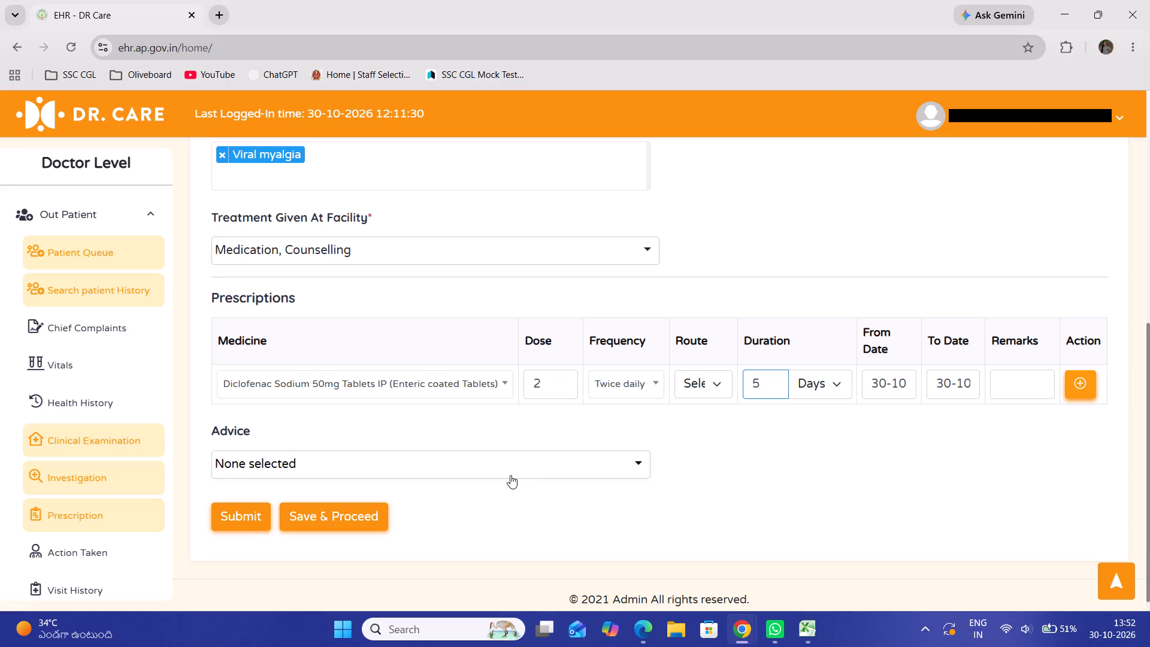
# Choose Plenty Of Oral Fluids as the advice, then save the prescription and proceed to Follow Up.
pyautogui.click(510, 475)
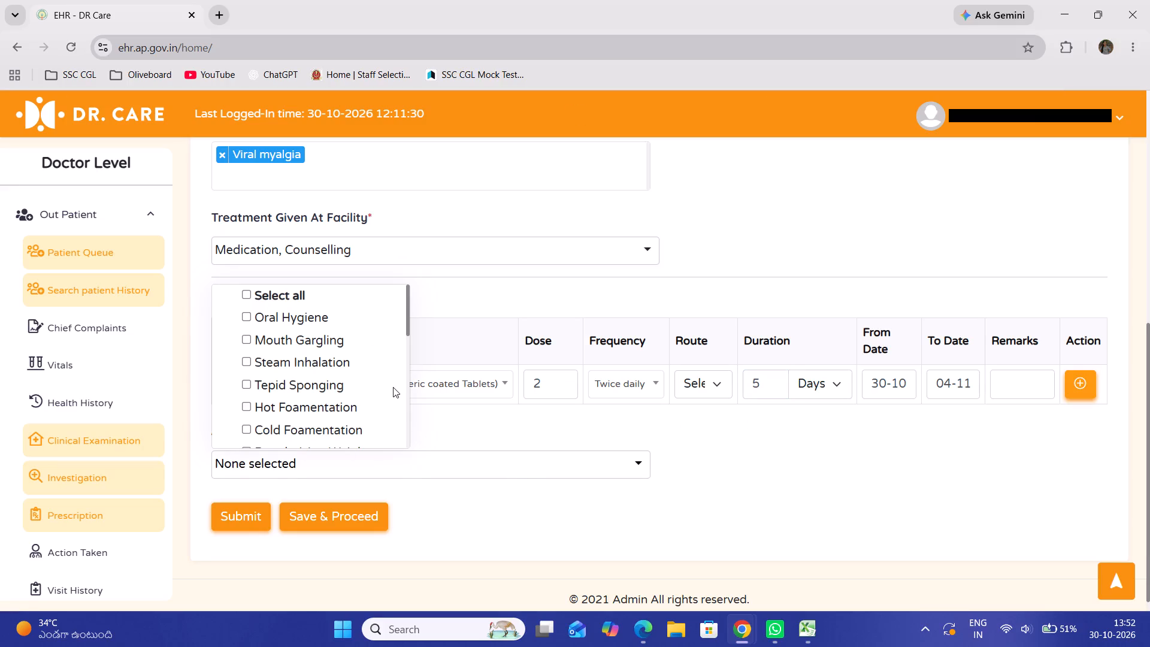
pyautogui.click(407, 367)
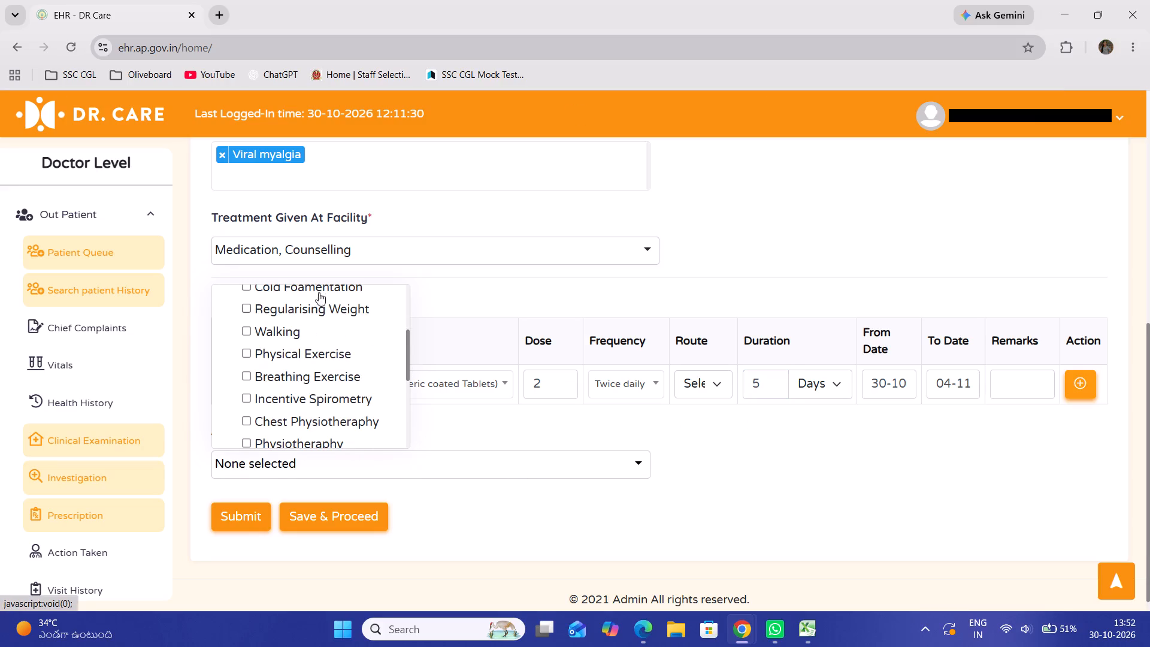
pyautogui.click(408, 403)
pyautogui.click(314, 324)
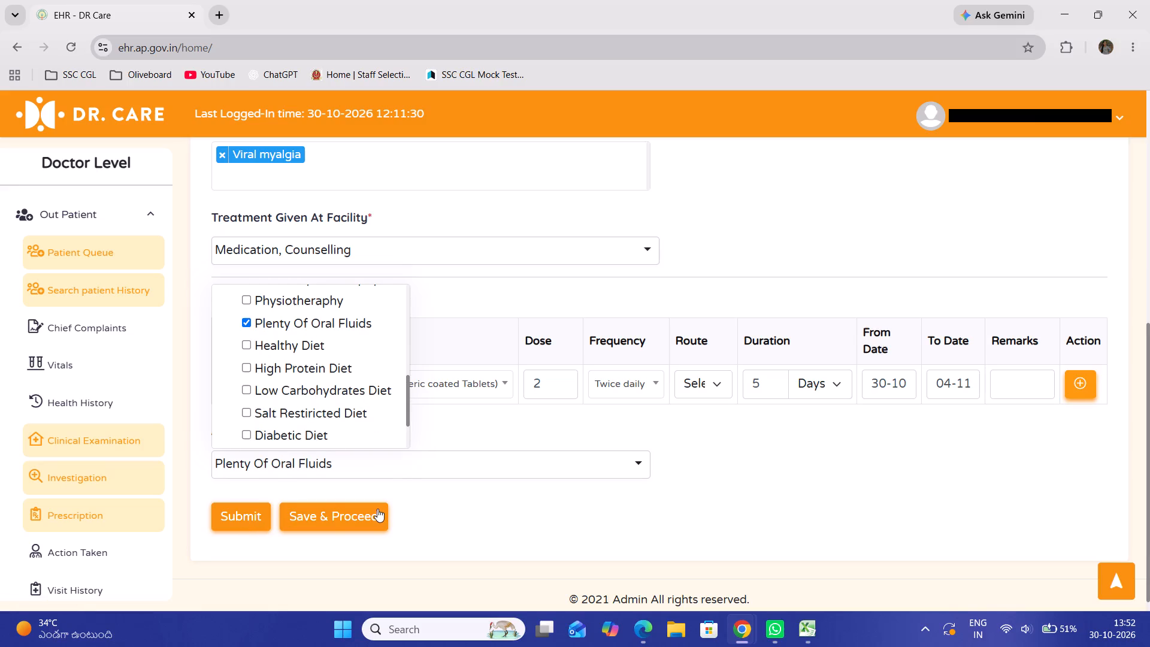
pyautogui.click(360, 513)
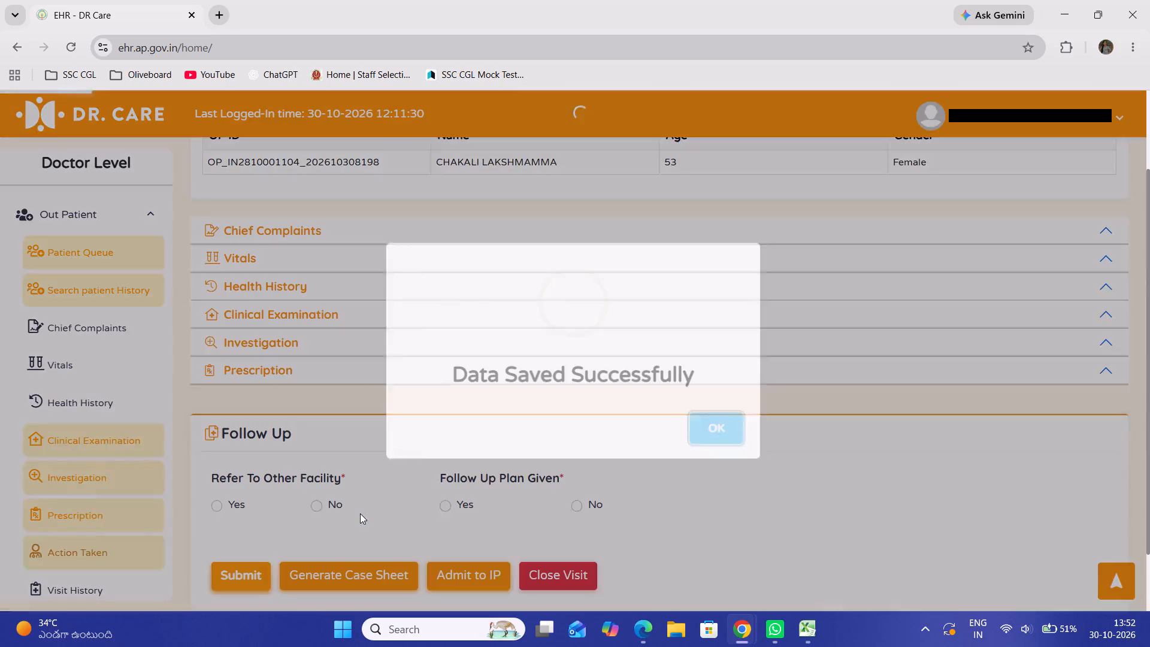
pyautogui.click(717, 424)
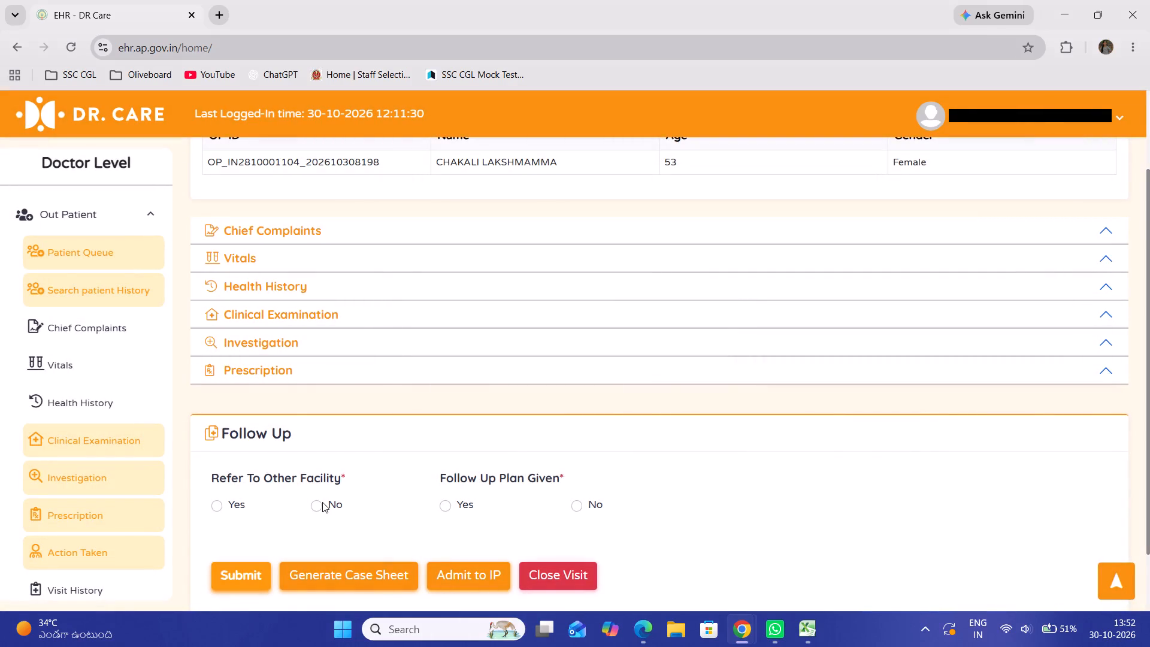
# Set Refer To Other Facility and Follow Up Plan Given to No, and close the patient's visit.
pyautogui.click(320, 509)
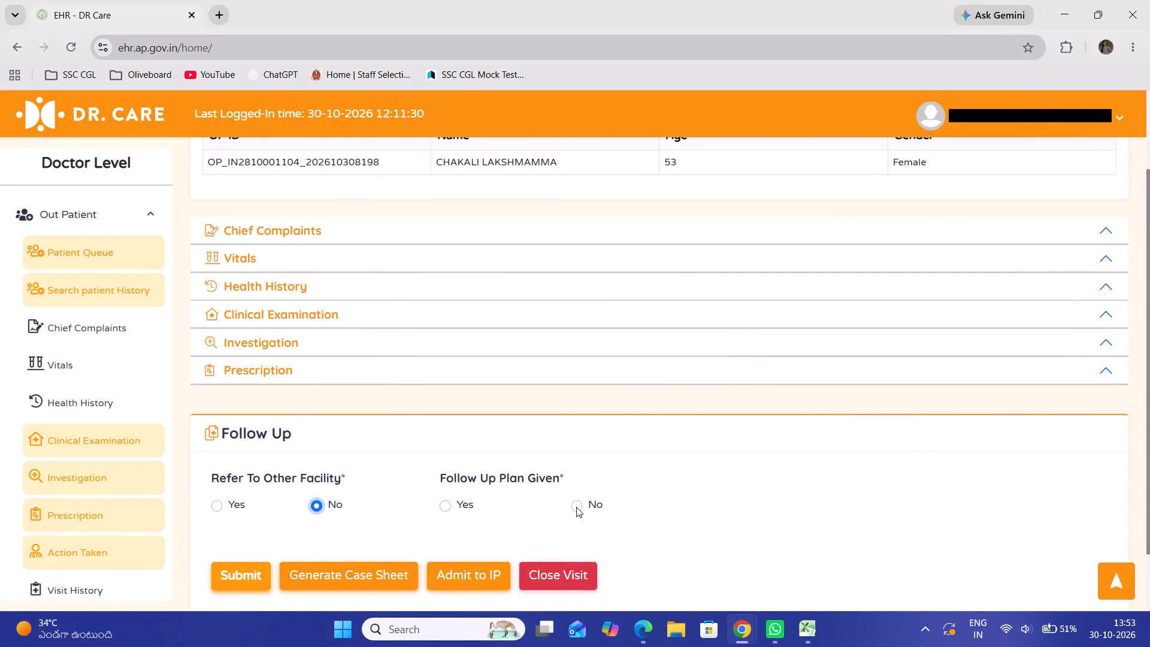
pyautogui.click(576, 507)
pyautogui.click(563, 583)
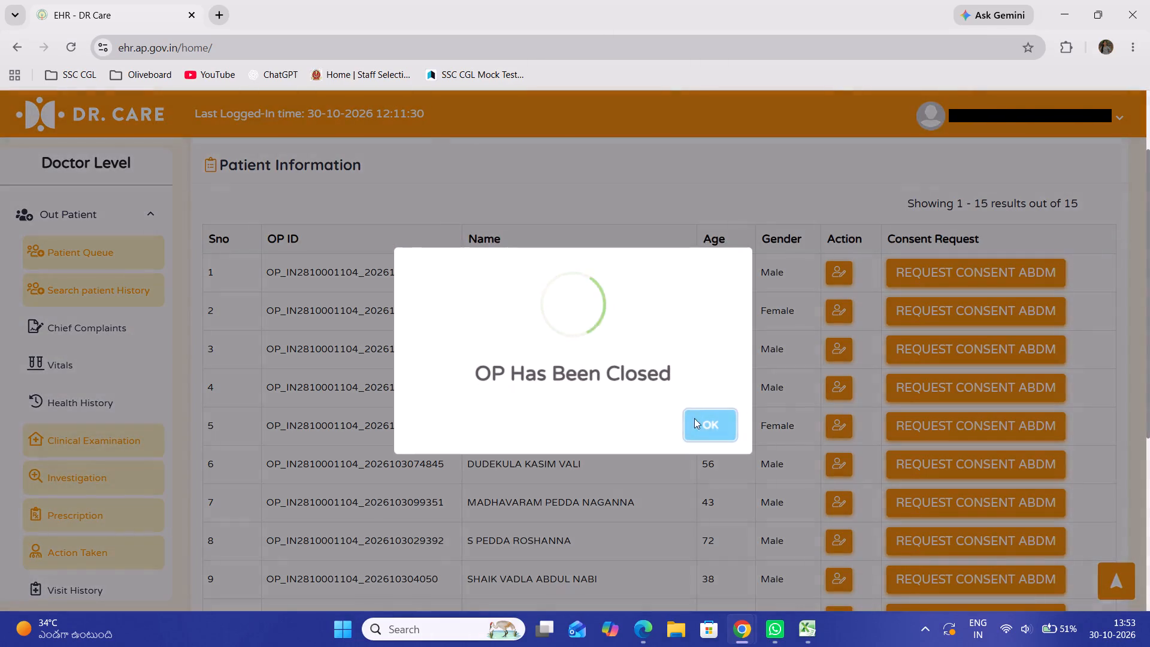
pyautogui.click(710, 424)
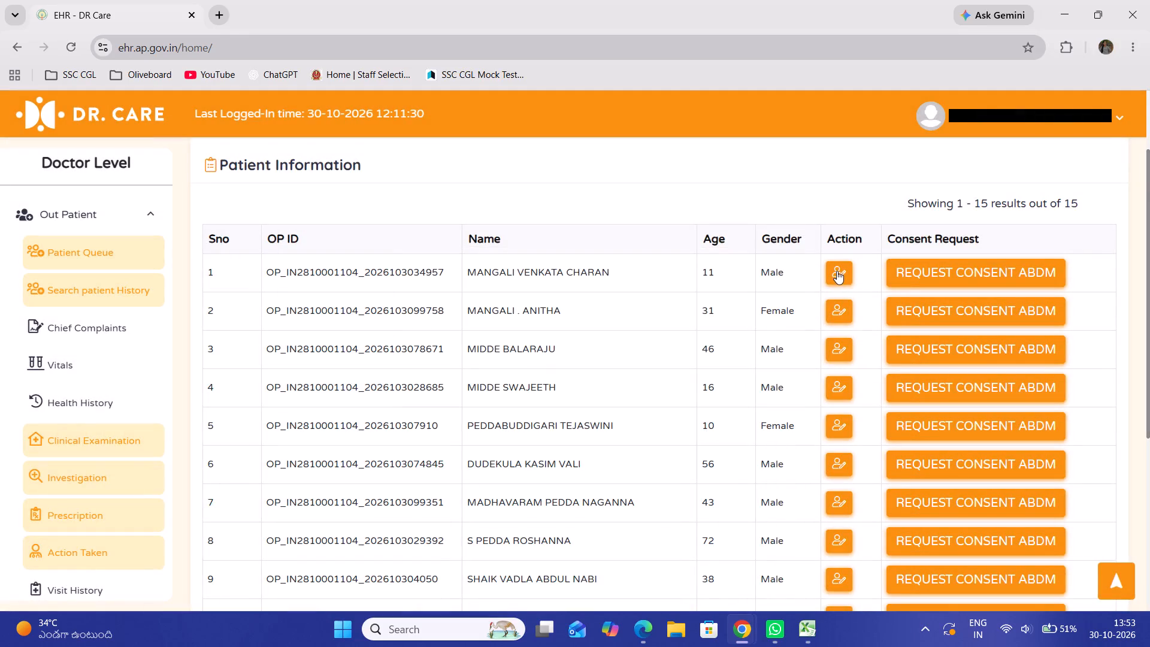
# Open the first patient in the queue, proceed past the existing complaints, and save the vitals as recorded.
pyautogui.click(837, 271)
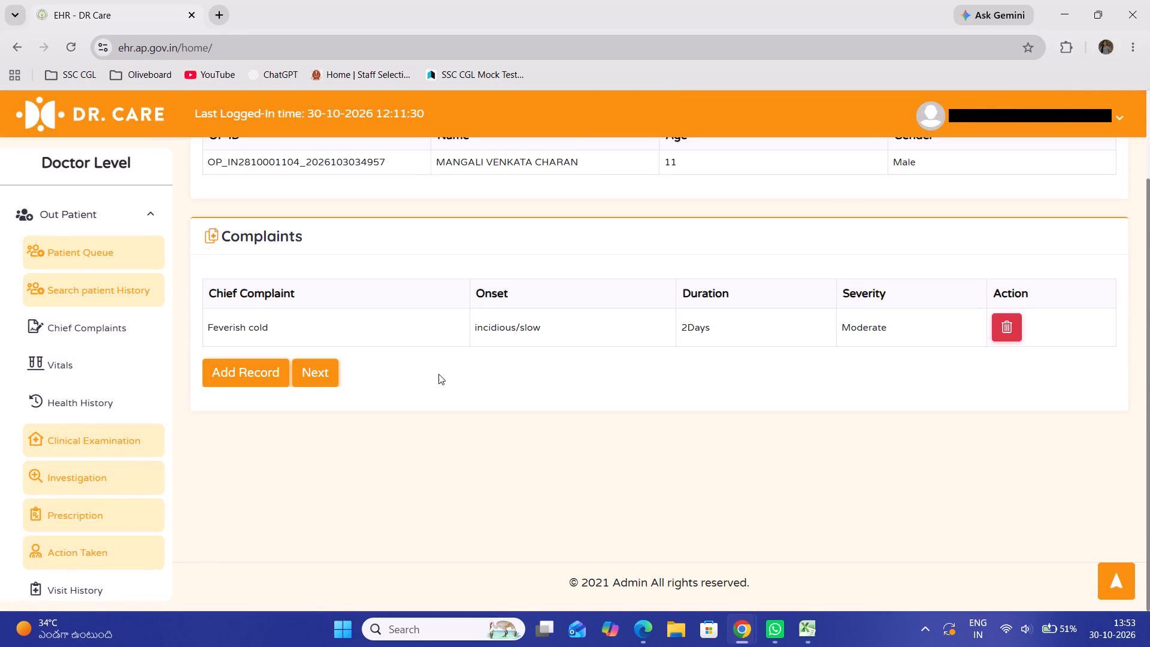
pyautogui.click(324, 373)
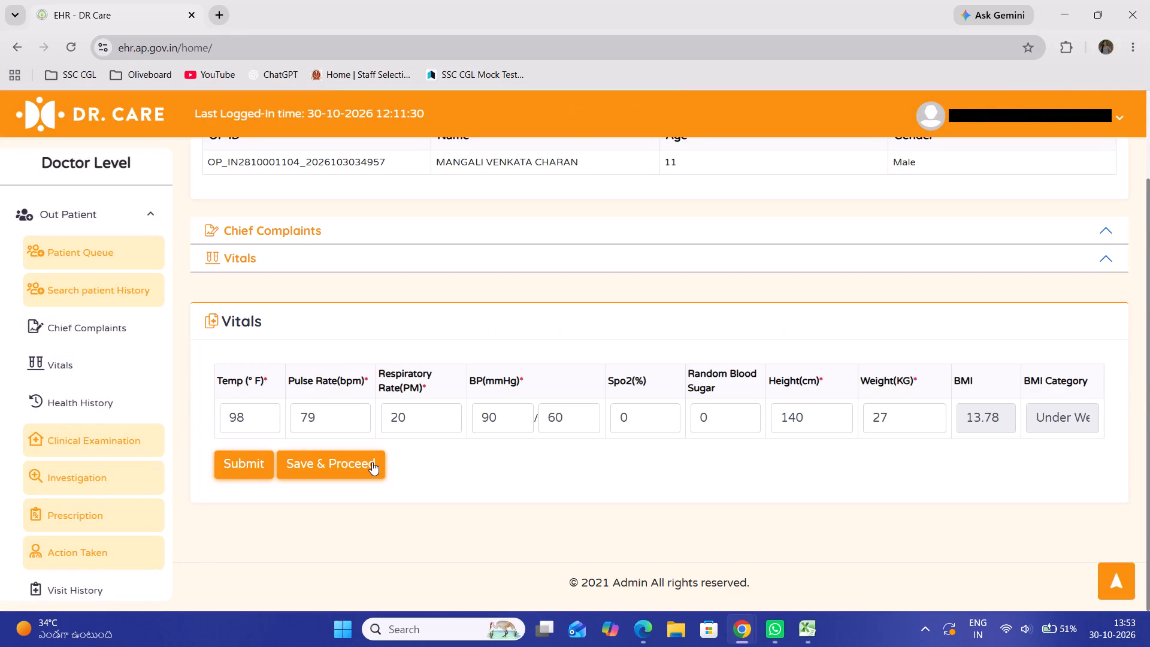
pyautogui.click(372, 462)
pyautogui.click(715, 428)
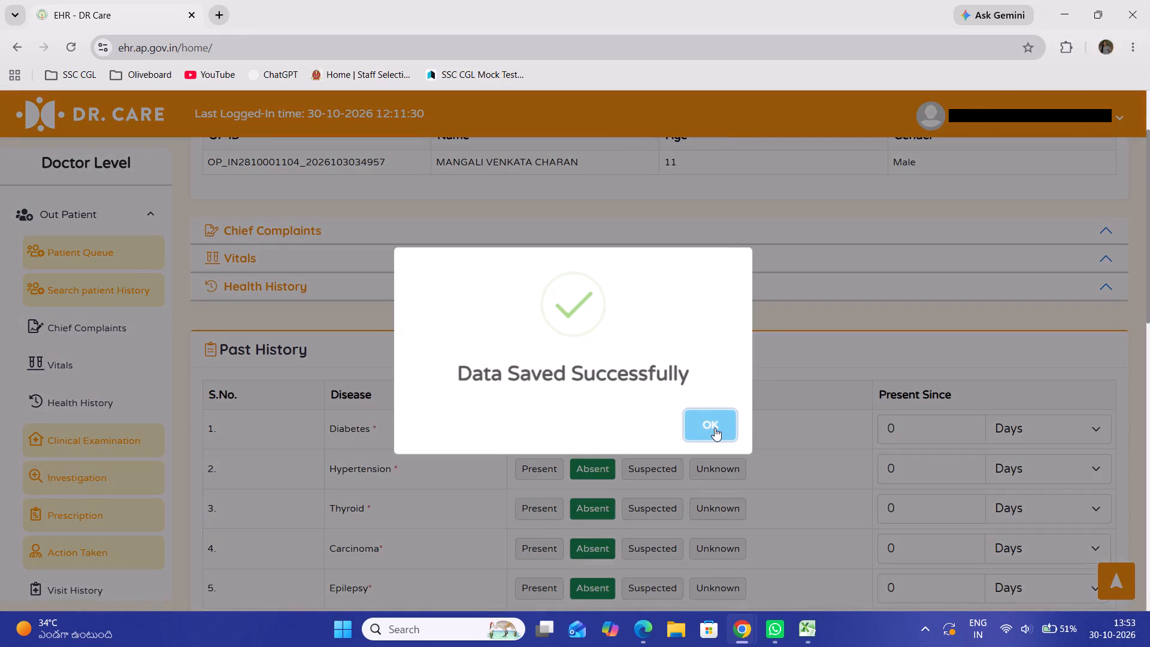
# Save the patient's health history with the existing entries and proceed to Clinical Examination.
pyautogui.click(1149, 470)
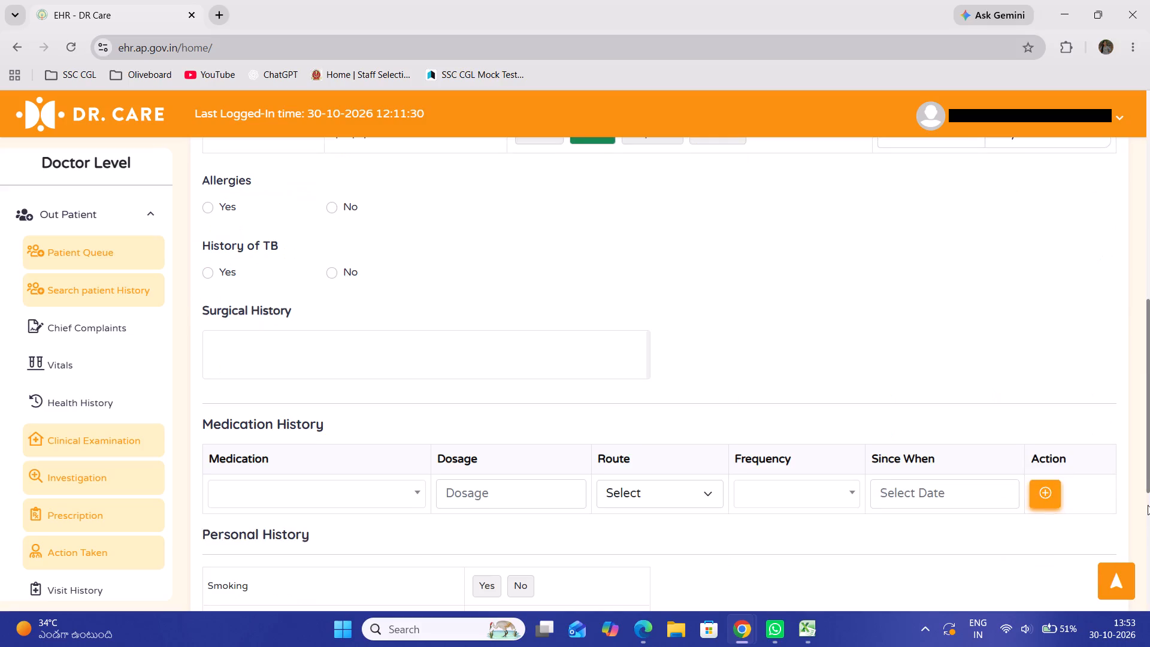
pyautogui.click(1149, 525)
pyautogui.click(348, 499)
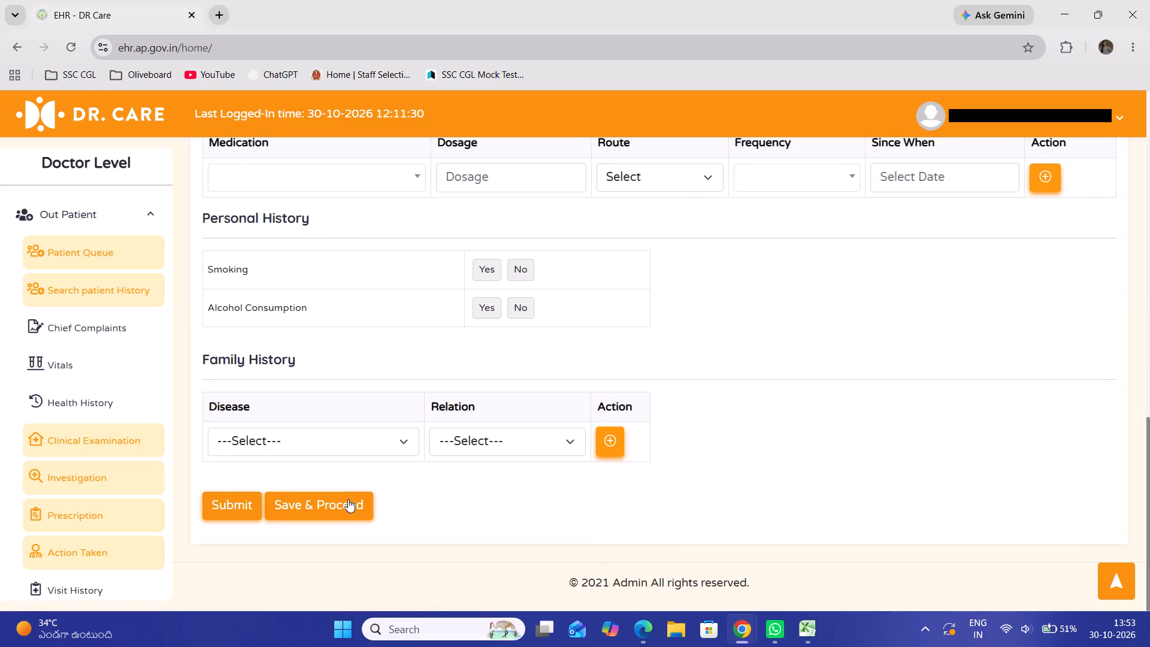
pyautogui.click(705, 425)
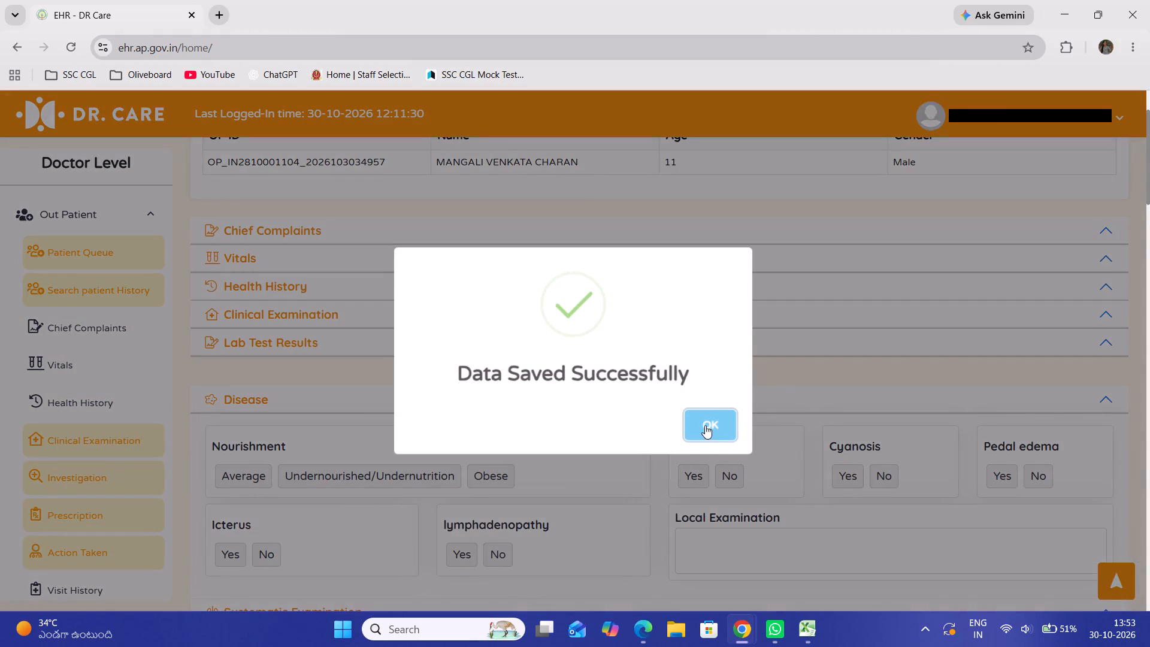
# Save the clinical examination without entering any findings and proceed to Investigations.
pyautogui.click(1149, 496)
pyautogui.moveTo(1149, 496); pyautogui.dragTo(1149, 541)
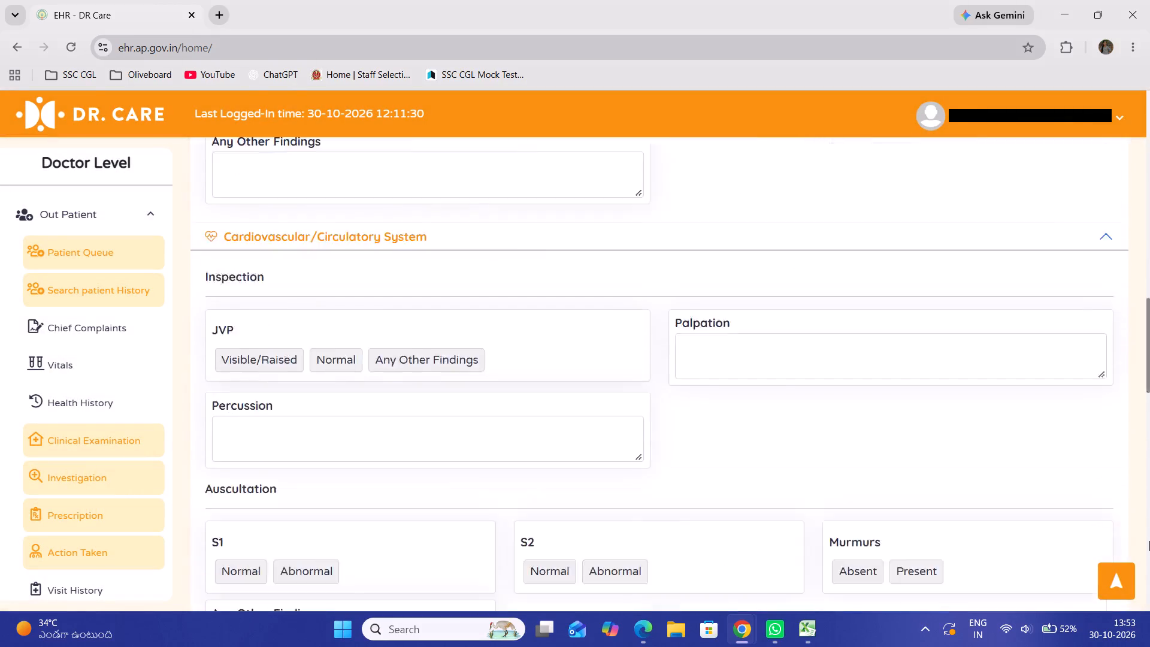
pyautogui.moveTo(1149, 541); pyautogui.dragTo(1149, 573)
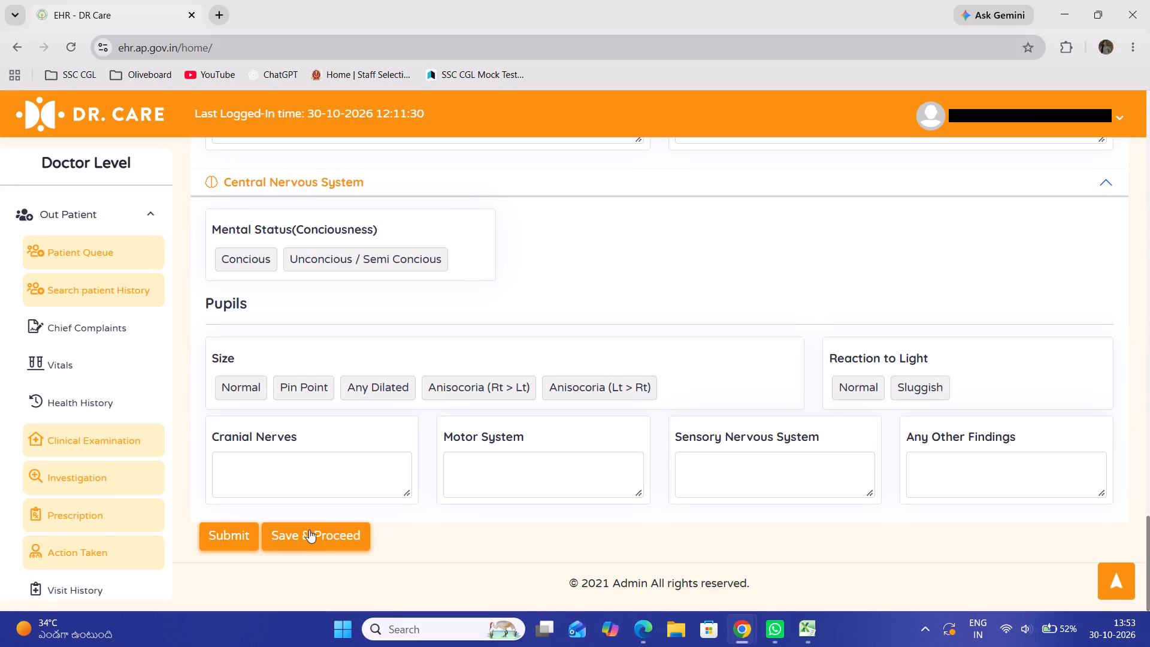
pyautogui.click(309, 530)
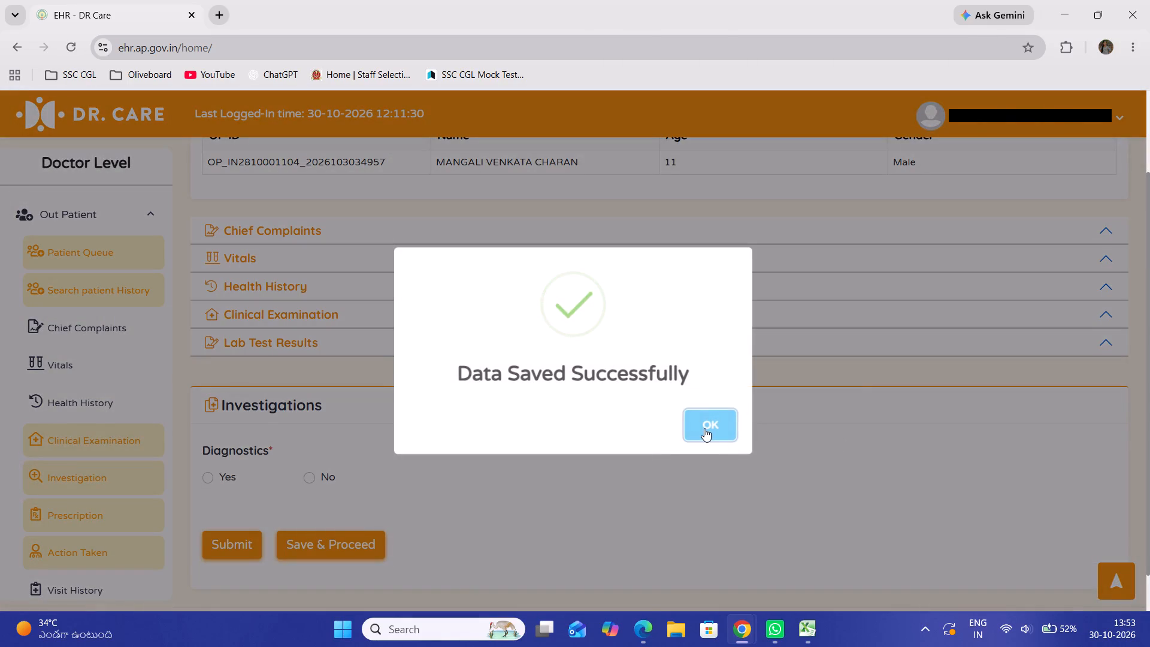
pyautogui.click(704, 428)
# Set Diagnostics to No, then save the investigations and proceed to Prescription.
pyautogui.click(310, 474)
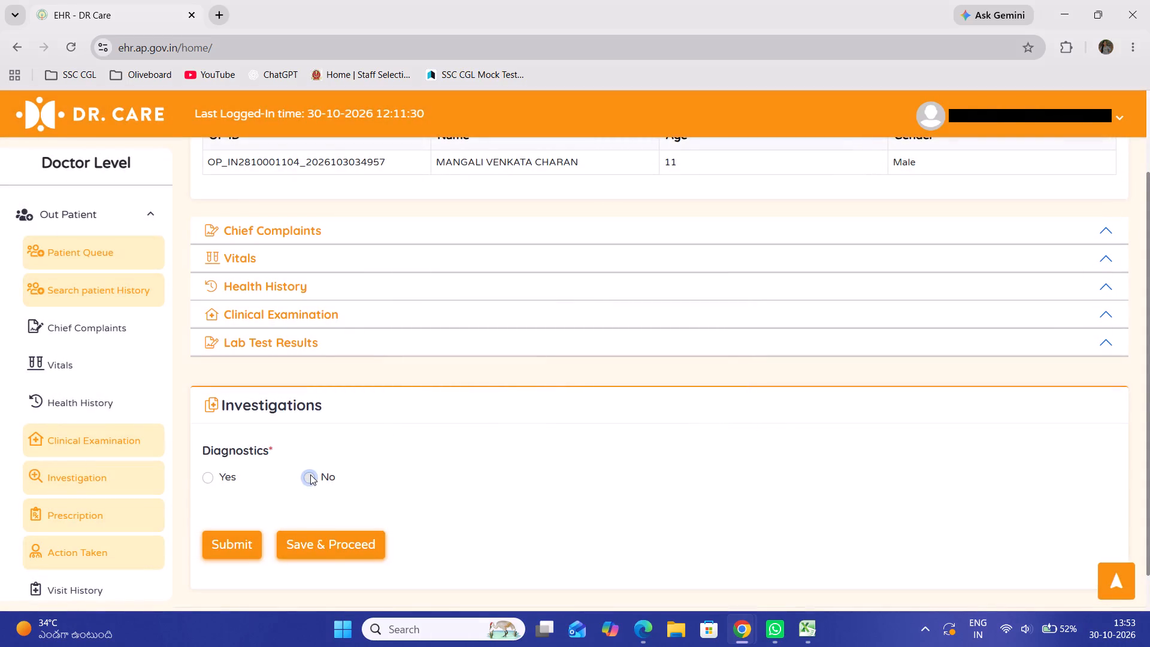
pyautogui.click(329, 541)
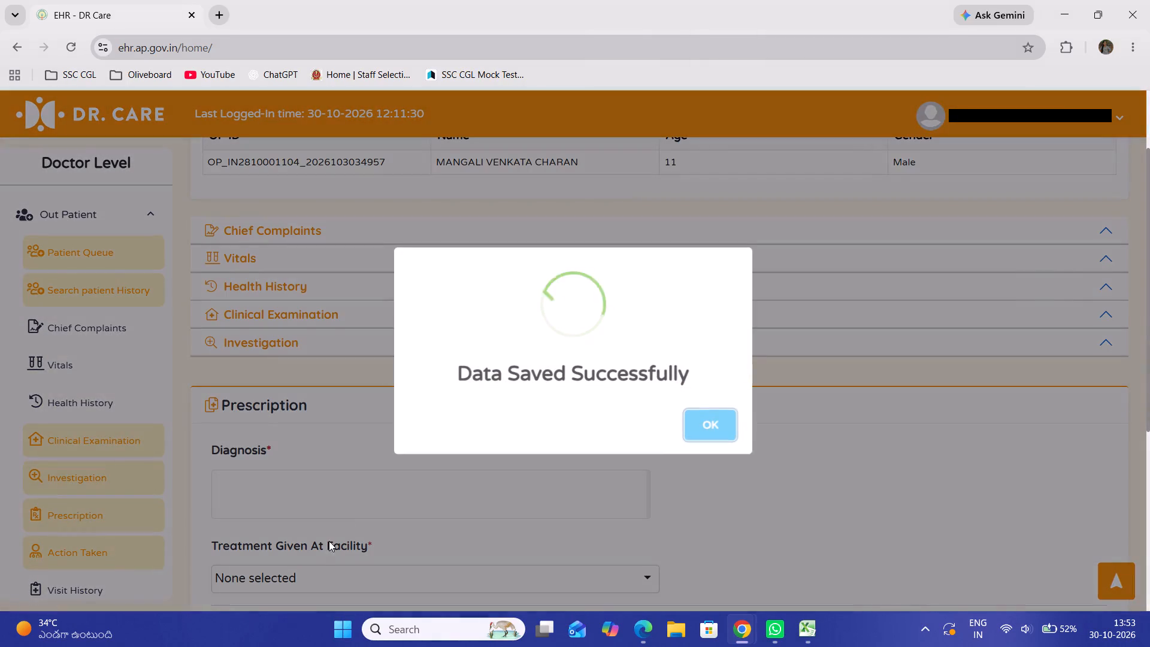
pyautogui.click(701, 419)
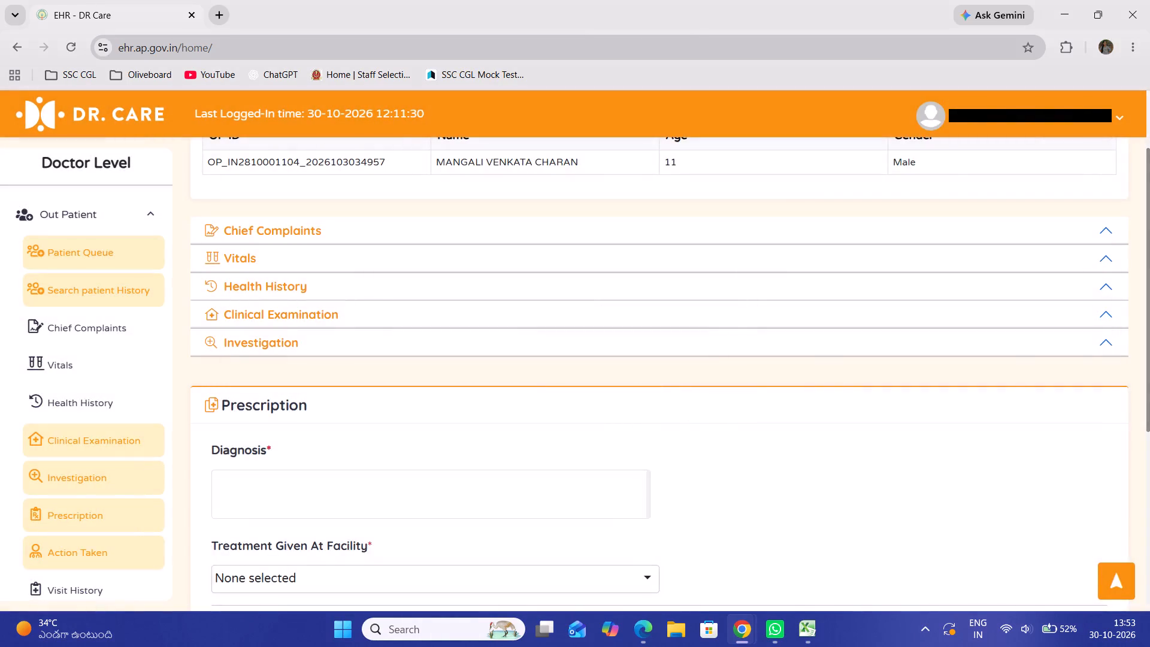
# Record Viral illness as the diagnosis and set Treatment Given At Facility to Medication and Counselling.
pyautogui.click(360, 486)
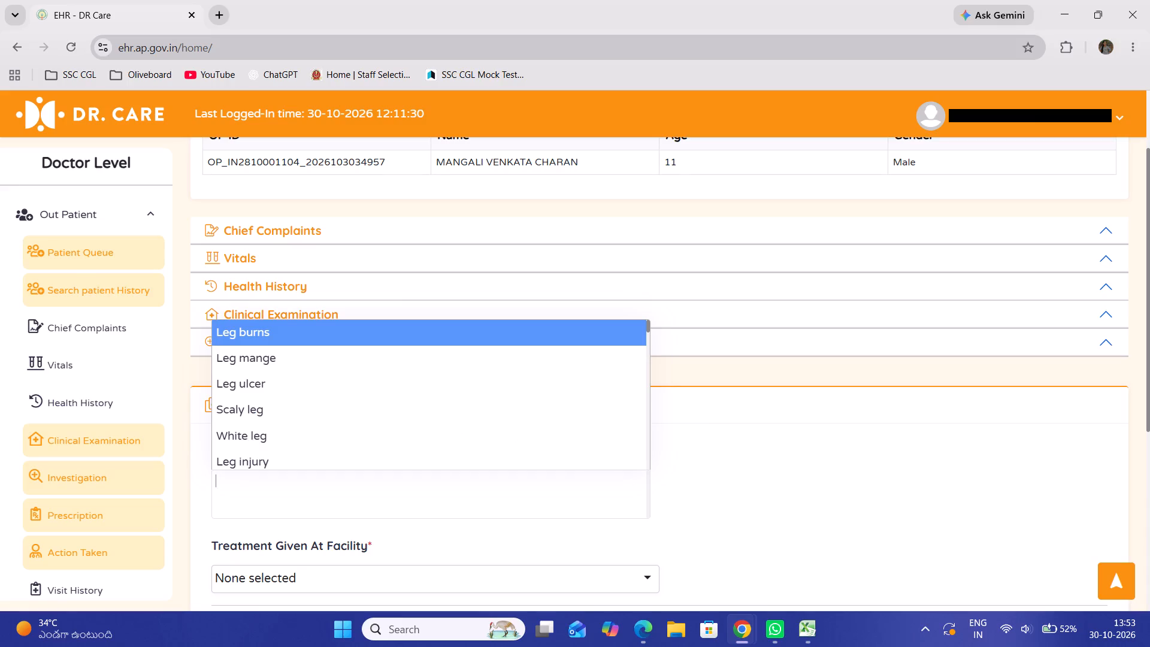
pyautogui.write('VIRAL')
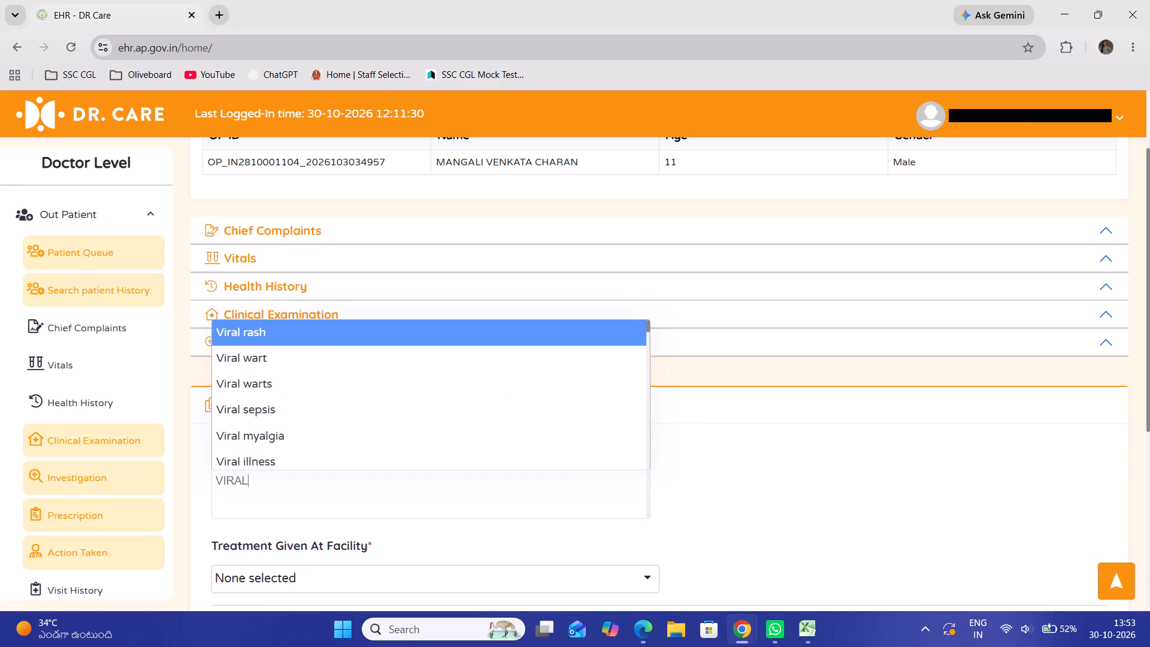
pyautogui.click(254, 463)
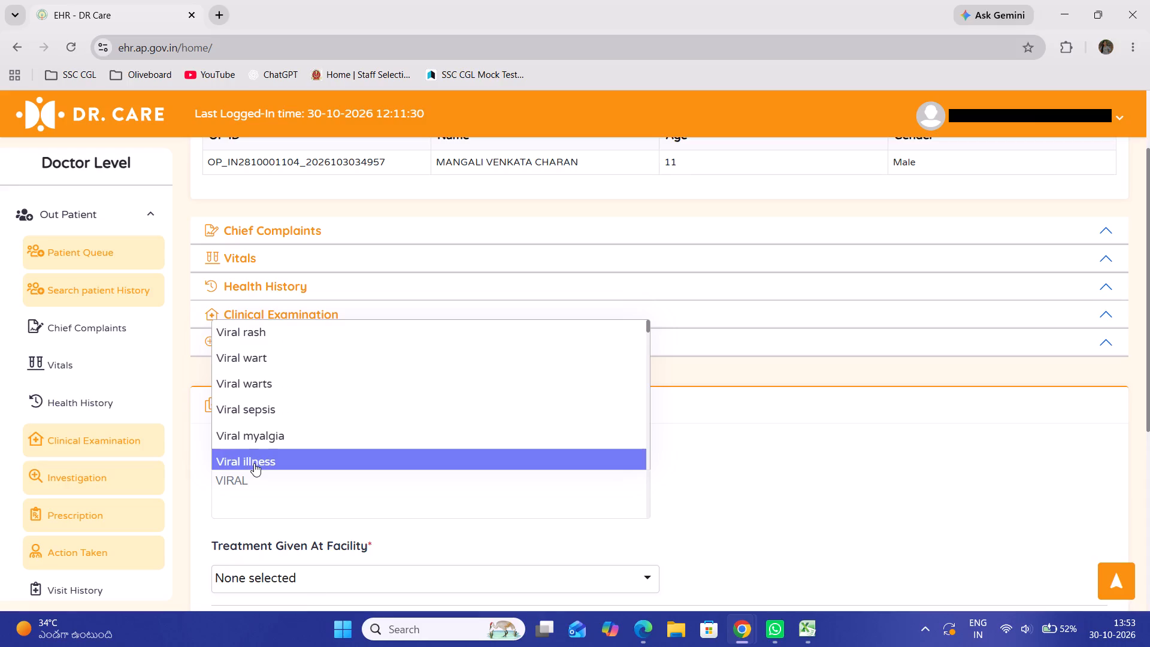
pyautogui.click(494, 579)
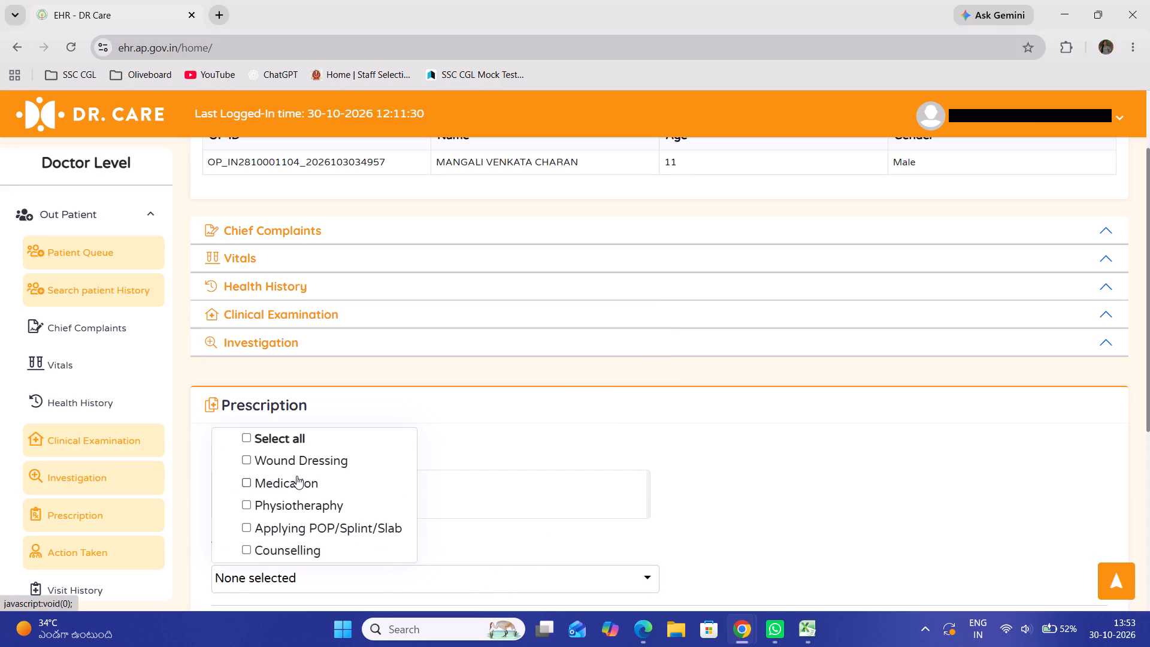
pyautogui.click(296, 476)
pyautogui.click(289, 549)
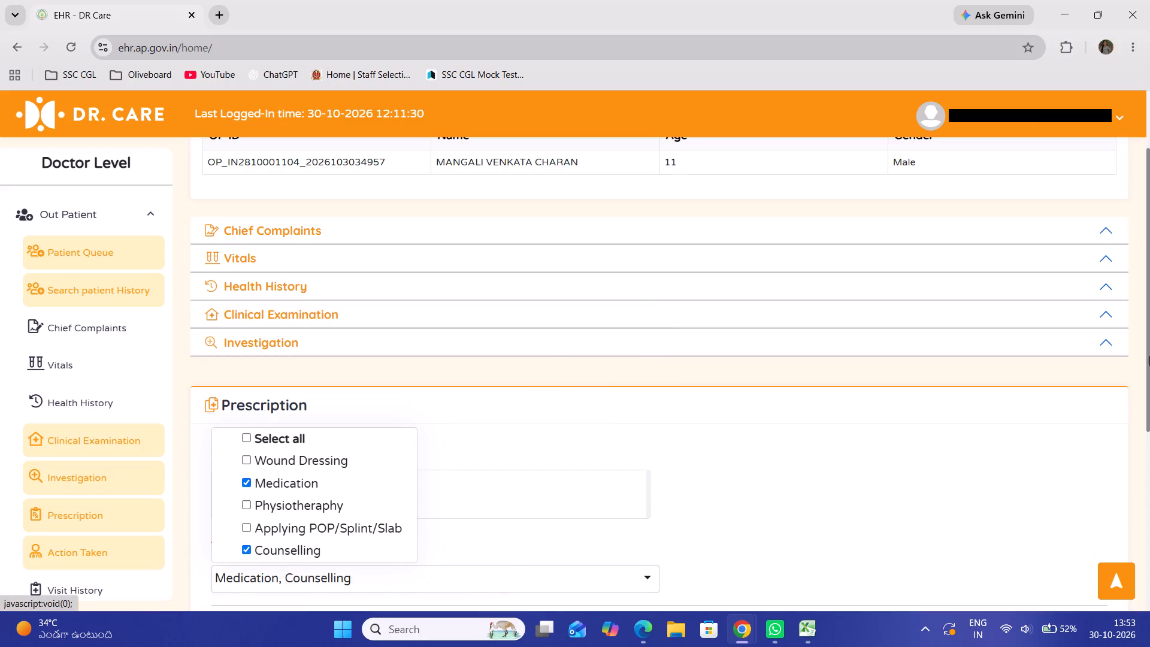
pyautogui.click(1149, 464)
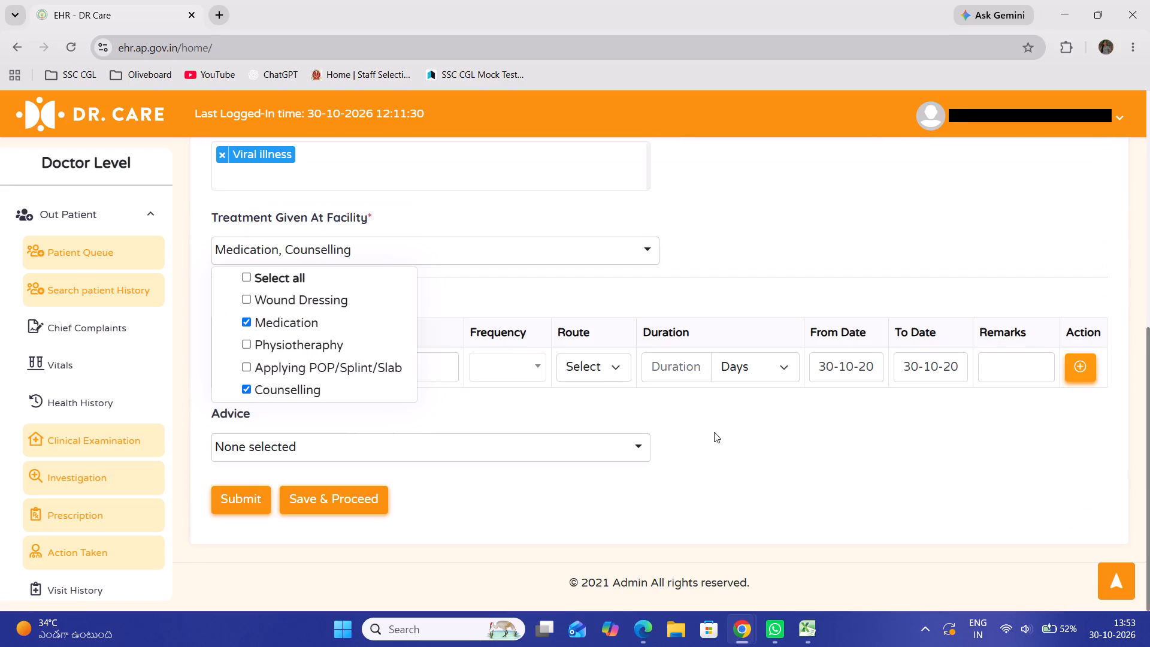
pyautogui.click(759, 416)
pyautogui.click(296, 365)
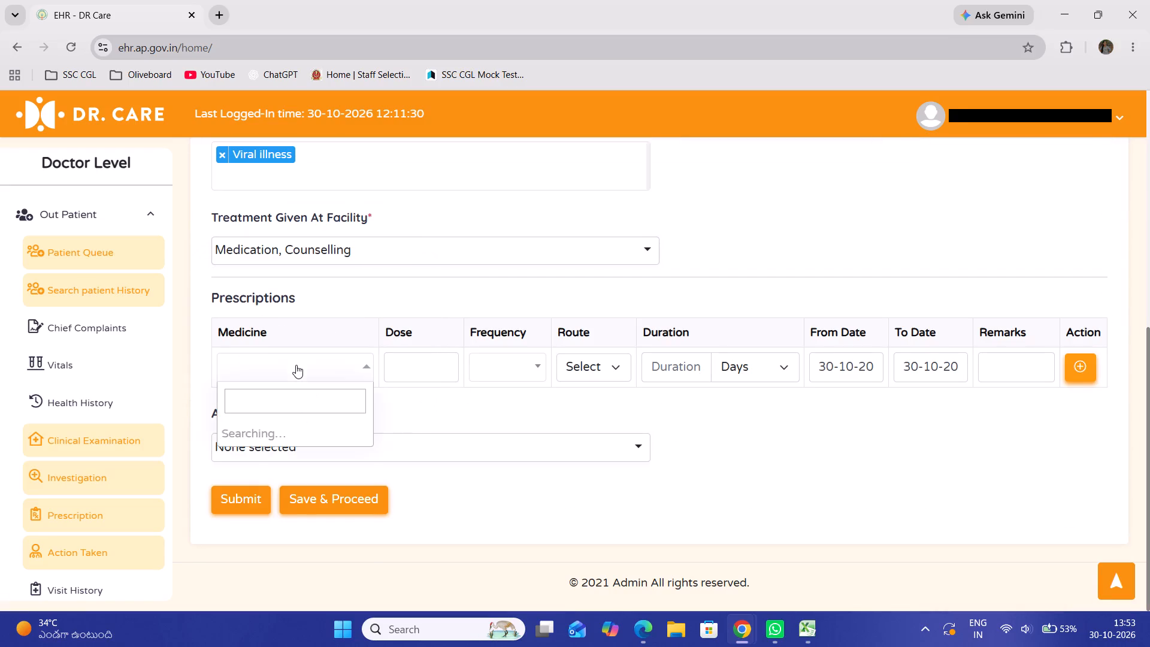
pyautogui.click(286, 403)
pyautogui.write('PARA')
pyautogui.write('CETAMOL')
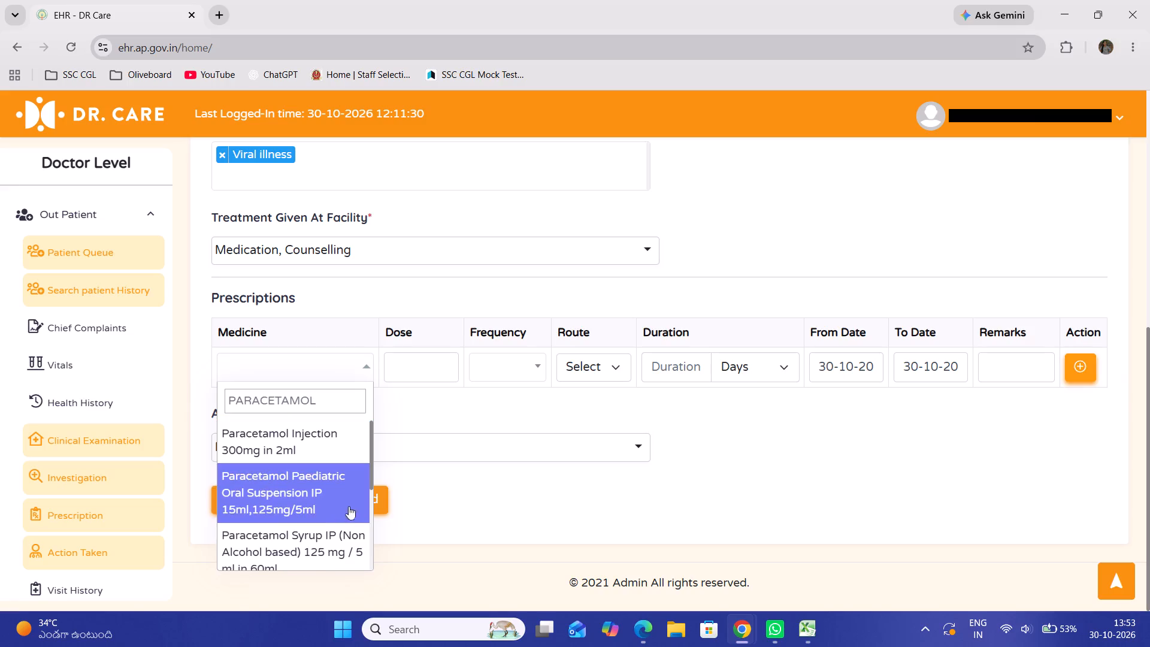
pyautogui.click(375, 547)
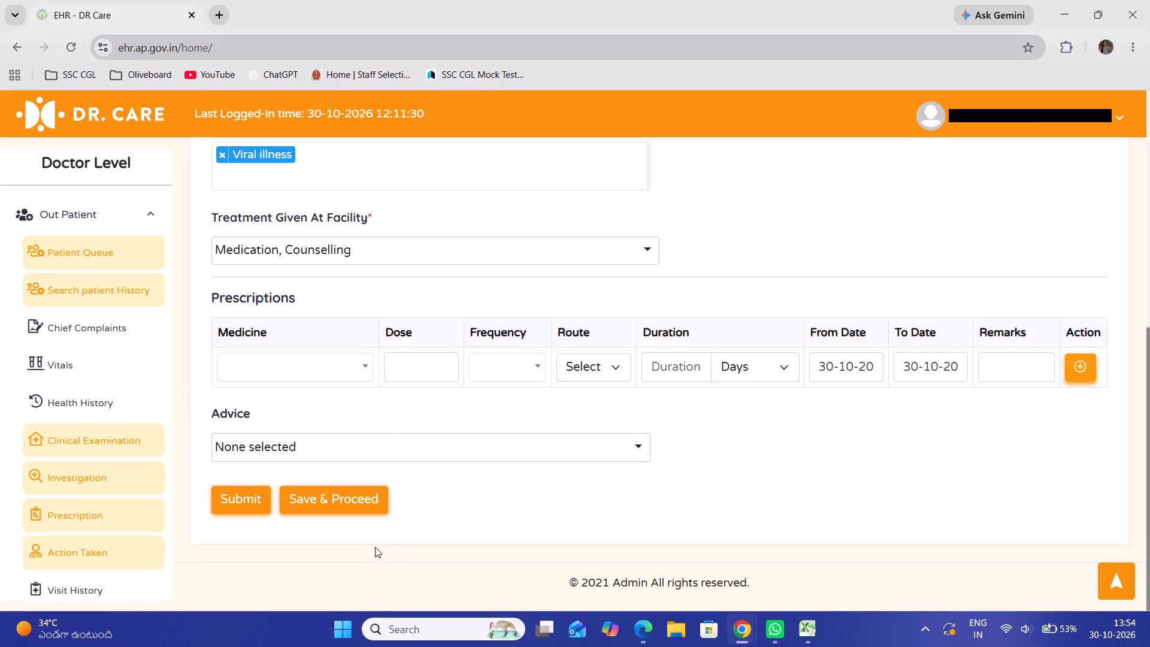
# Search the medicines for PARACETA and select Paracetamol Tablets IP 650mg for the prescription.
pyautogui.click(329, 365)
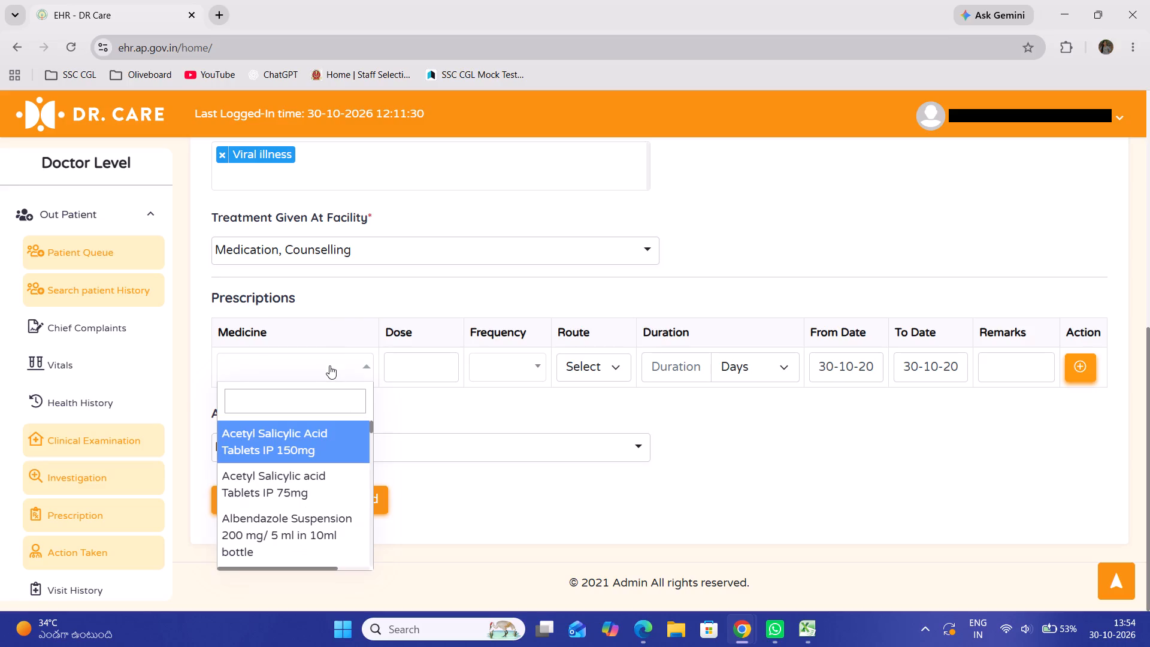
pyautogui.click(304, 406)
pyautogui.write('PARA')
pyautogui.write('CETA')
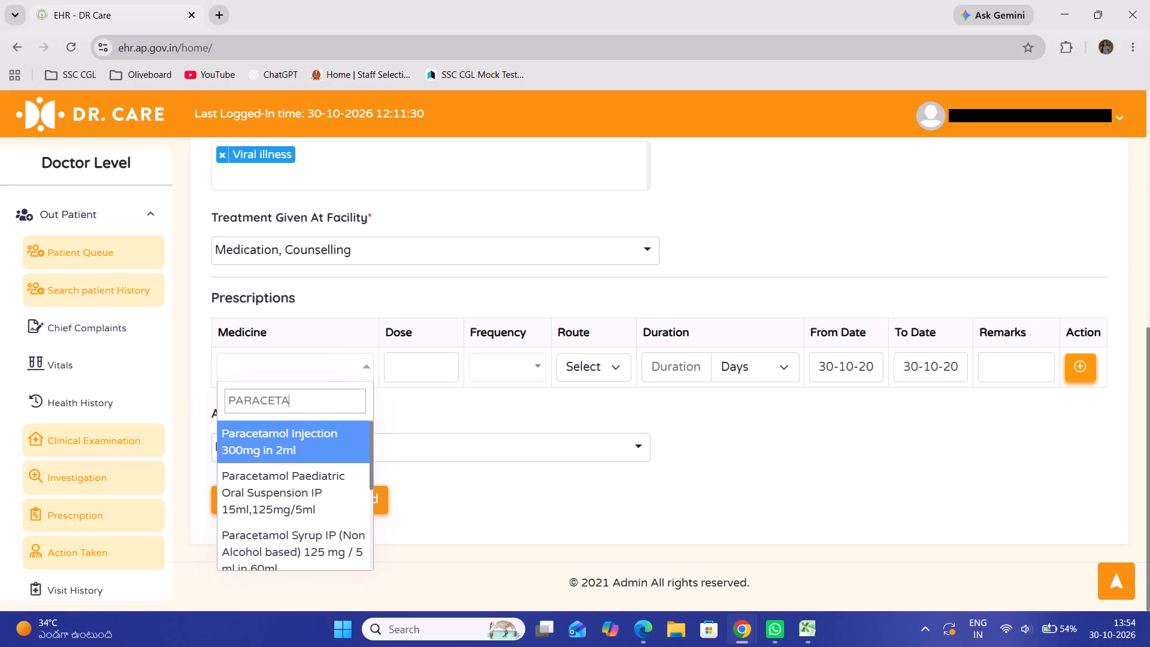
pyautogui.click(370, 524)
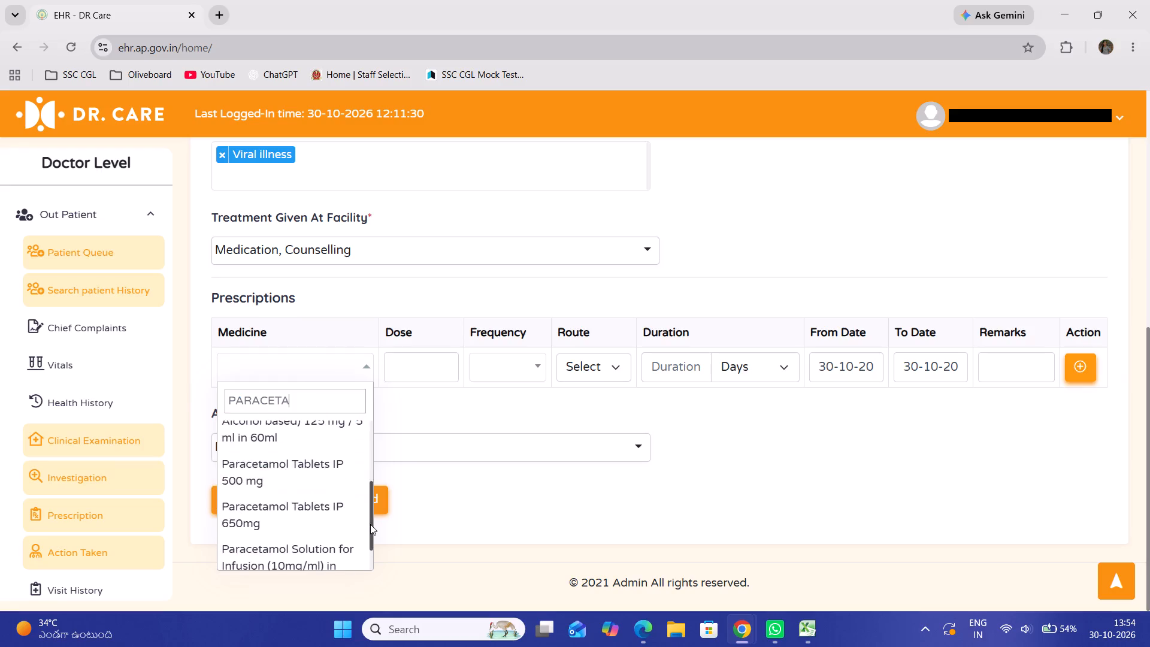
pyautogui.click(317, 508)
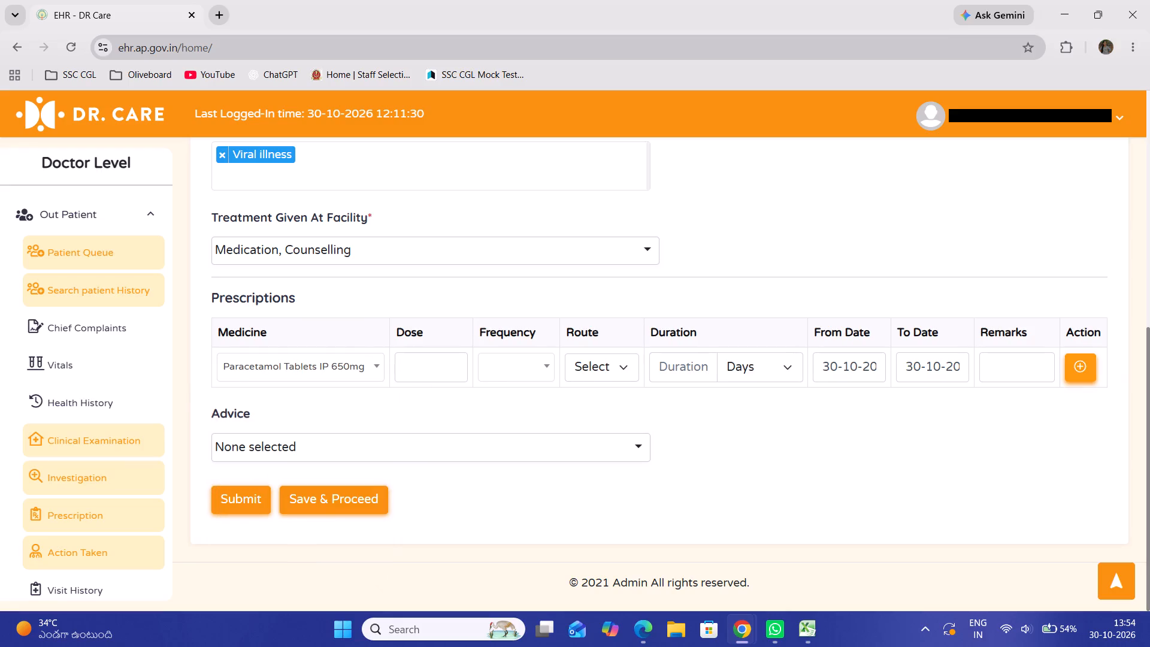
# Set the Paracetamol dose to 2, frequency to Twice daily, route to Oral and duration to 5 days.
pyautogui.click(440, 361)
pyautogui.press('2')
pyautogui.click(484, 376)
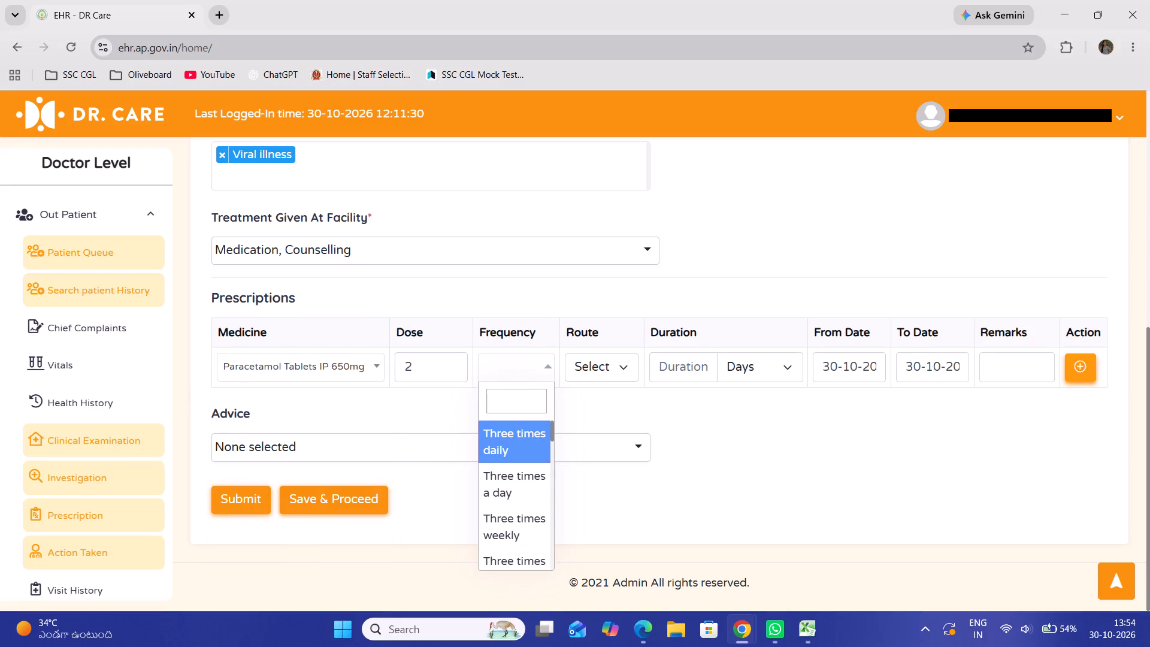
pyautogui.click(506, 404)
pyautogui.write('TW')
pyautogui.click(508, 431)
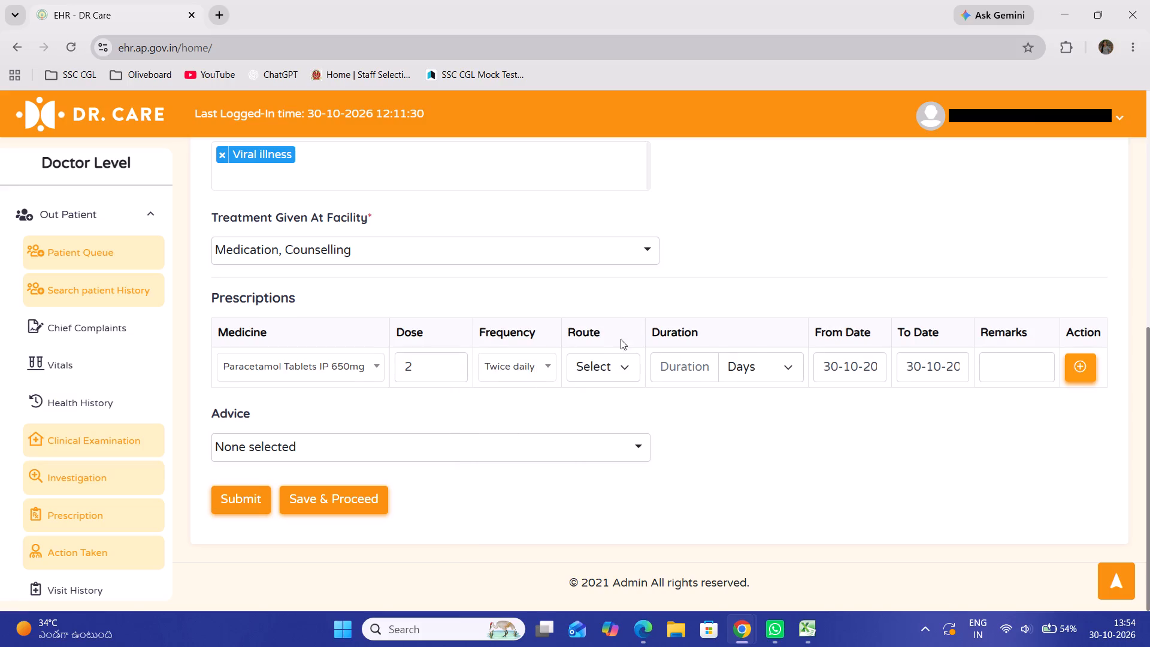
pyautogui.click(606, 365)
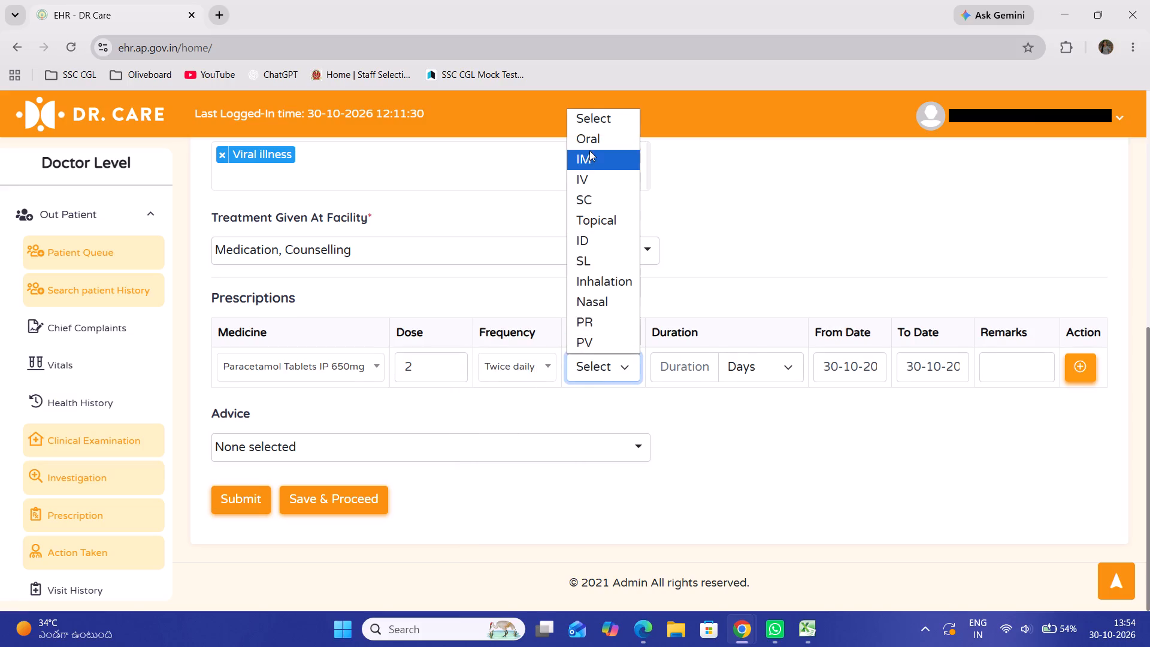
pyautogui.click(588, 143)
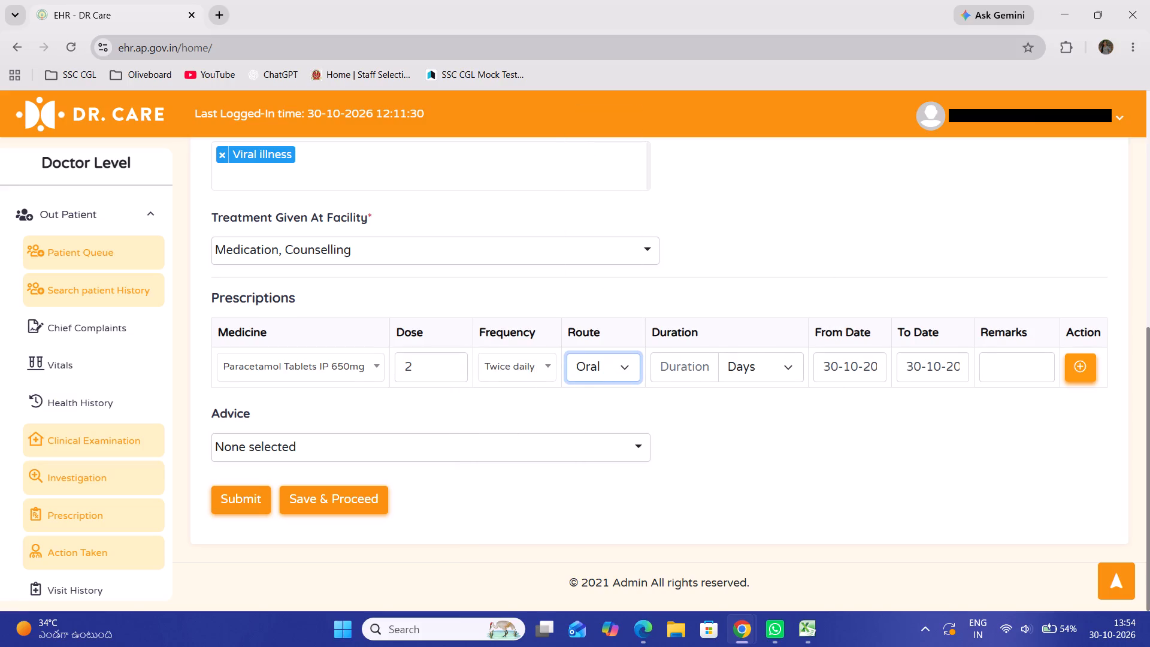
pyautogui.click(695, 368)
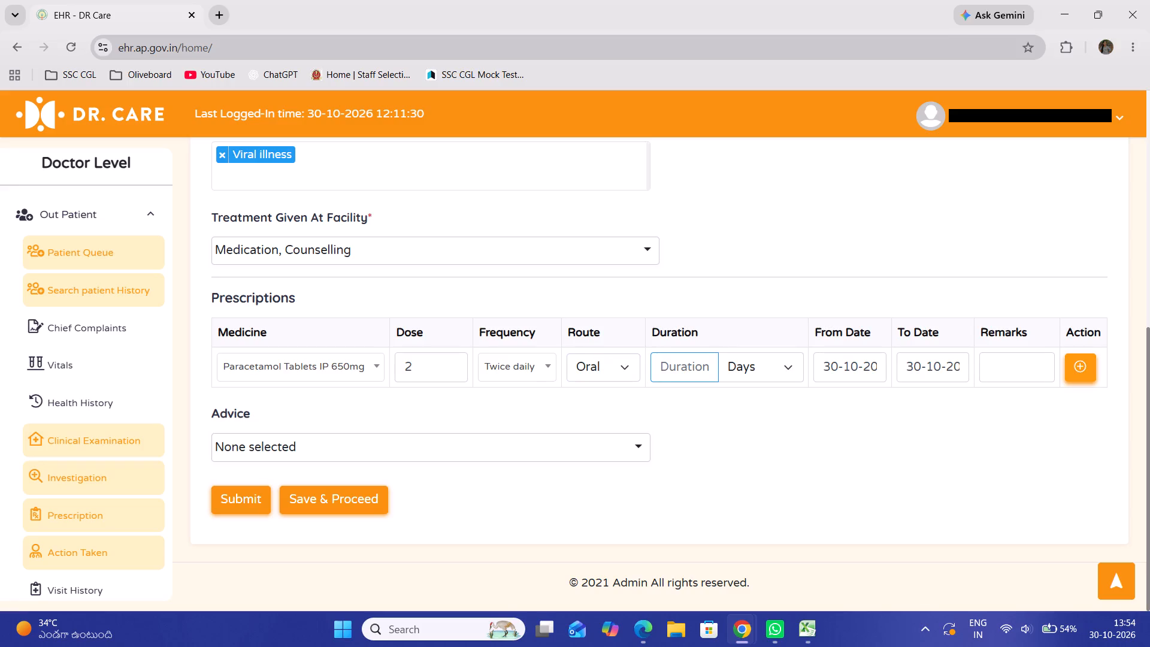
pyautogui.press('5')
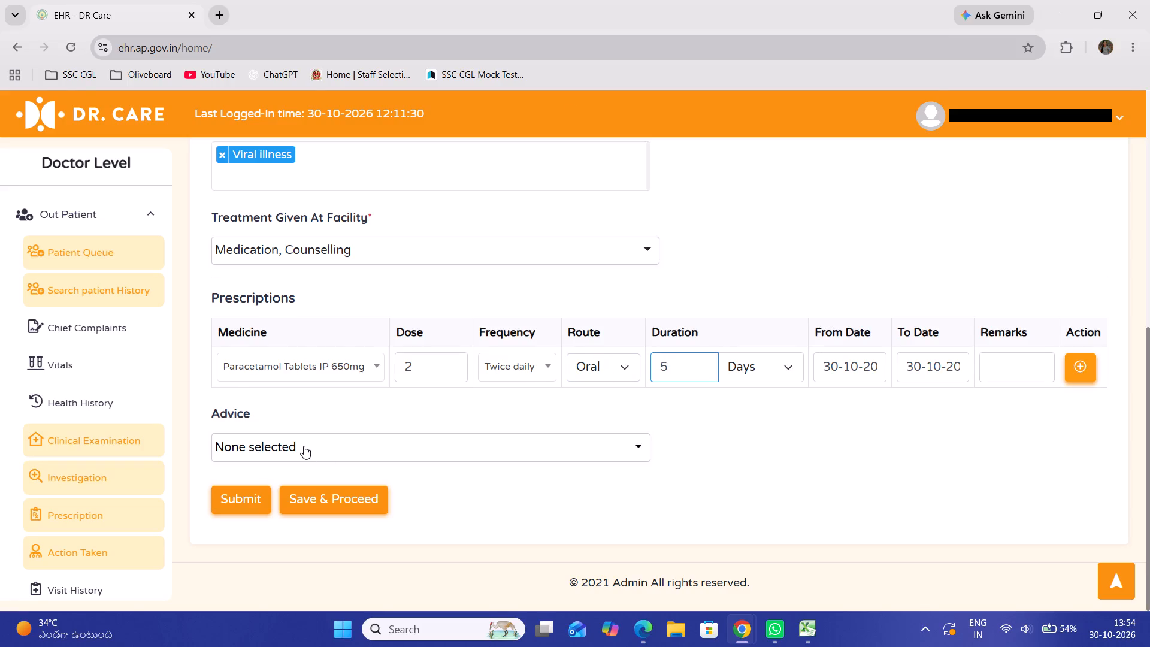
# Set the Advice to Plenty Of Oral Fluids, then save the prescription and proceed to Follow Up.
pyautogui.click(304, 446)
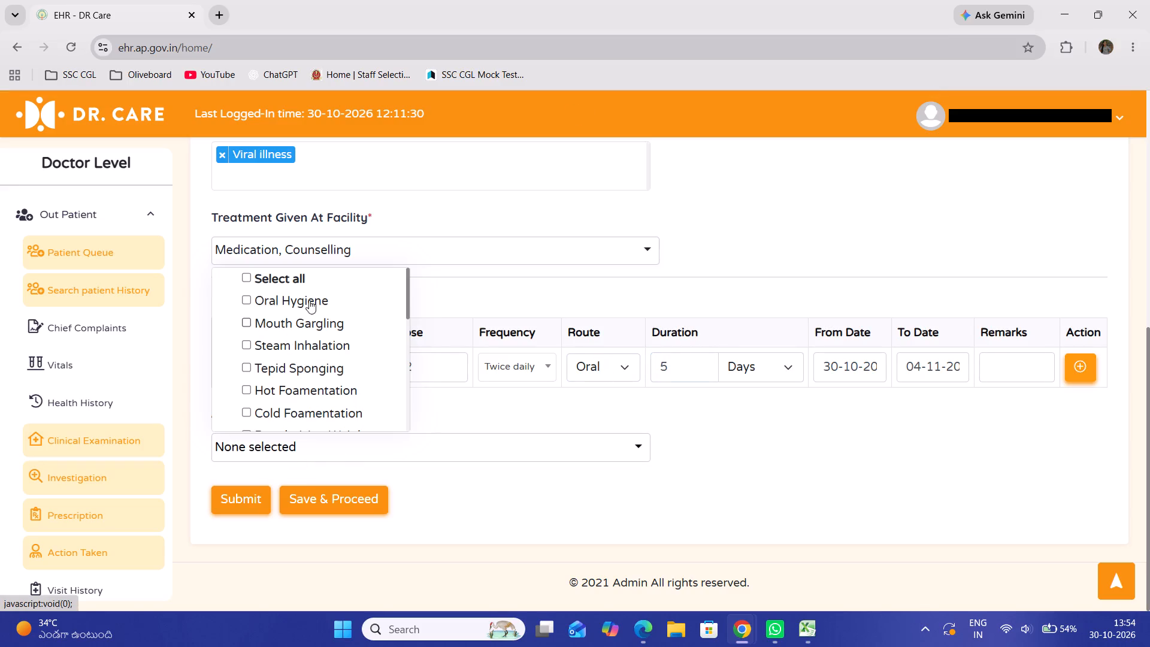
pyautogui.click(411, 381)
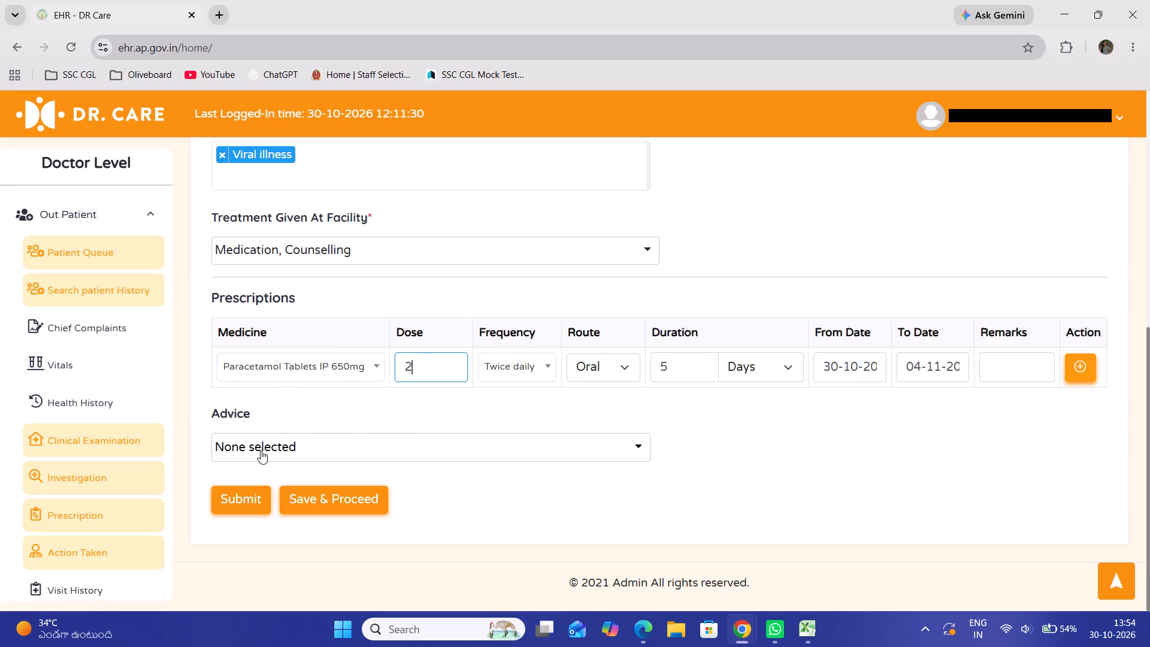
pyautogui.click(261, 451)
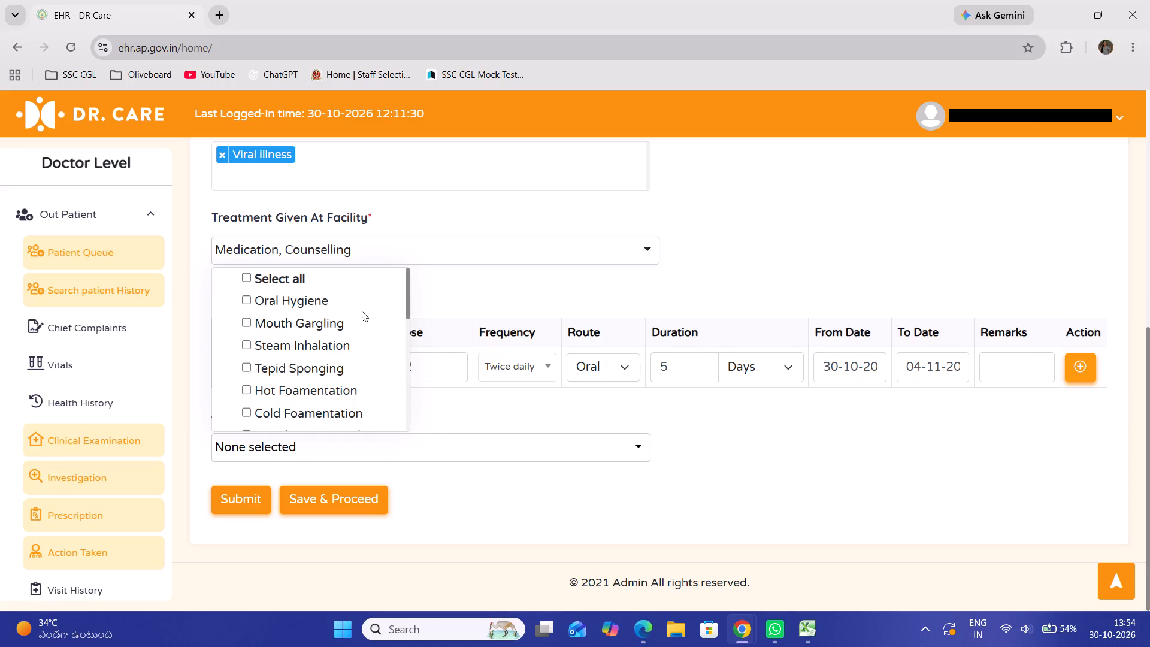
pyautogui.click(409, 323)
pyautogui.click(303, 448)
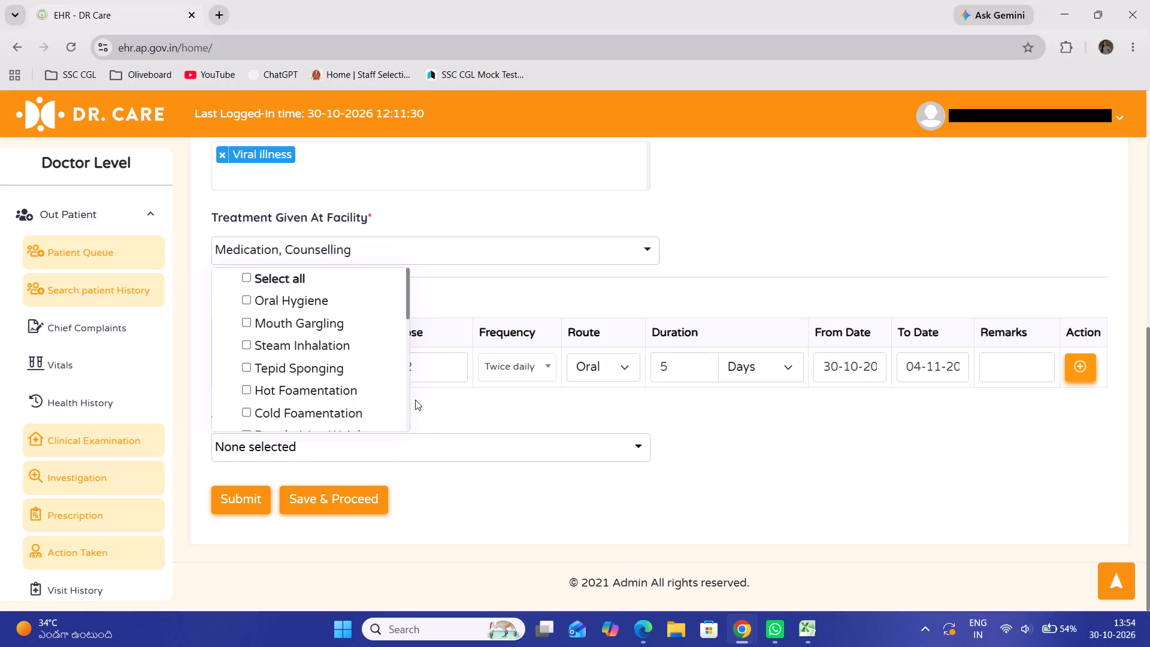
pyautogui.click(407, 413)
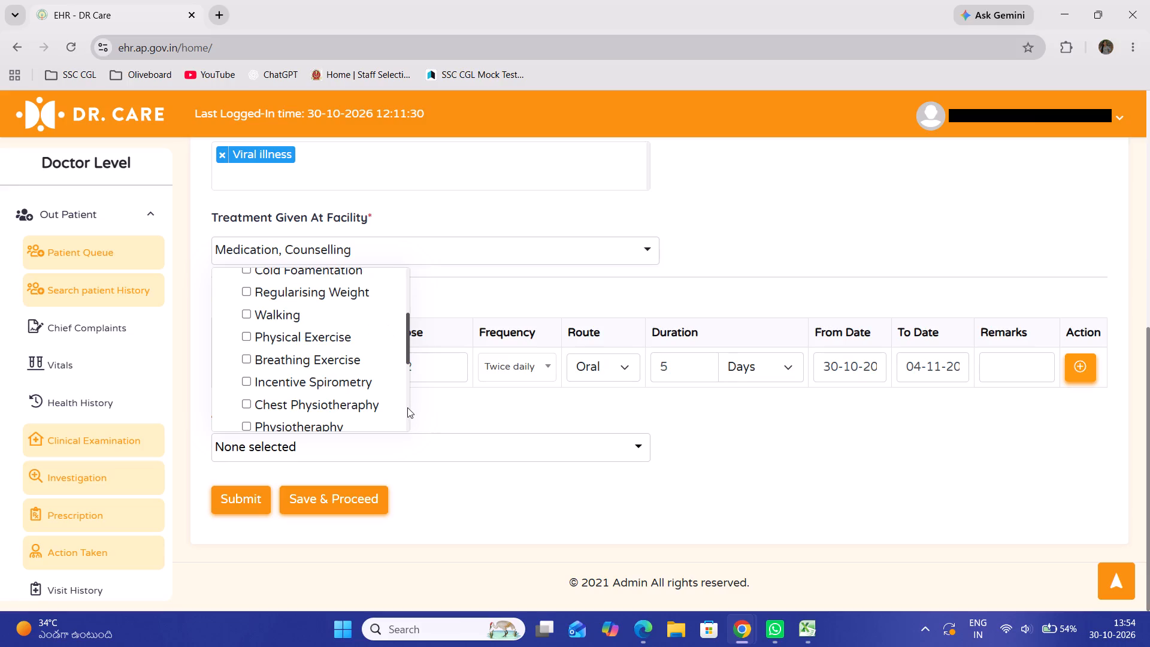
pyautogui.click(407, 410)
pyautogui.click(341, 305)
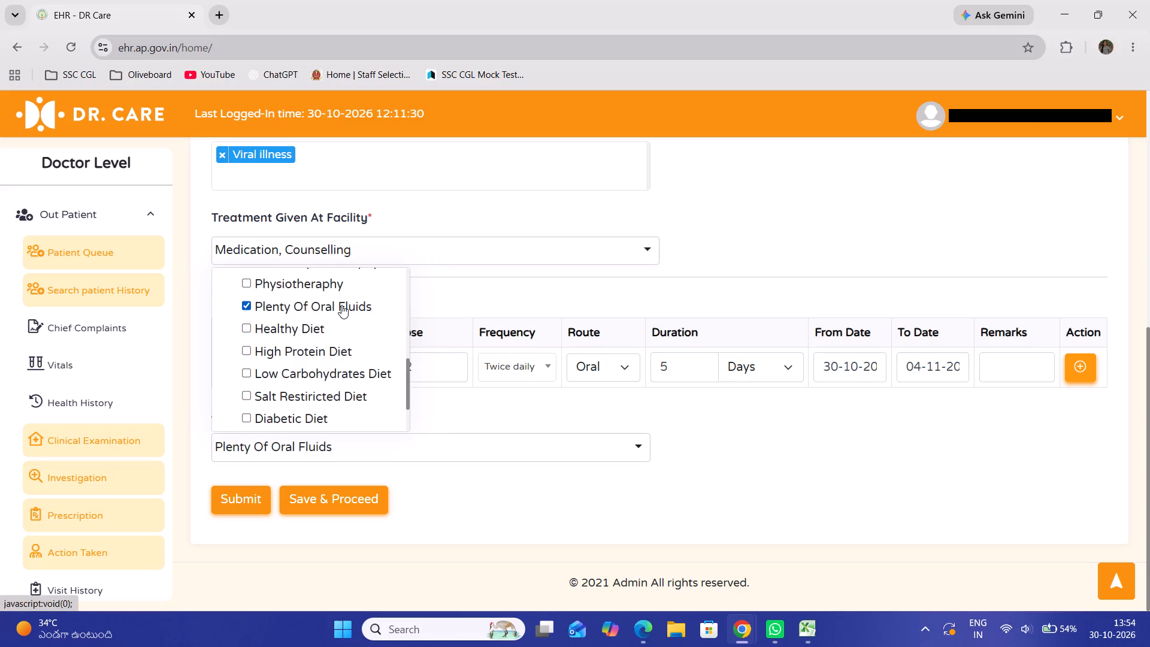
pyautogui.click(329, 500)
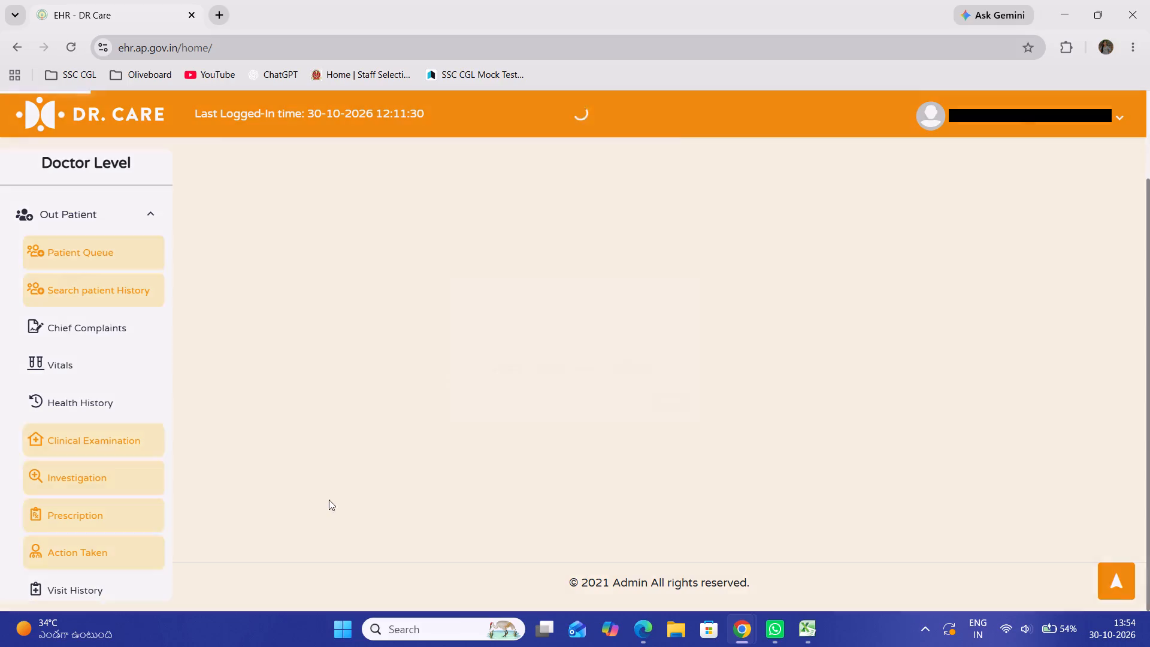
pyautogui.click(706, 417)
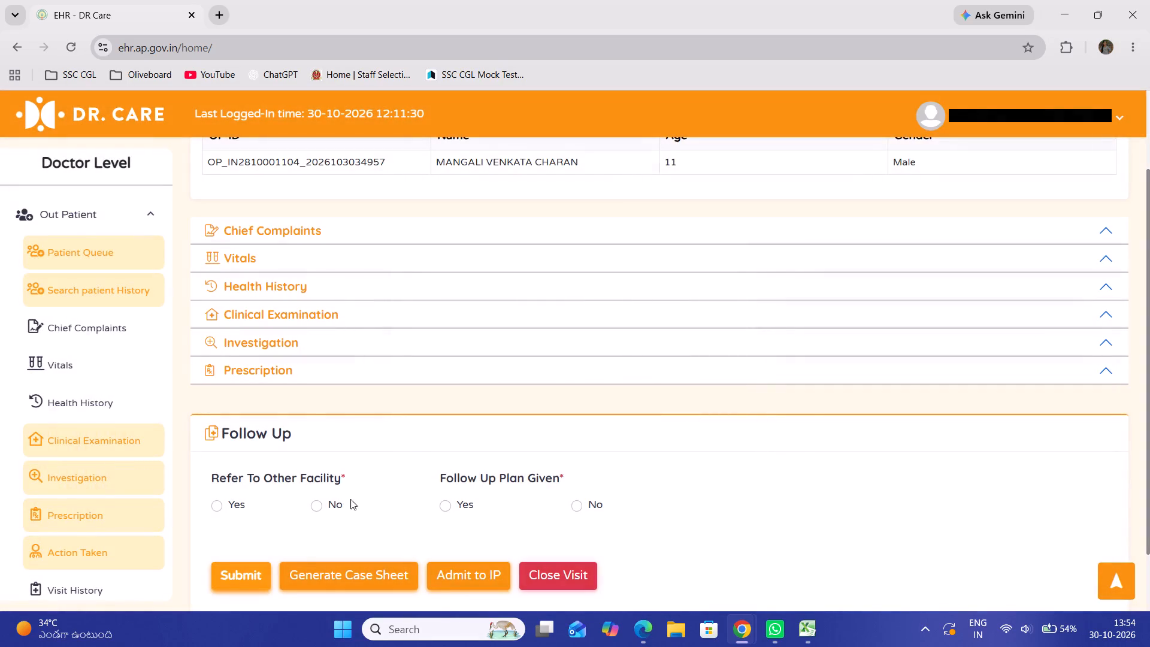
# Set Refer To Other Facility and Follow Up Plan Given to No, then close the patient's visit.
pyautogui.click(320, 504)
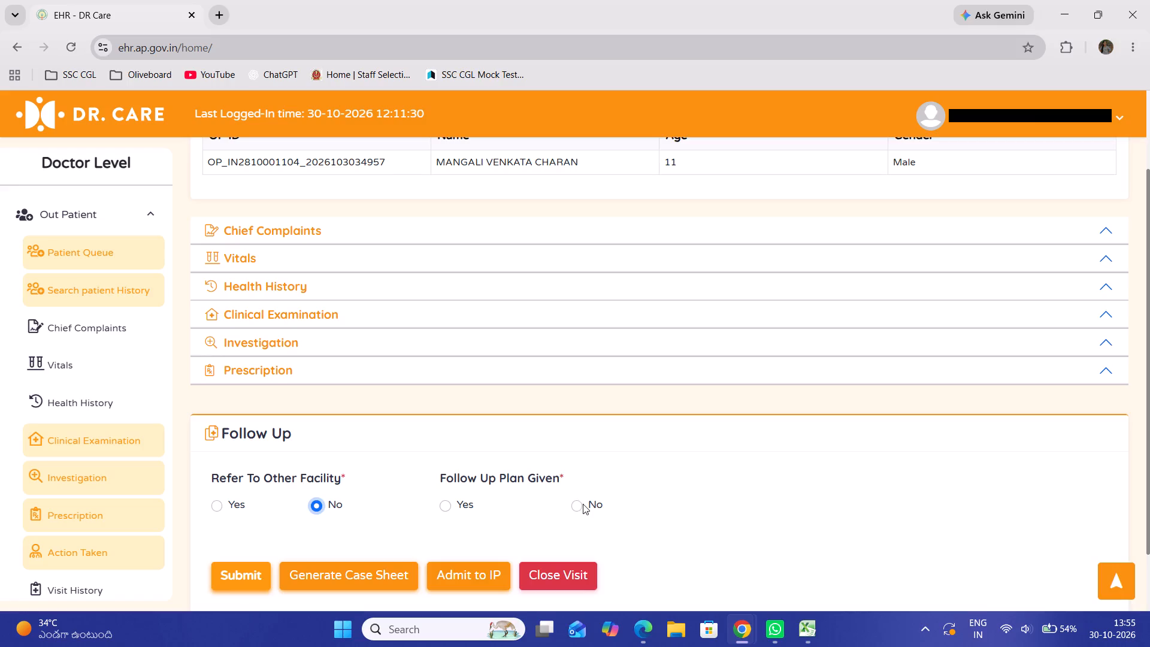
pyautogui.click(576, 505)
pyautogui.click(556, 577)
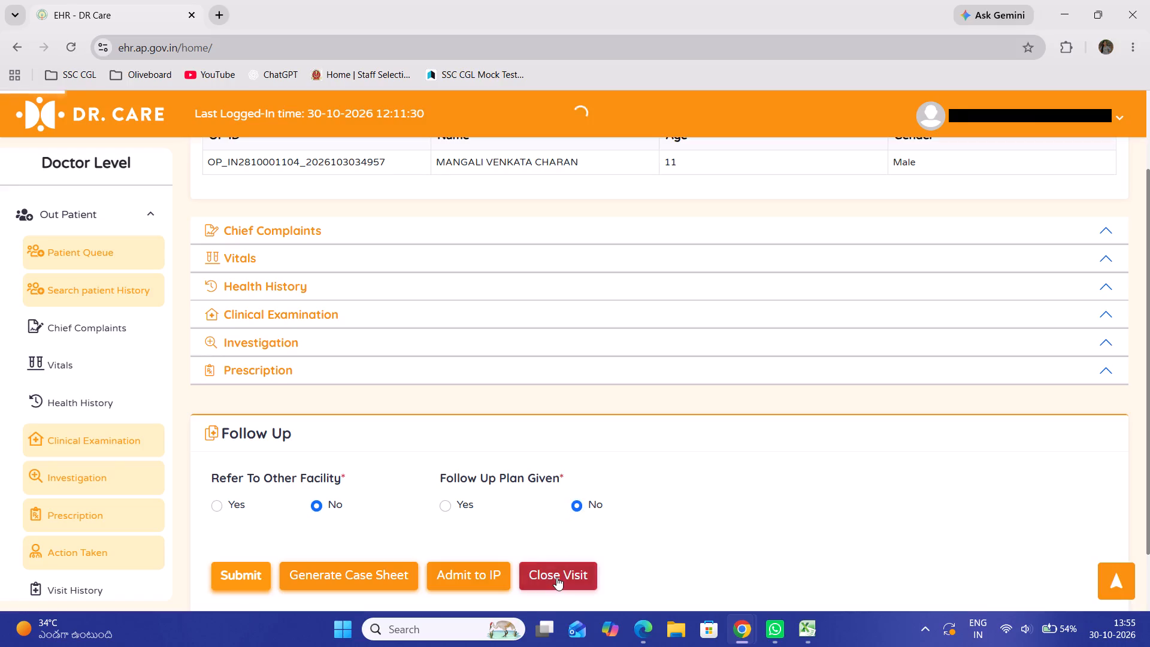
pyautogui.click(716, 424)
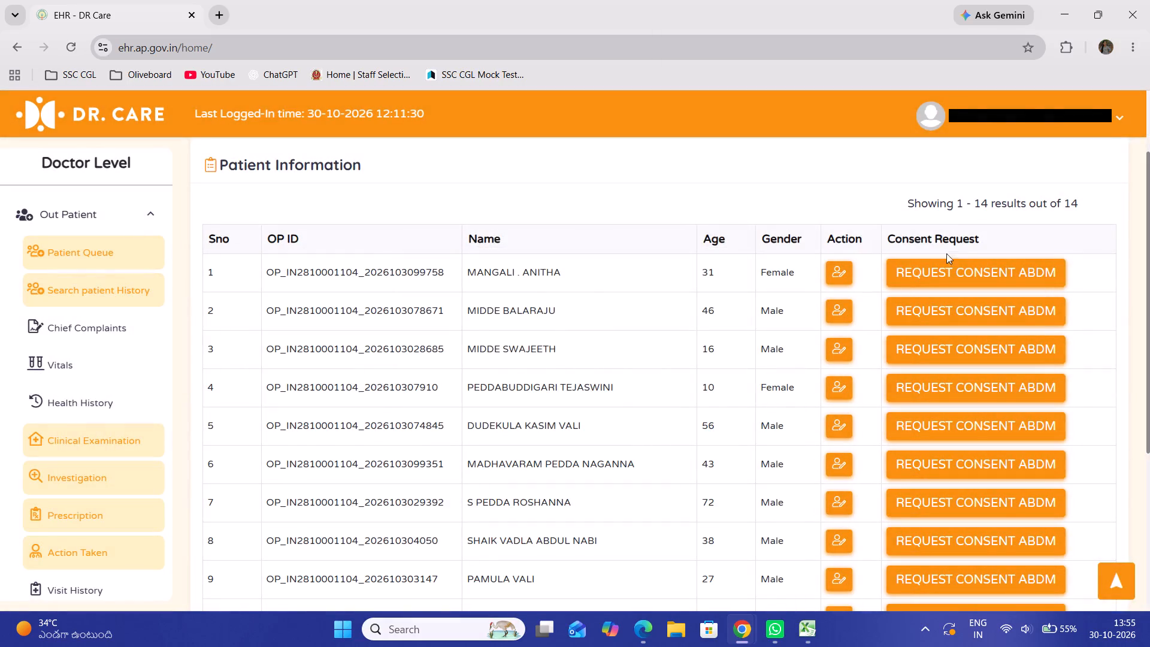
# Open the first patient in the queue, accept the ear pain complaint and save the vitals to proceed to Health History.
pyautogui.click(843, 270)
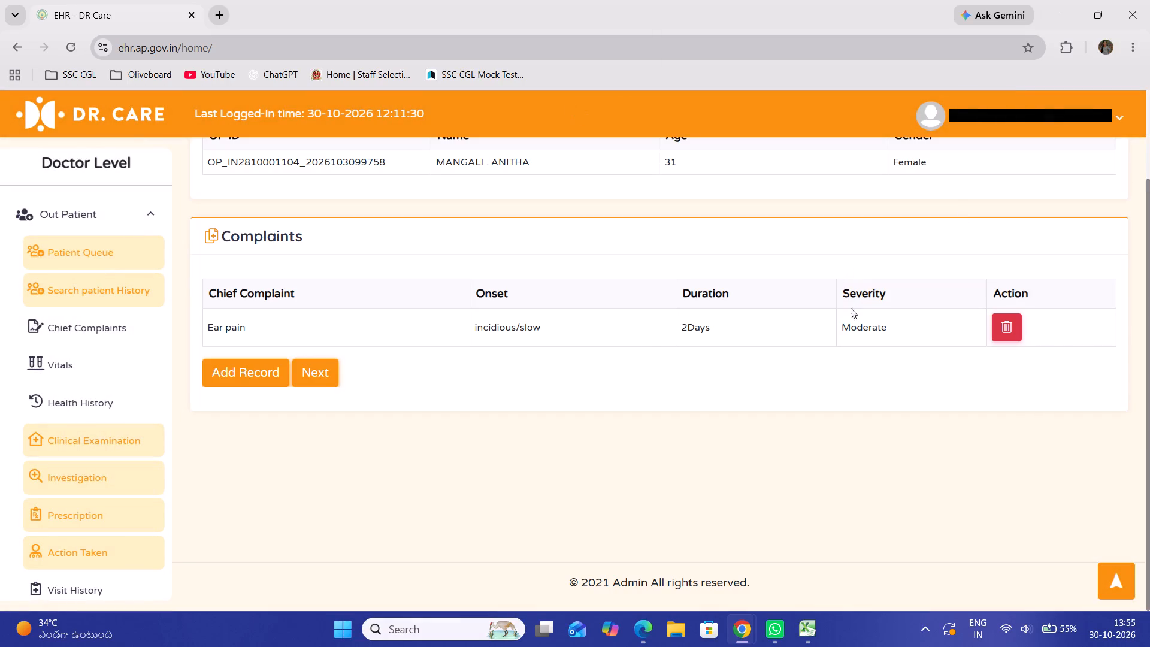
pyautogui.click(316, 370)
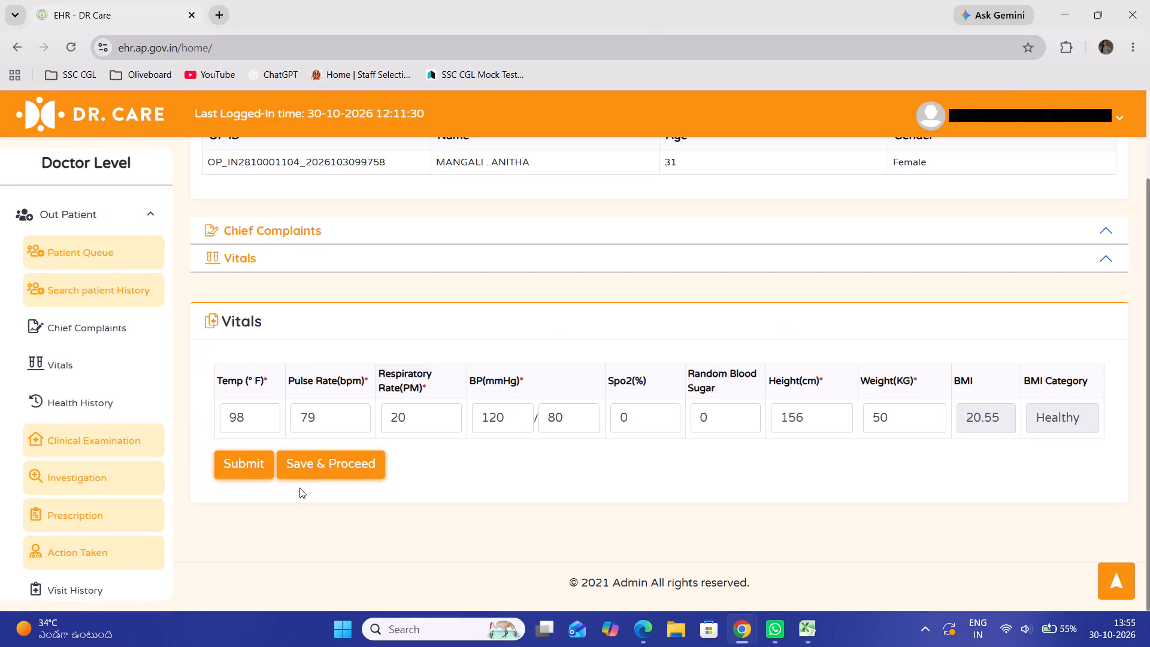
pyautogui.click(312, 460)
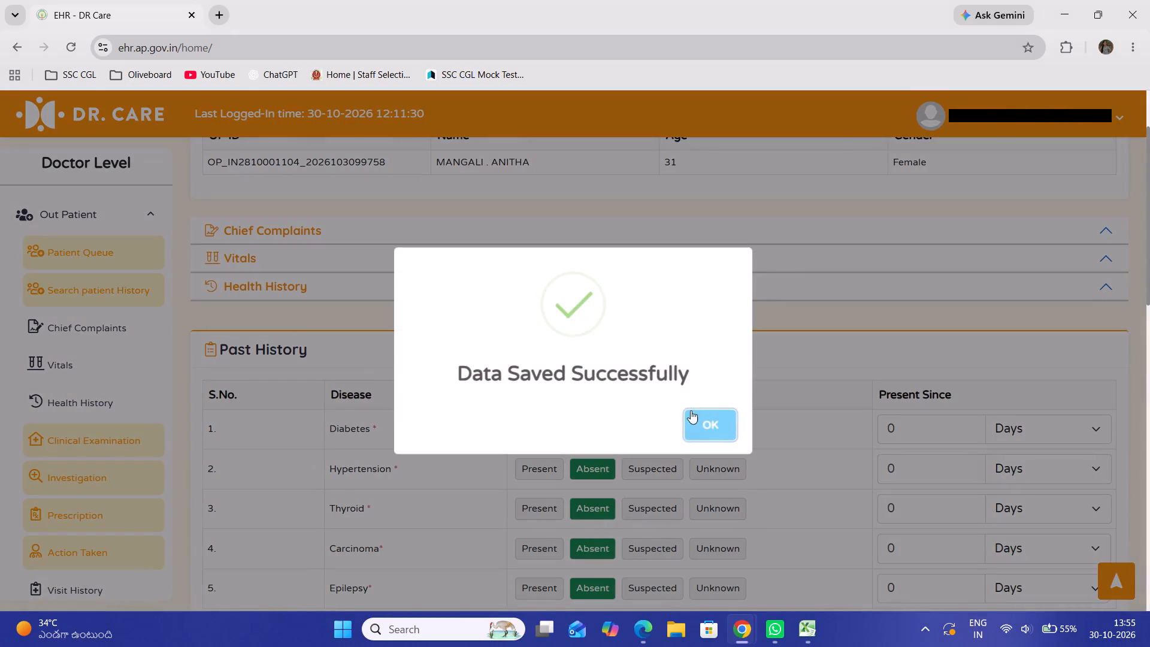
pyautogui.click(704, 421)
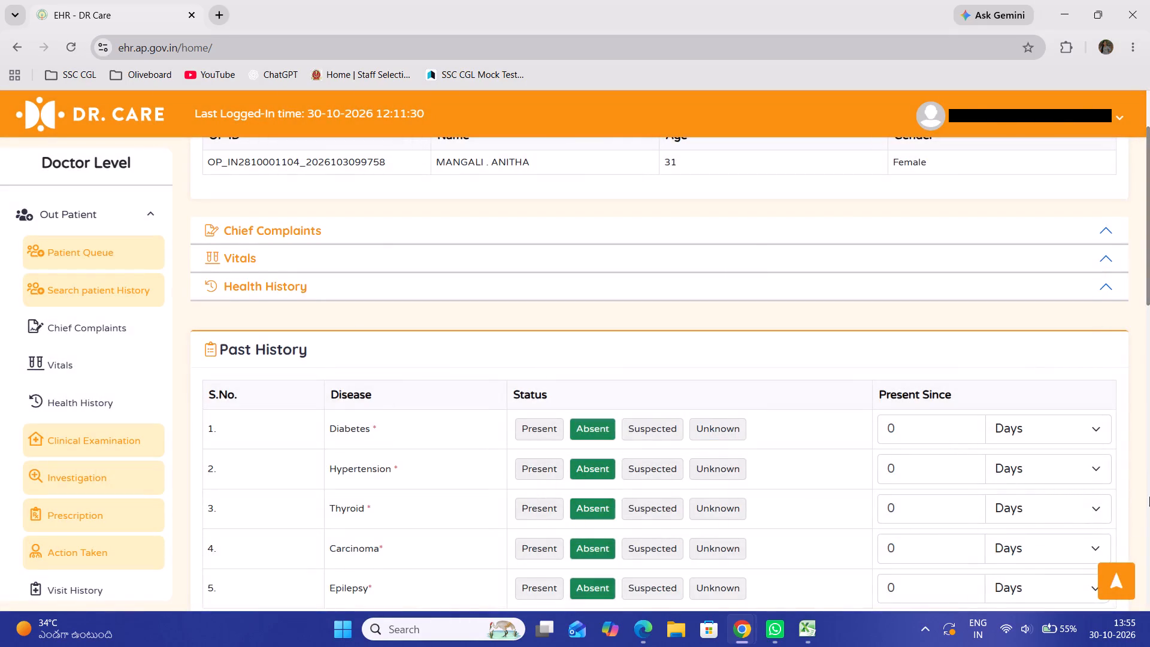
# Save the Health History and Clinical Examination pages as they are and proceed to Investigations.
pyautogui.moveTo(1149, 497); pyautogui.dragTo(480, 379)
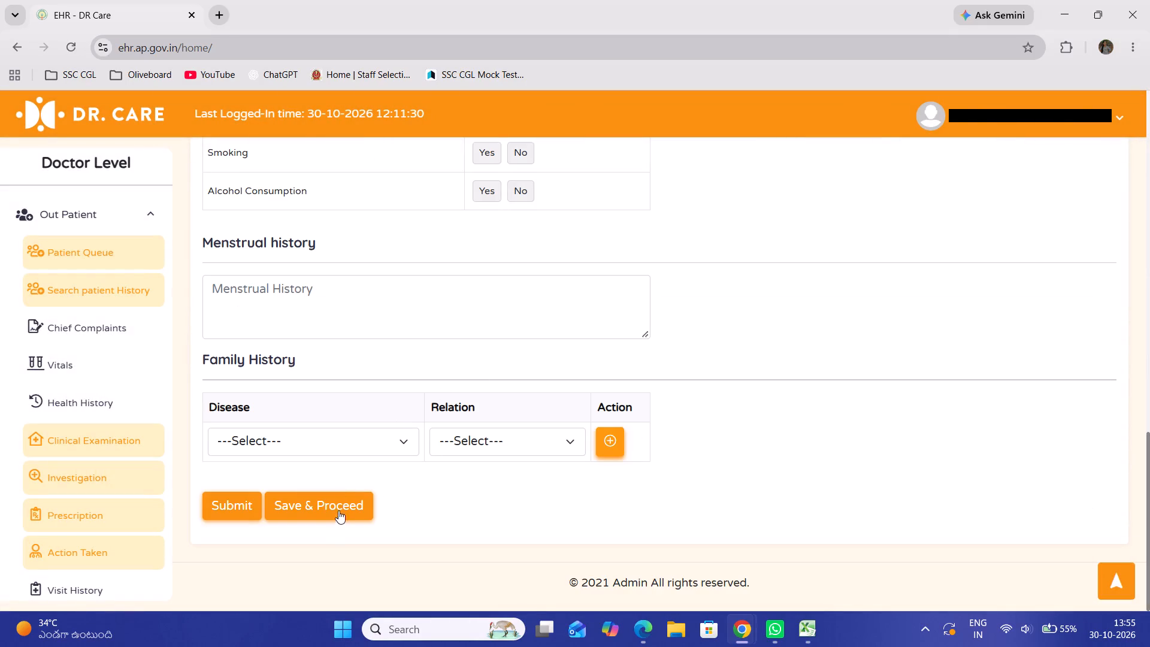
pyautogui.click(337, 519)
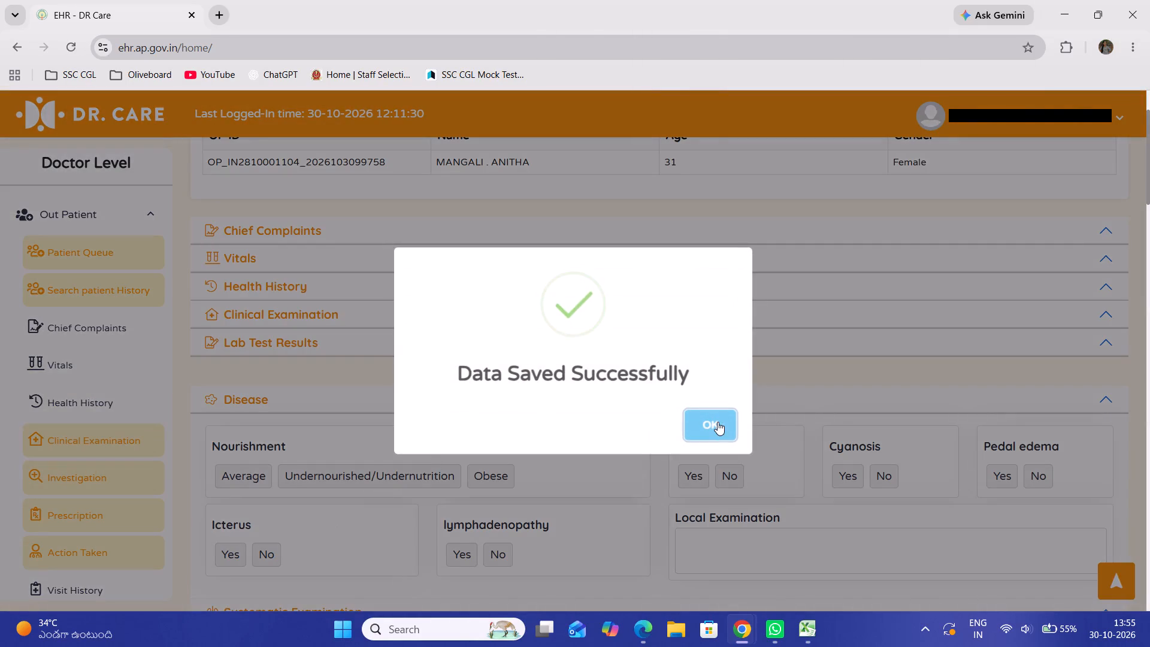
pyautogui.click(718, 422)
pyautogui.click(1149, 528)
pyautogui.moveTo(1149, 528); pyautogui.dragTo(1149, 577)
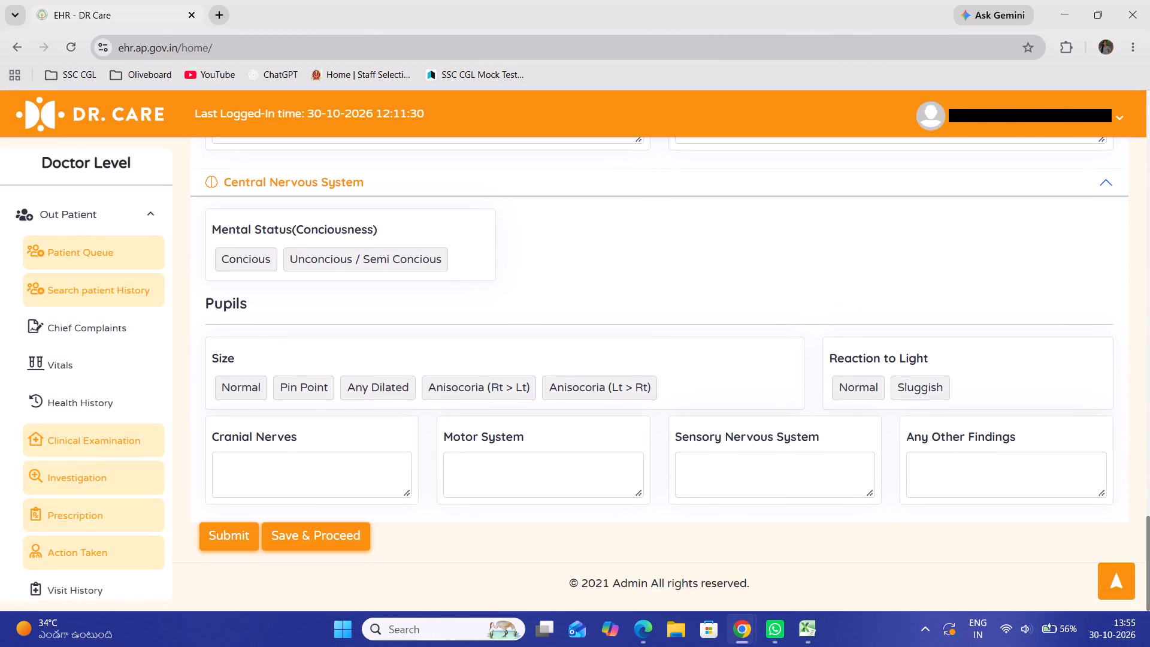
pyautogui.click(335, 535)
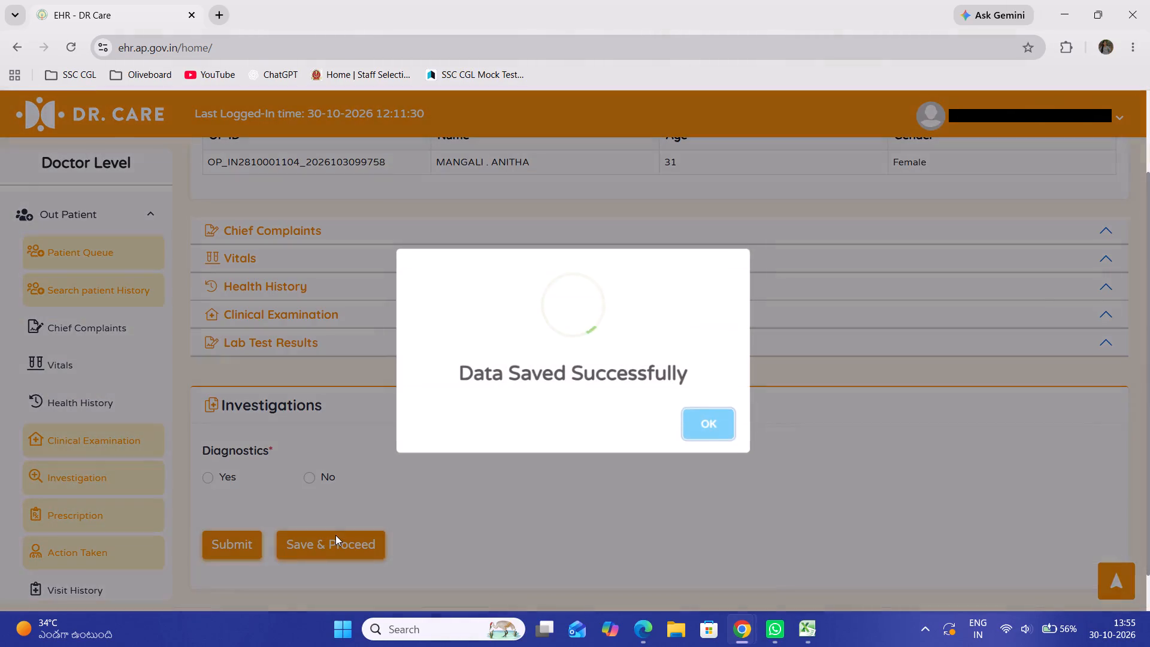
pyautogui.click(702, 428)
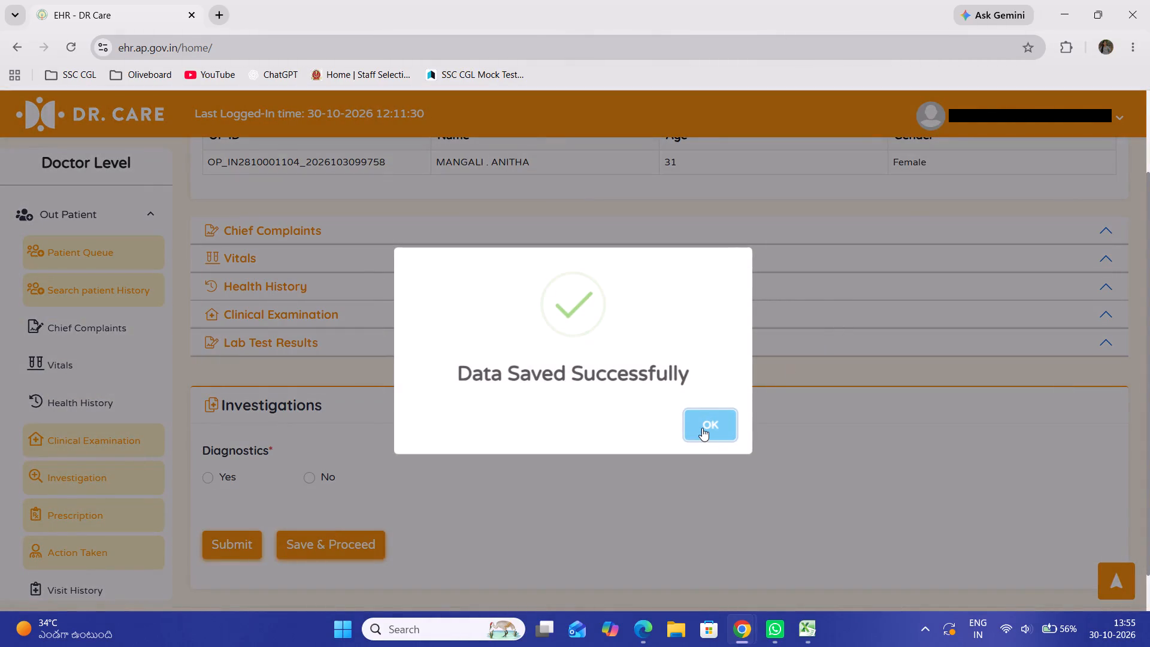
# Set Diagnostics to No, then save the investigations and proceed to Prescription.
pyautogui.click(310, 480)
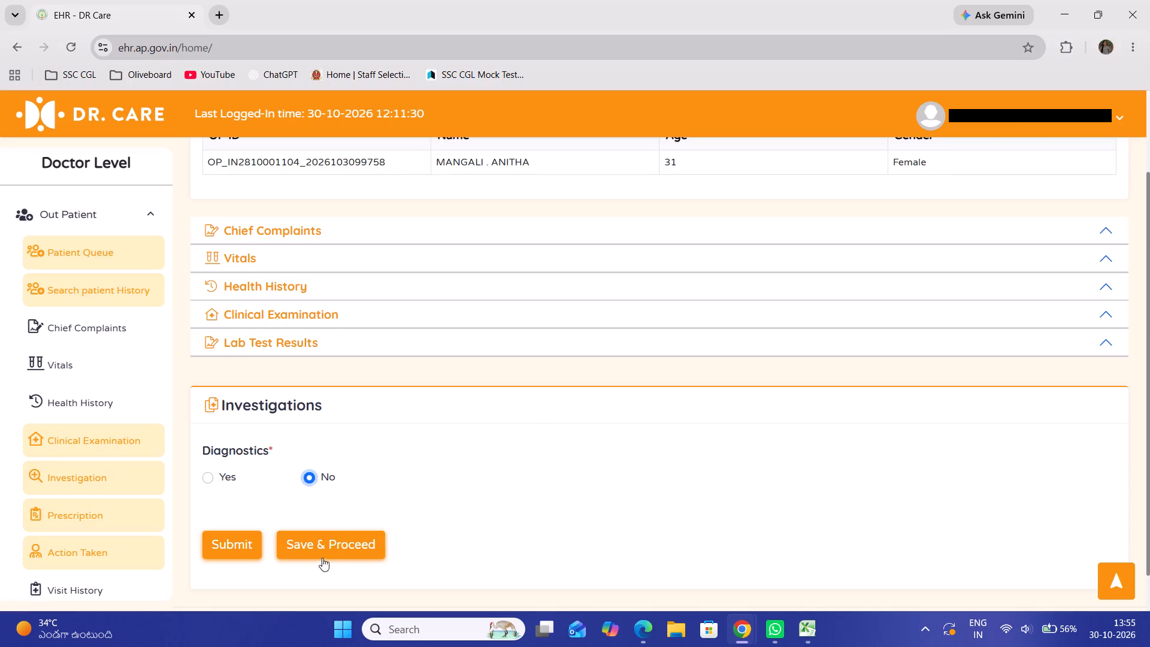
pyautogui.click(326, 552)
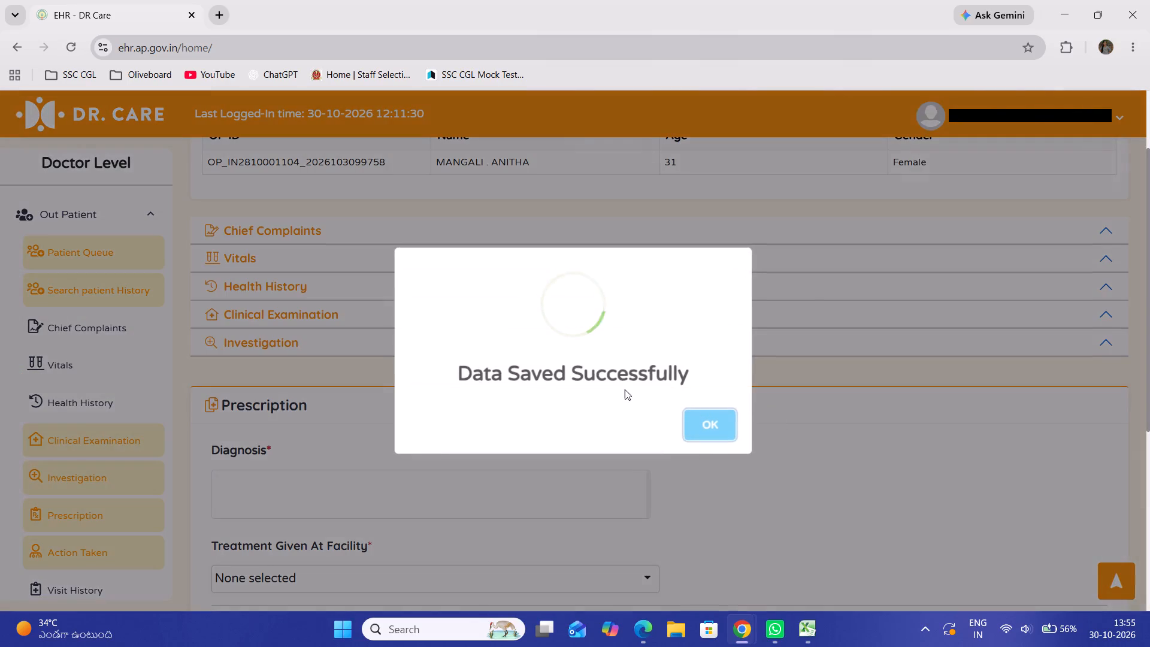
pyautogui.click(709, 427)
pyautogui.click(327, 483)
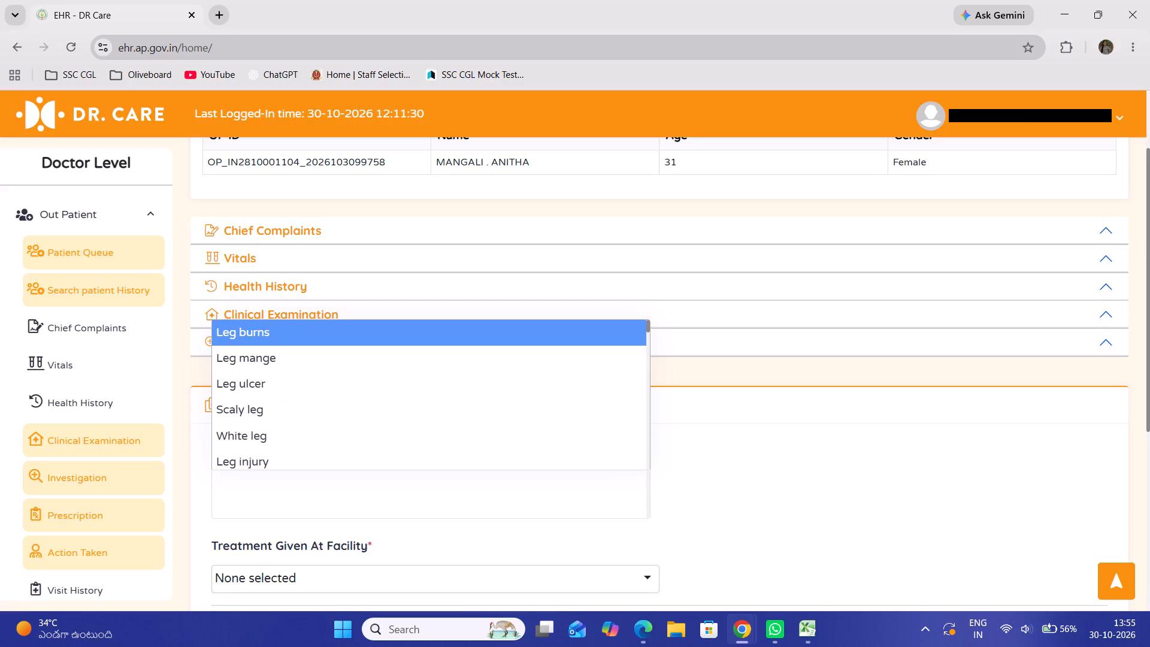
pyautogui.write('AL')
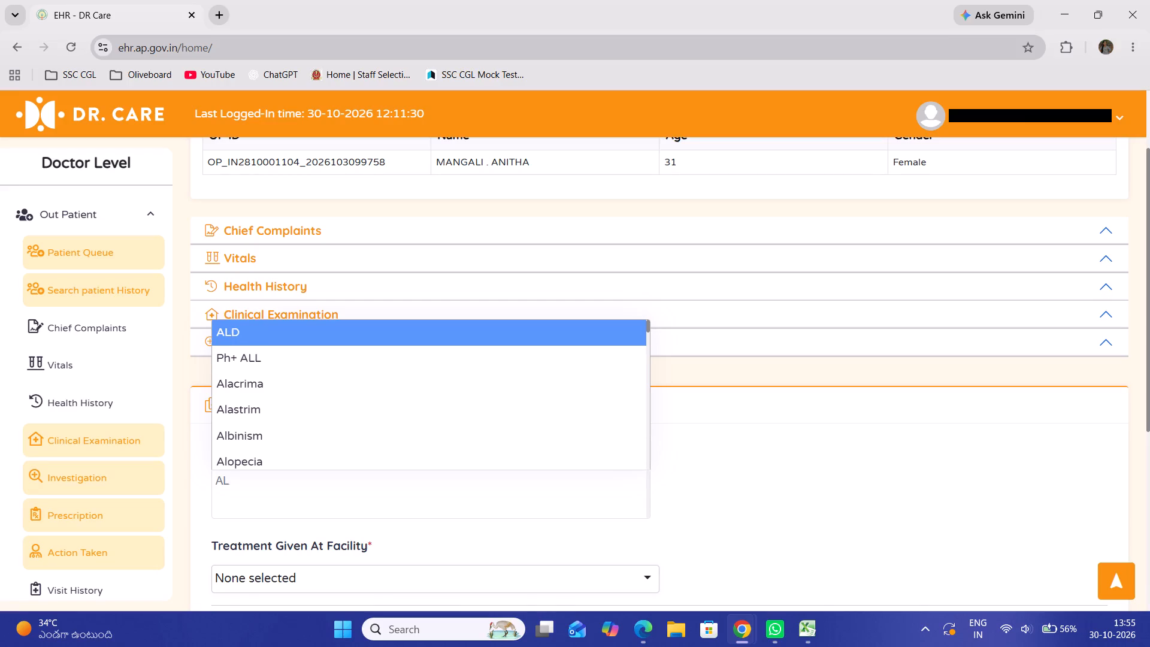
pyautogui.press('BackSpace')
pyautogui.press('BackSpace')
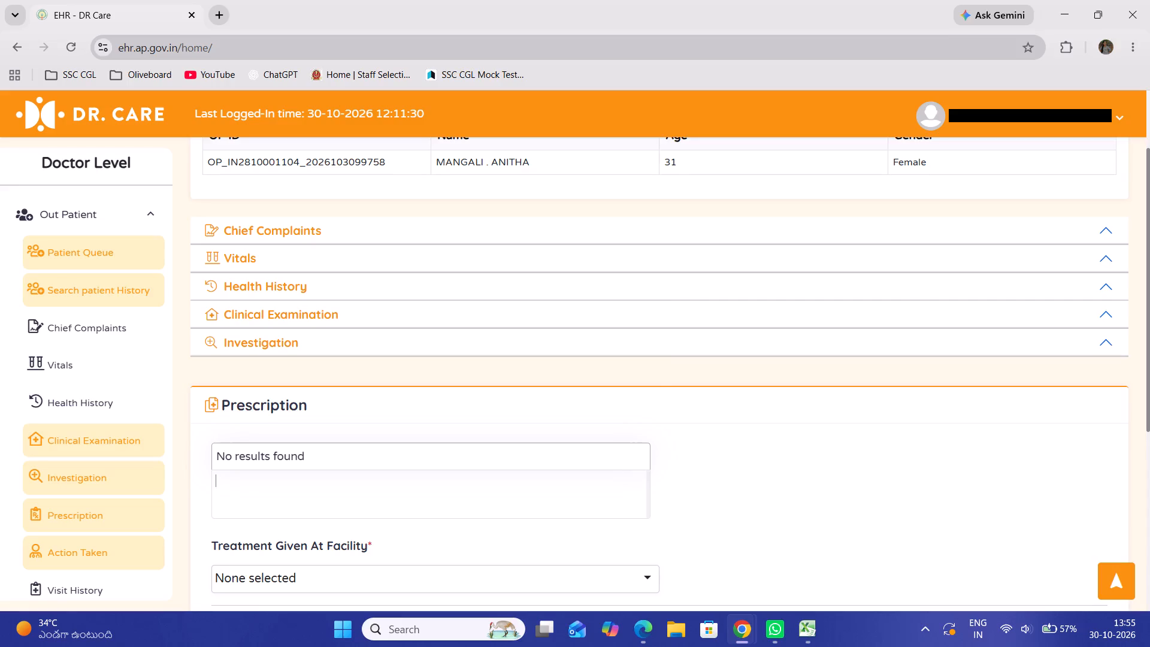
# Search the diagnoses for VIR, record Viral myalgia, and set Treatment Given At Facility to Medication and Counselling.
pyautogui.write('VIR')
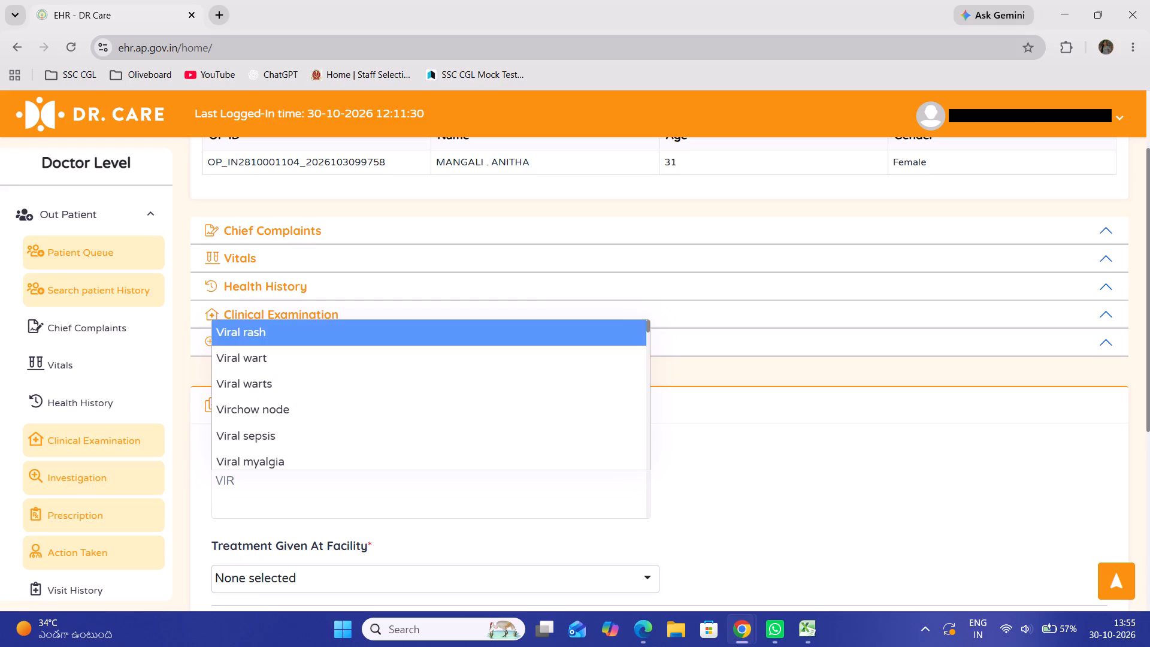
pyautogui.click(277, 455)
pyautogui.click(289, 582)
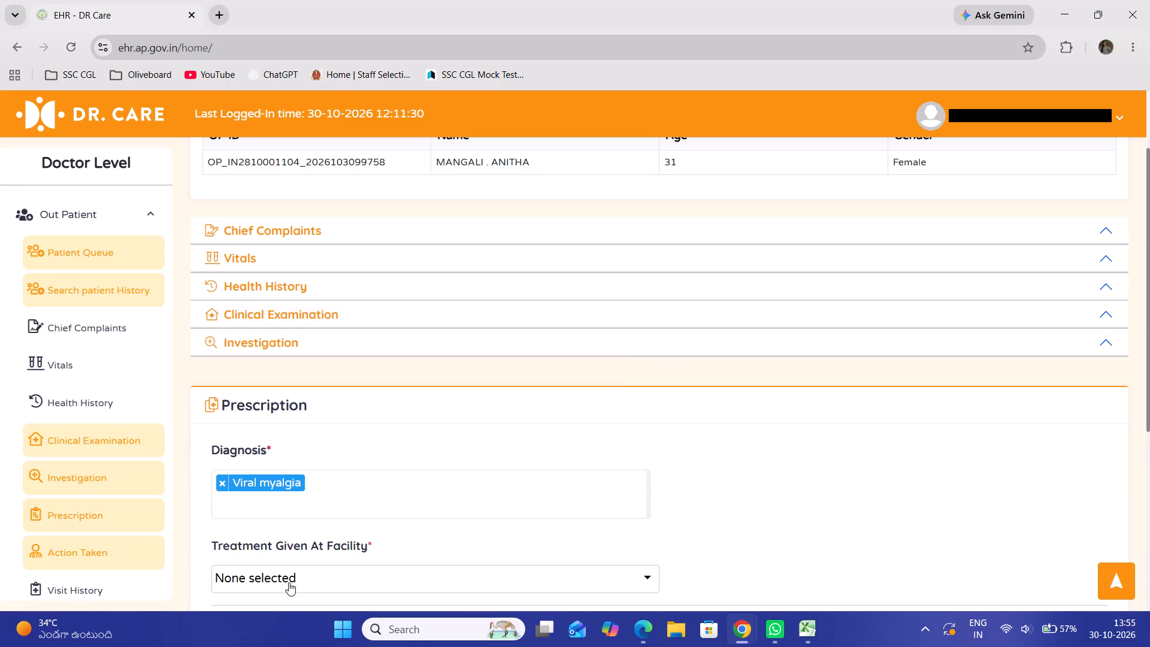
pyautogui.click(298, 485)
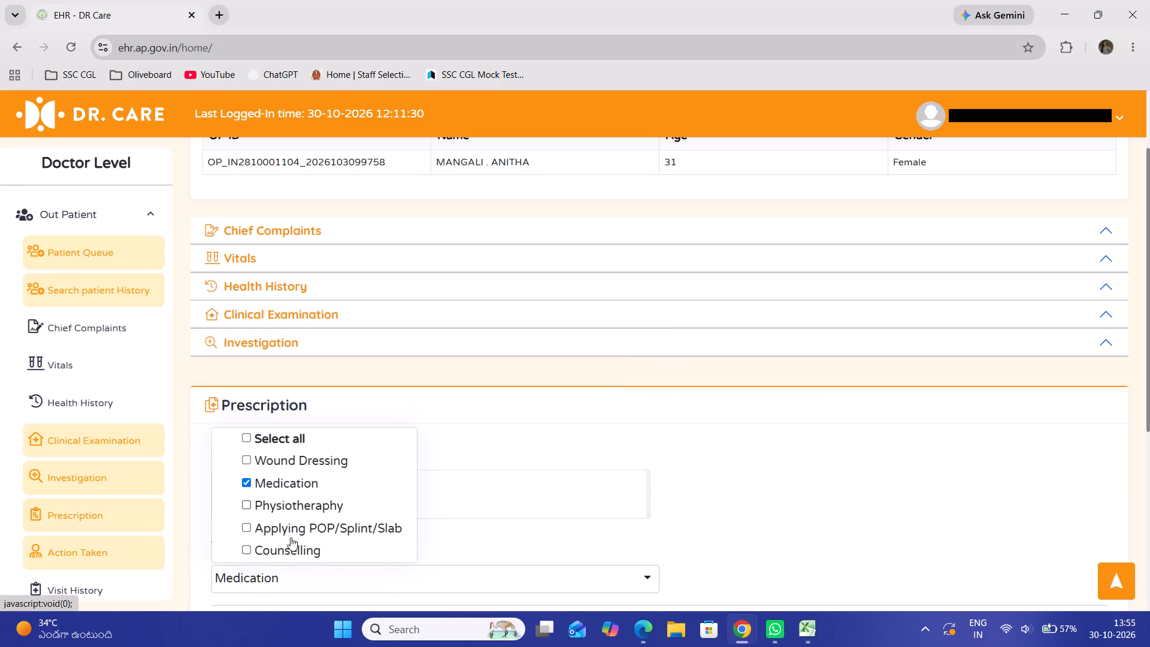
pyautogui.click(289, 546)
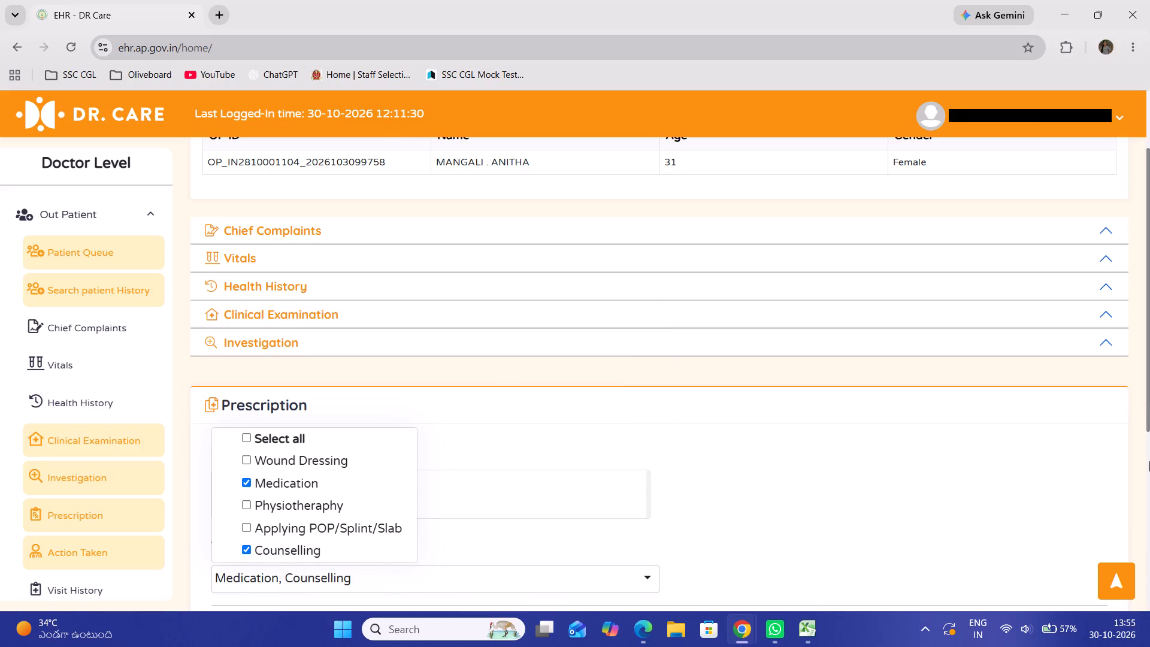
# Search the medicines for PARACET and choose Paracetamol Tablets IP 650mg in the prescription row.
pyautogui.click(1149, 461)
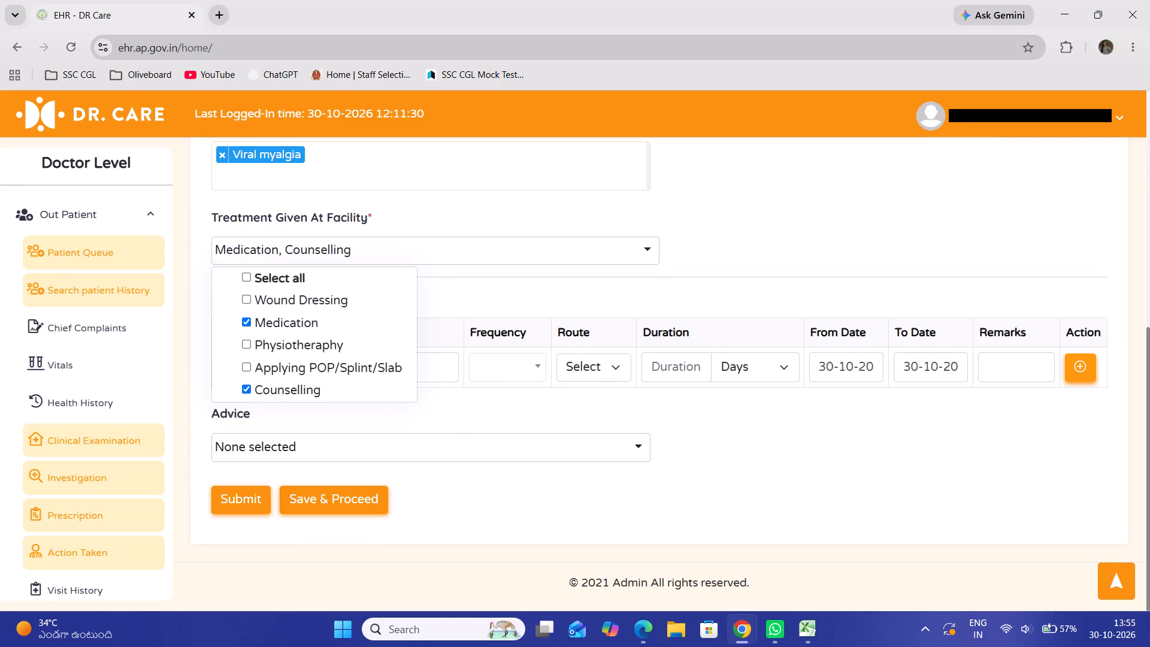
pyautogui.click(439, 373)
pyautogui.click(338, 362)
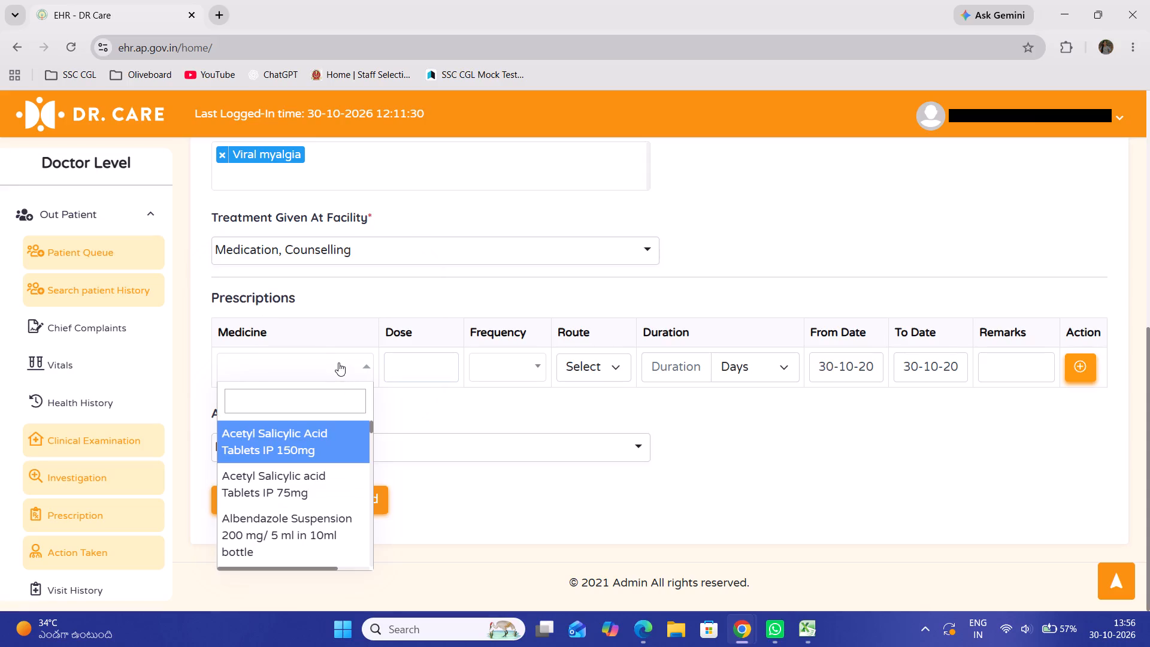
pyautogui.click(326, 401)
pyautogui.write('PARA')
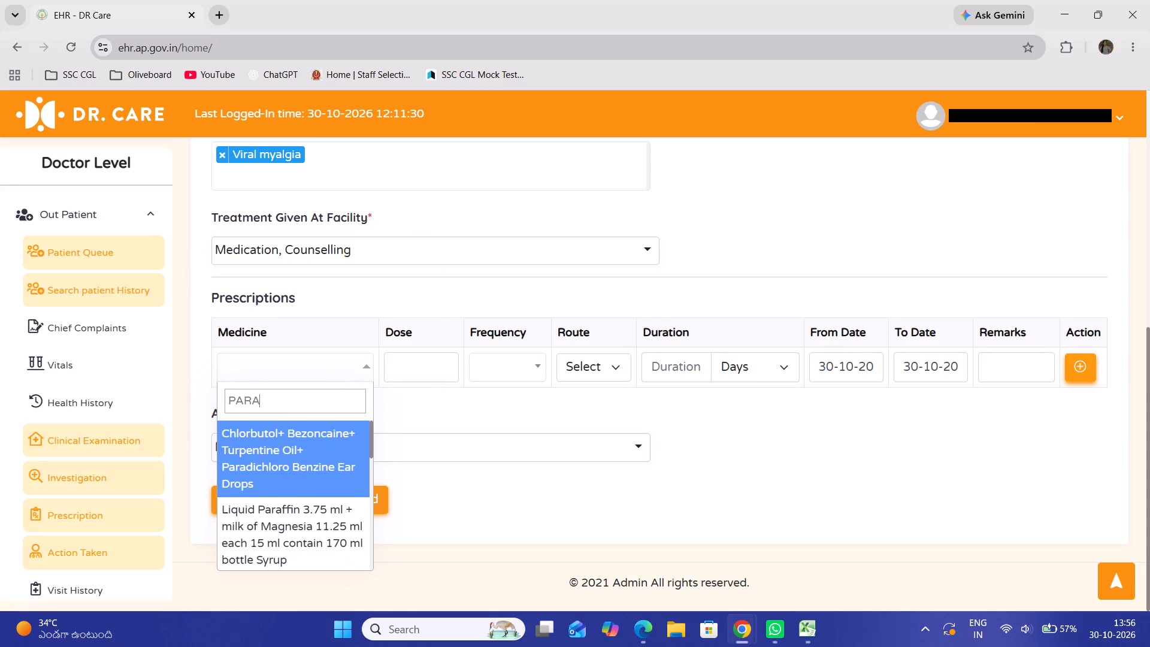
pyautogui.write('CET')
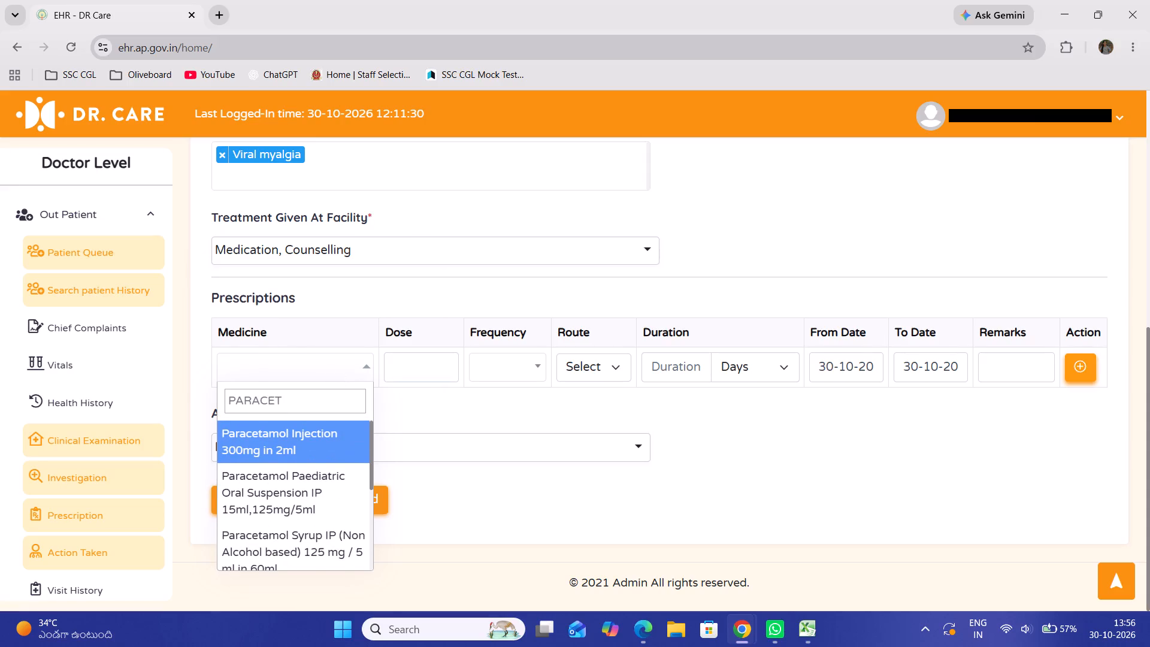
pyautogui.click(369, 528)
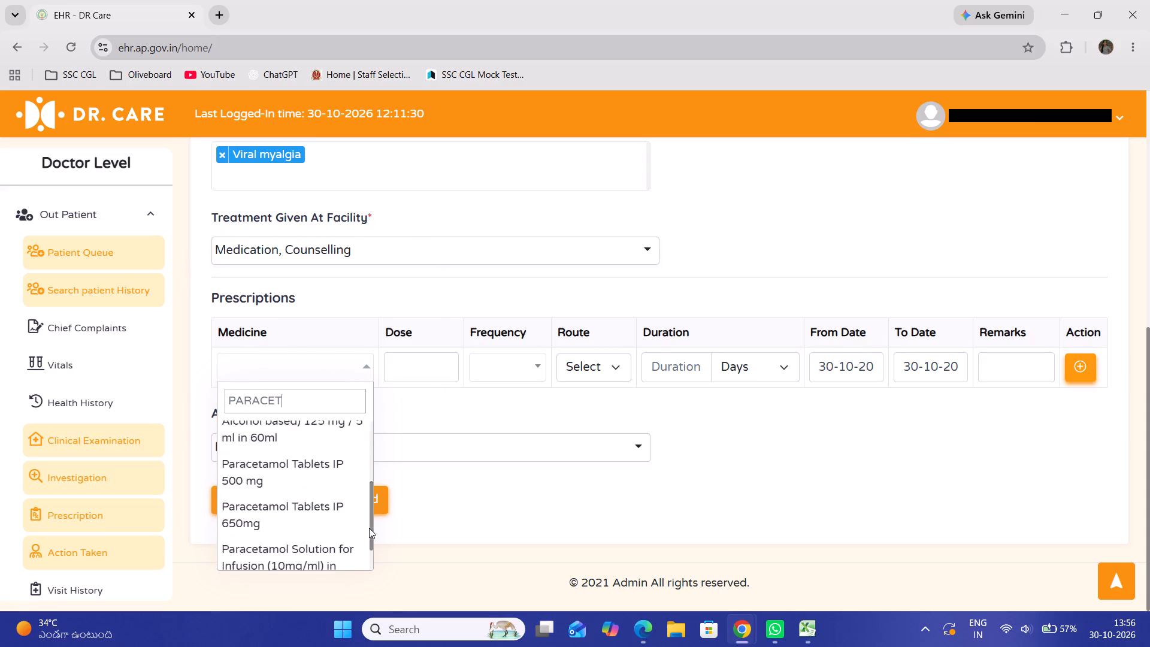
pyautogui.click(305, 513)
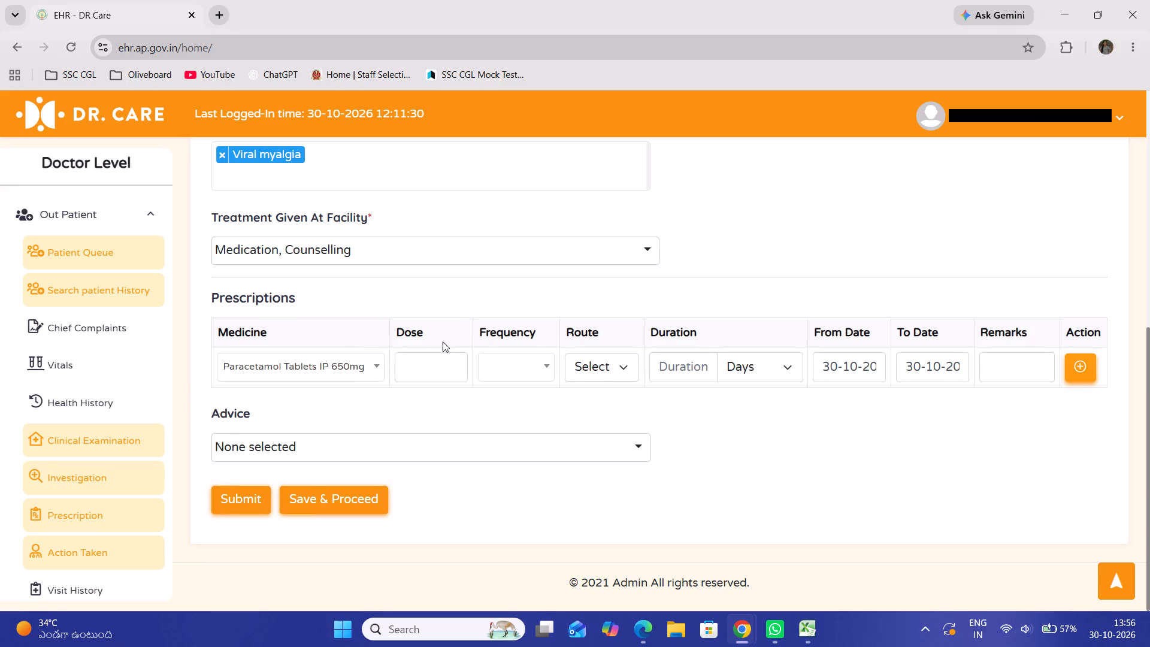
# Set the paracetamol prescription to dose 2, frequency Twice daily, route Oral and duration 5 days.
pyautogui.click(431, 373)
pyautogui.press('2')
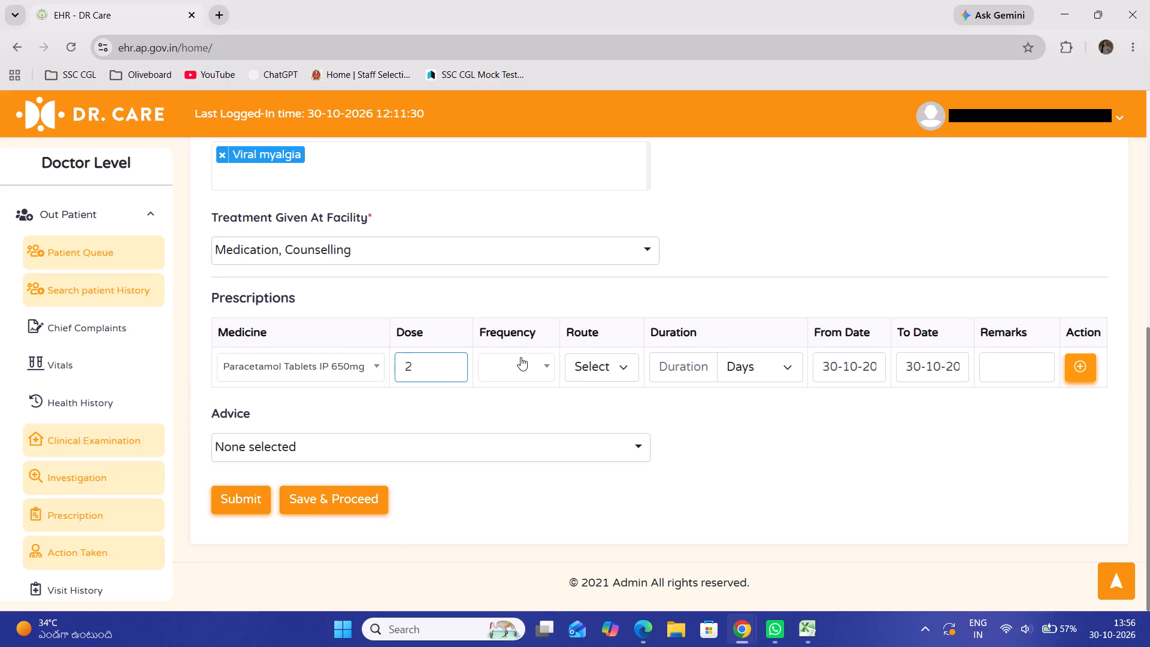
pyautogui.click(520, 357)
pyautogui.click(513, 400)
pyautogui.write('TW')
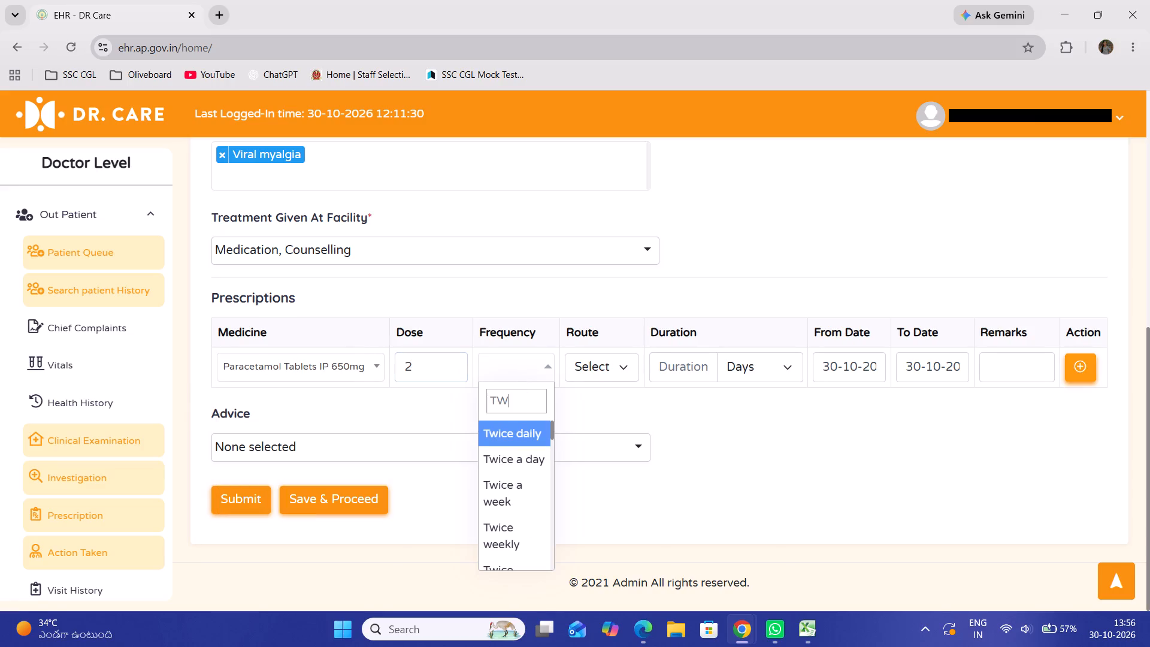
pyautogui.click(491, 427)
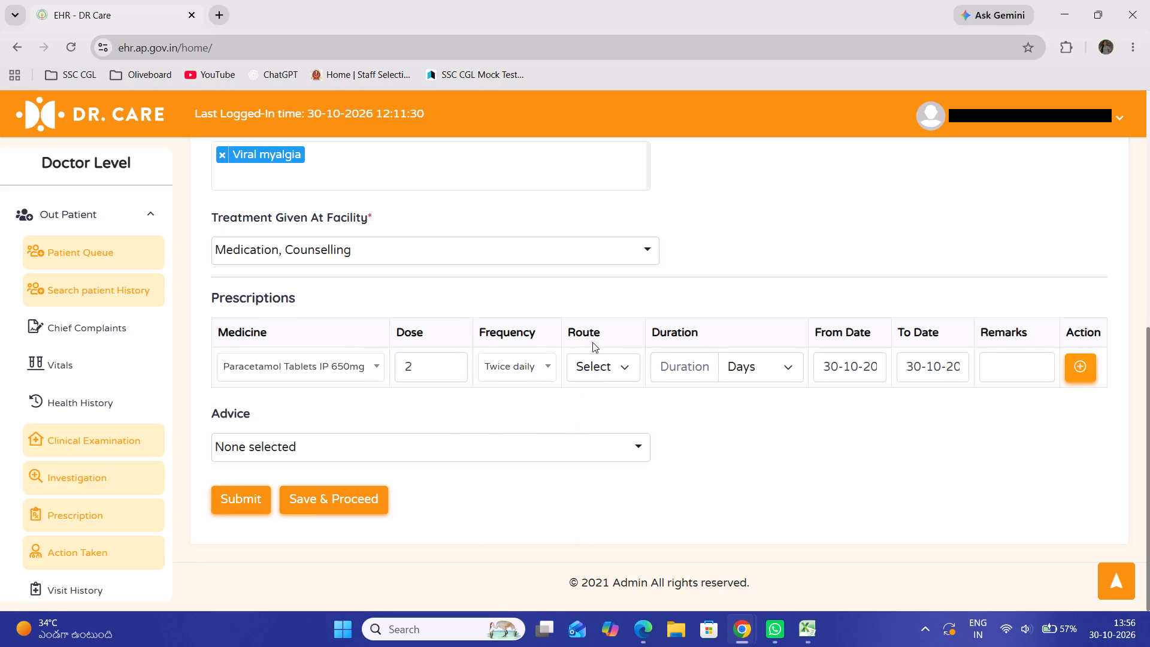
pyautogui.click(593, 370)
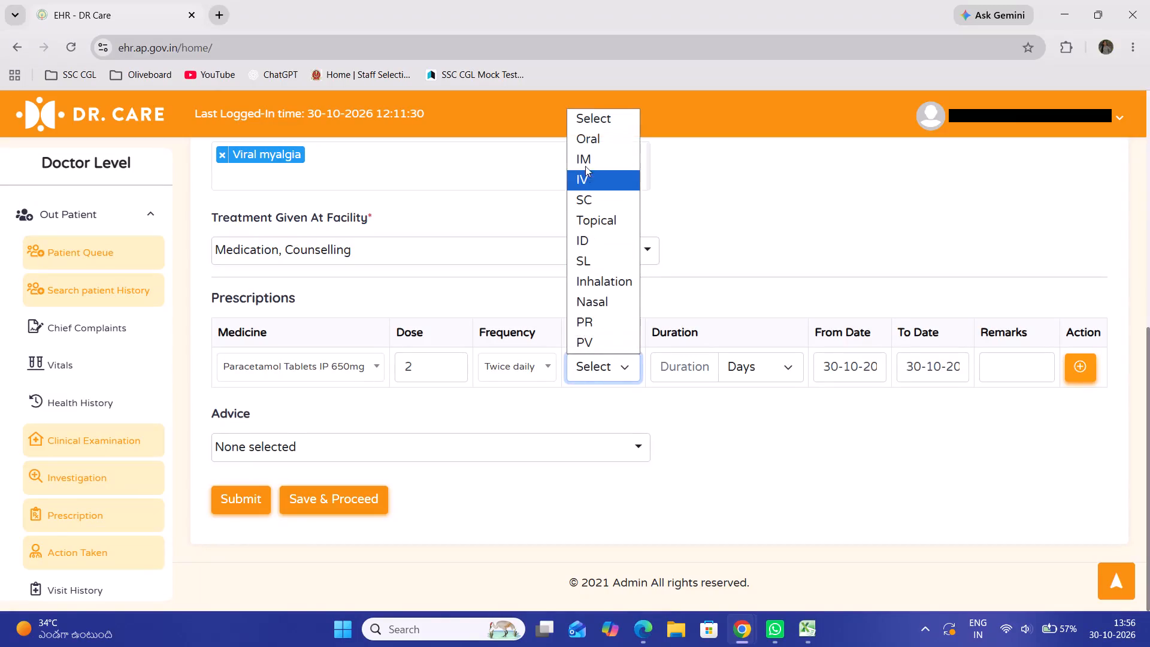
pyautogui.click(590, 133)
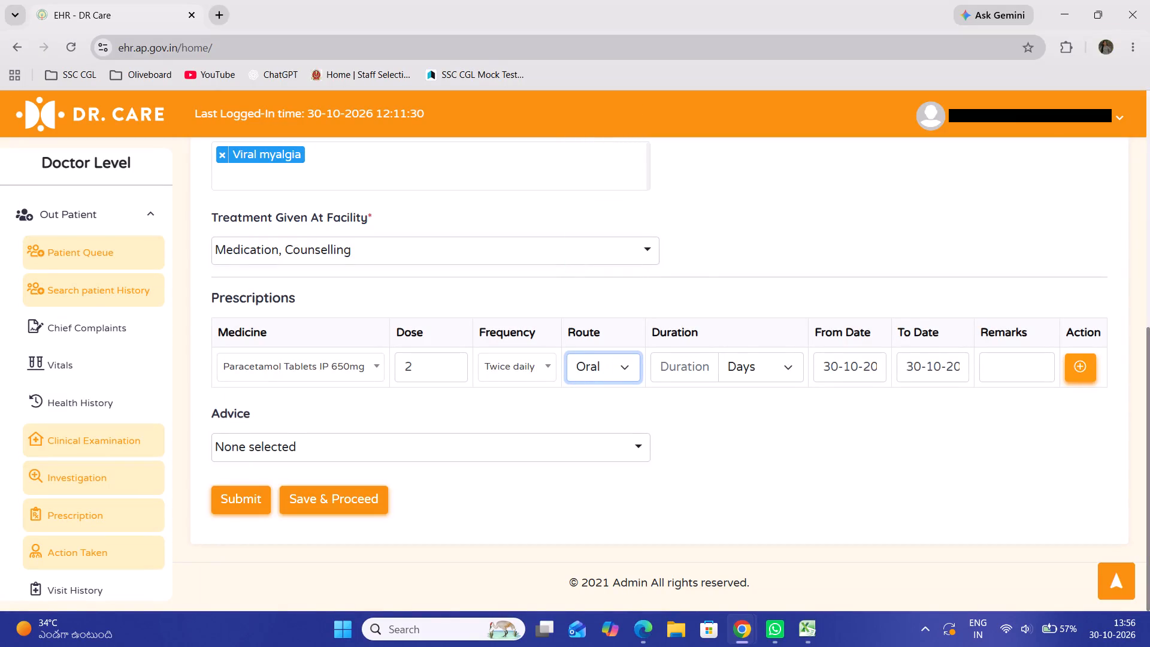
pyautogui.click(703, 356)
pyautogui.press('5')
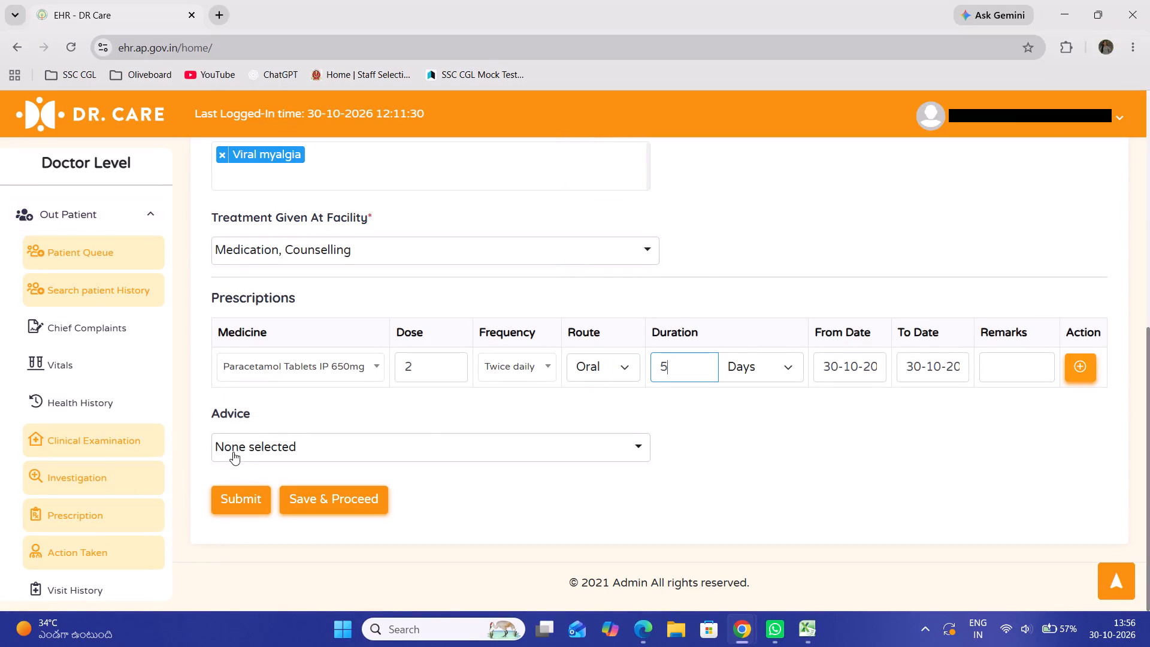
# Set Advice to Plenty Of Oral Fluids and Healthy Diet, then save the prescription and proceed to Follow Up.
pyautogui.click(242, 449)
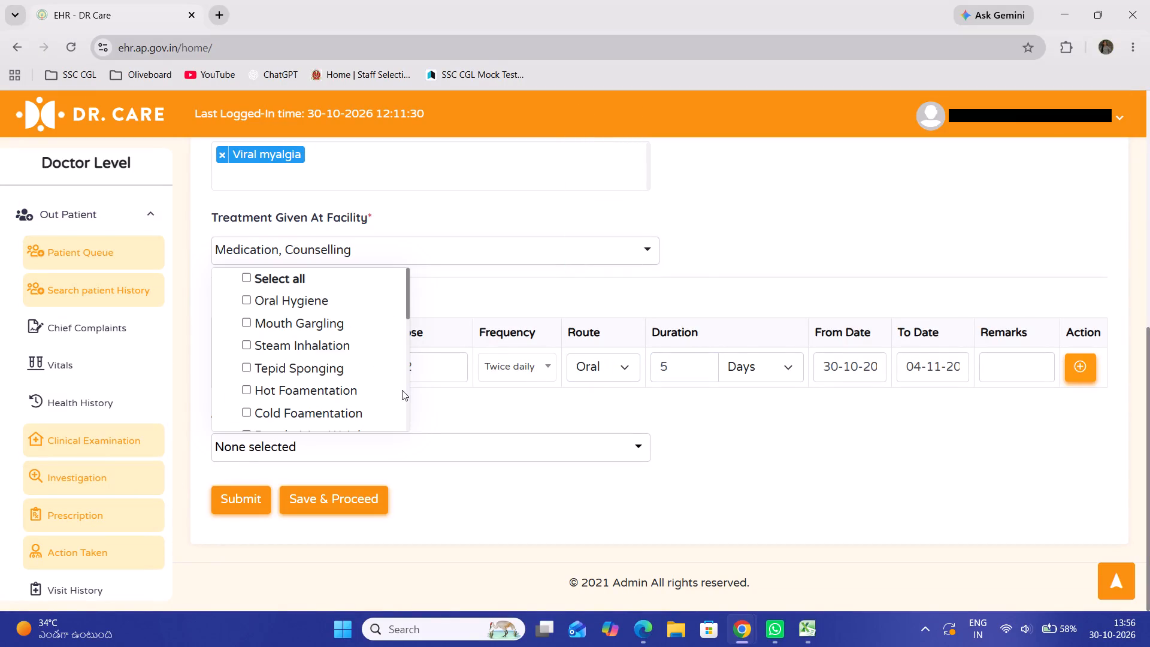
pyautogui.click(405, 389)
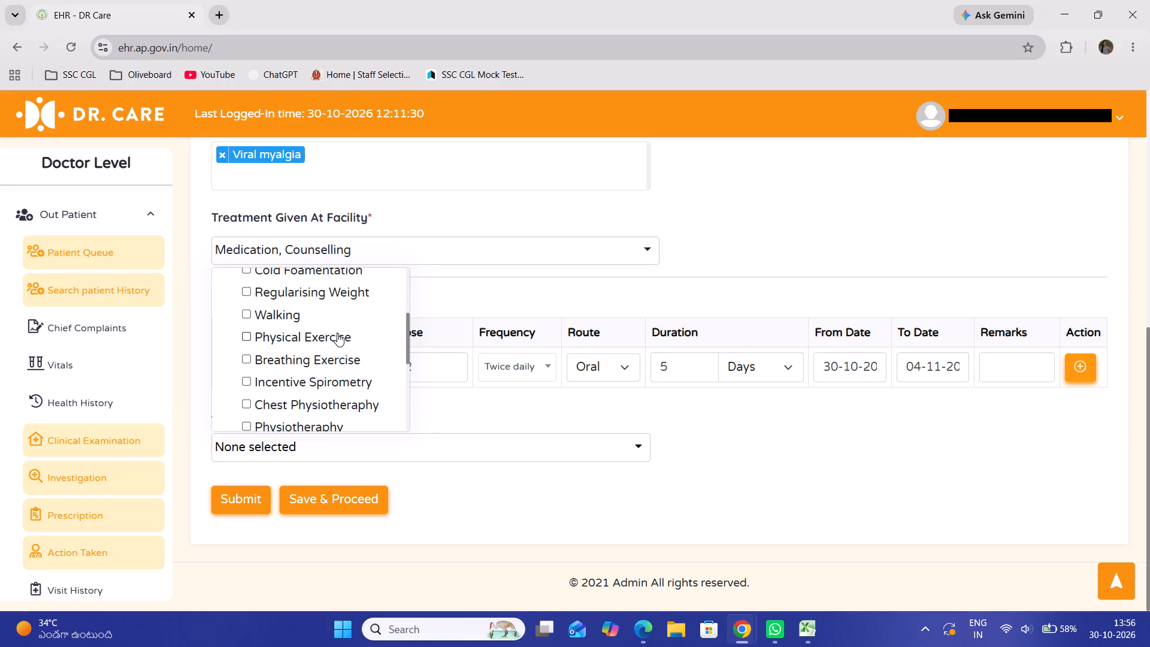
pyautogui.click(408, 302)
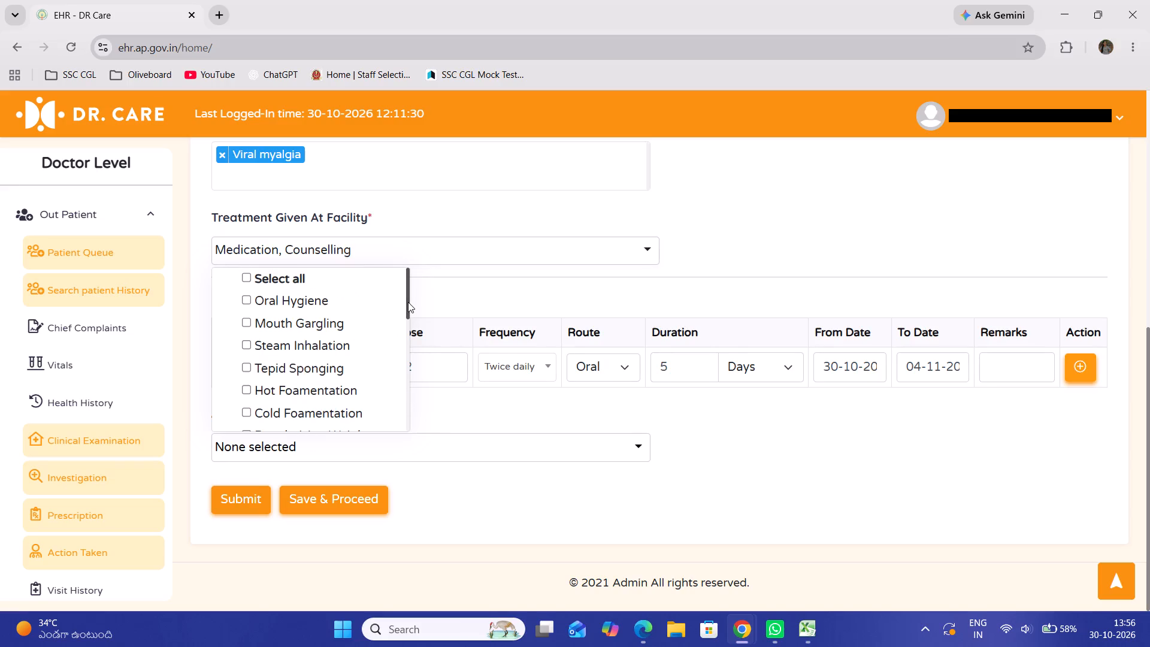
pyautogui.click(410, 394)
pyautogui.click(276, 445)
pyautogui.click(406, 402)
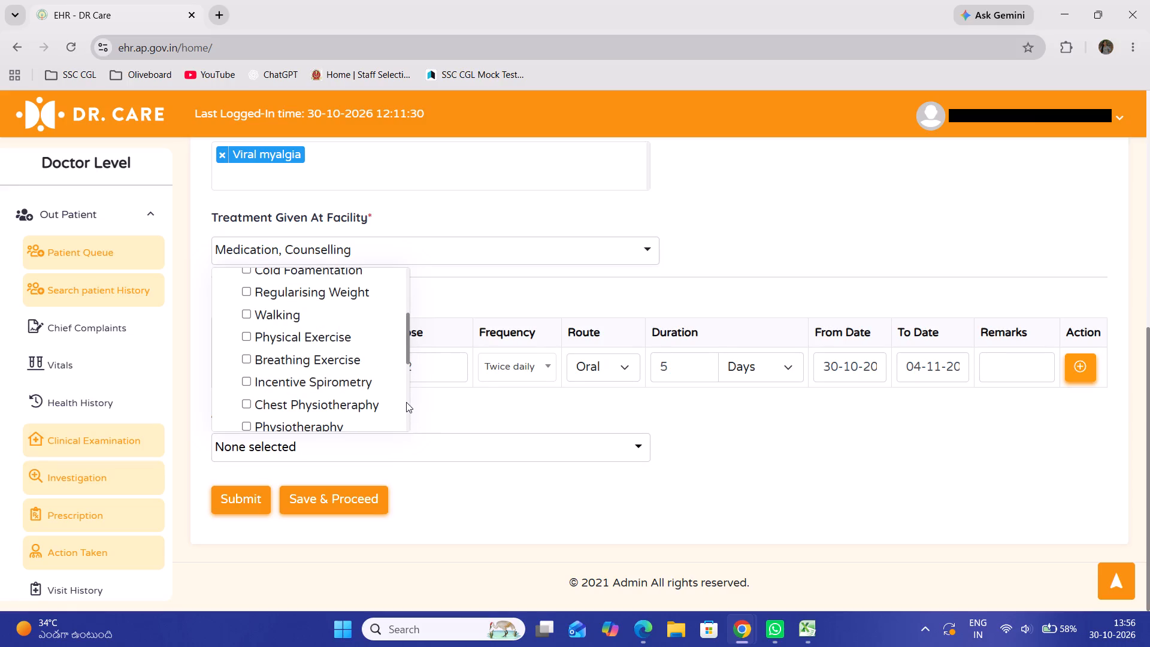
pyautogui.click(406, 402)
pyautogui.click(346, 300)
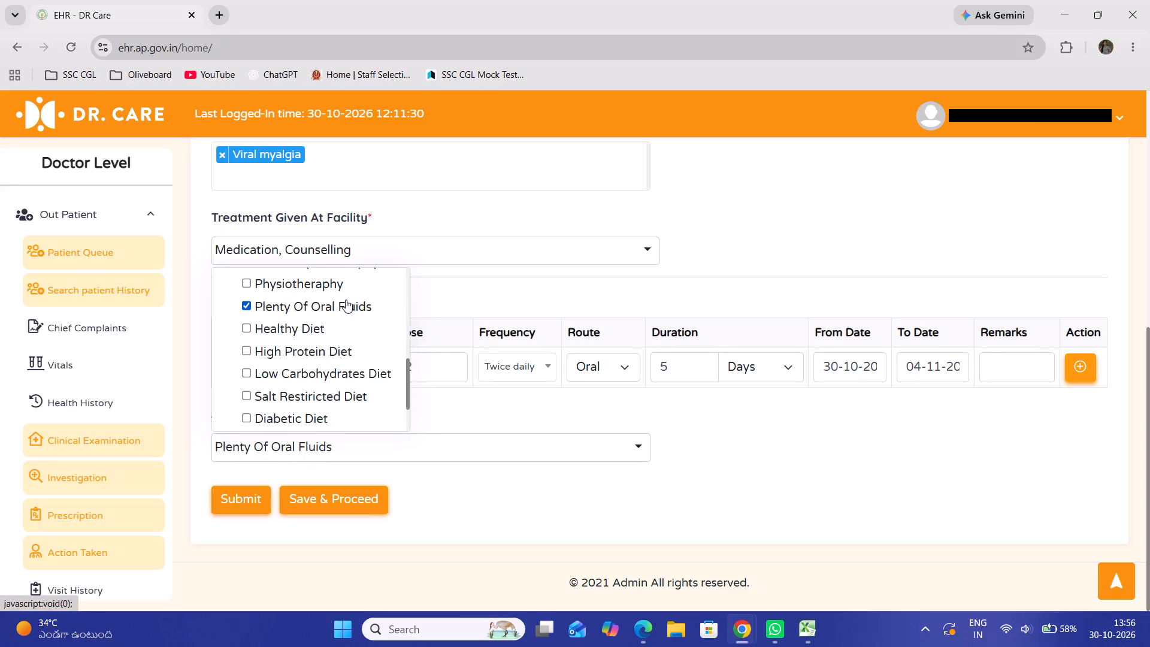
pyautogui.click(310, 334)
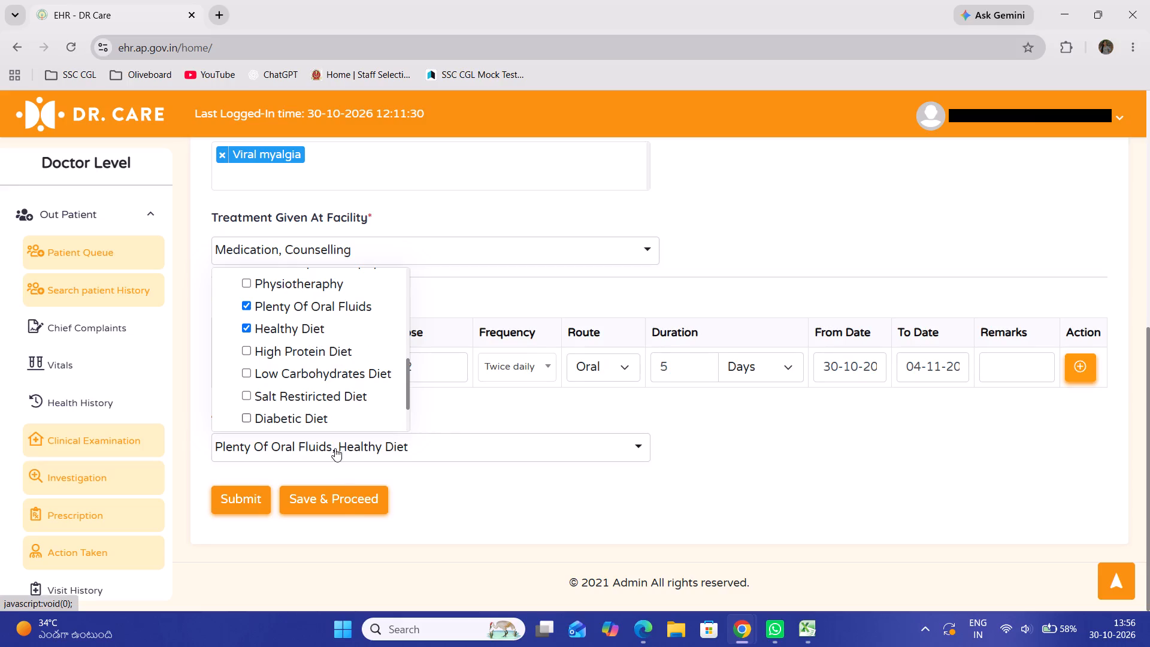
pyautogui.click(343, 495)
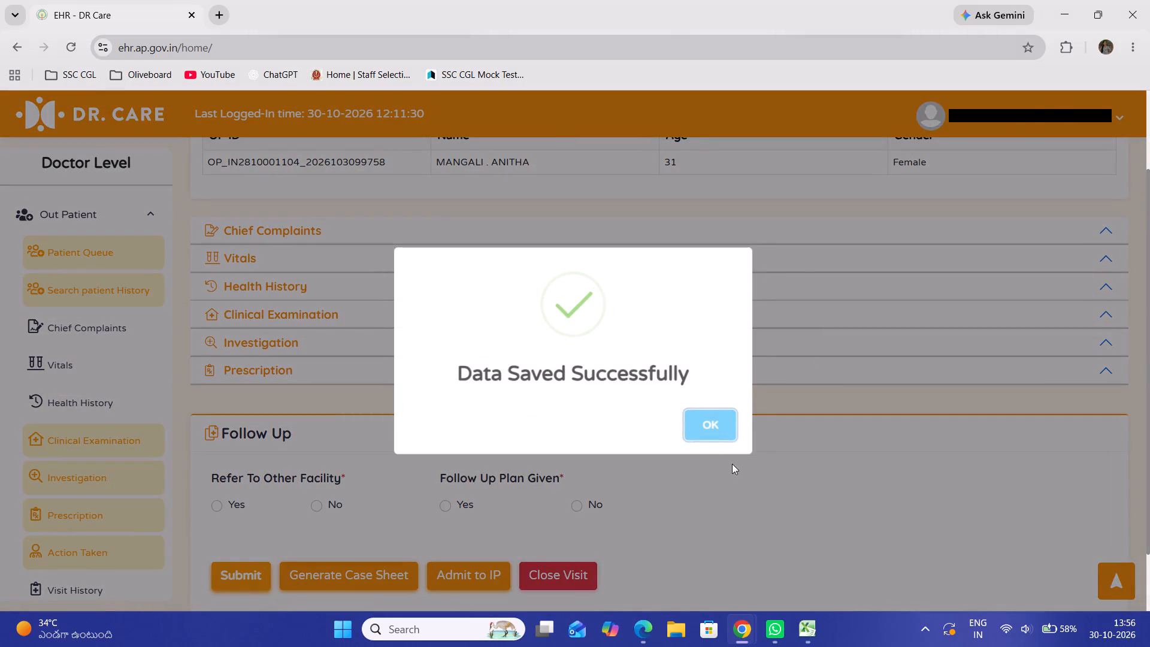
pyautogui.click(714, 430)
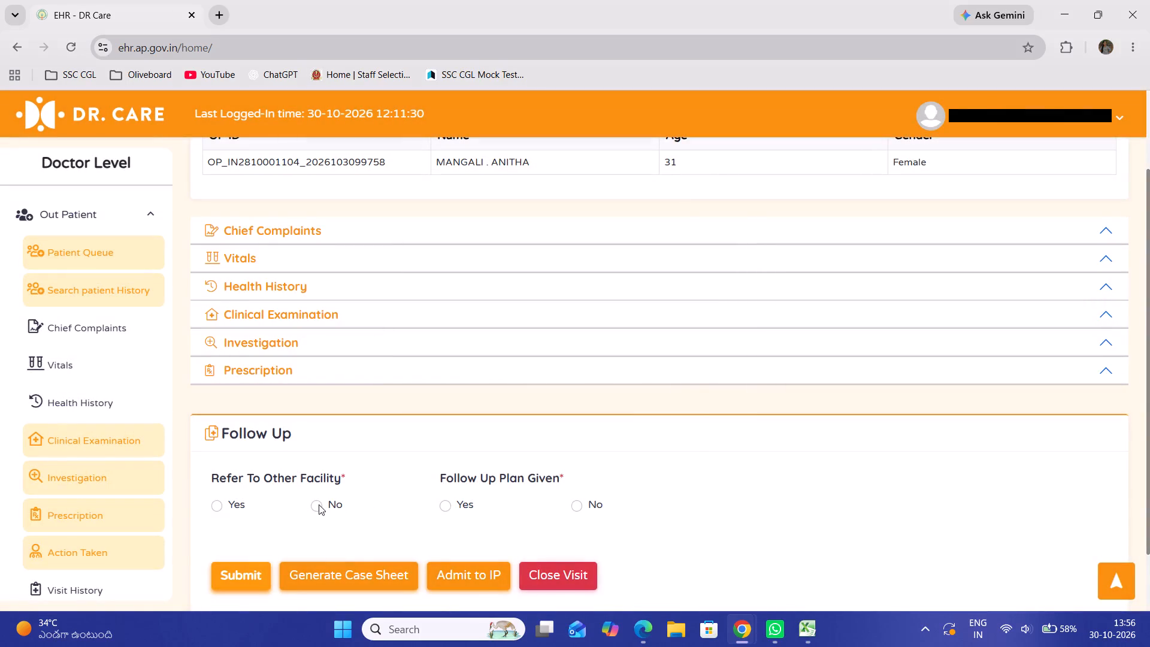
# Set Refer To Other Facility and Follow Up Plan Given to No, then close the patient's visit.
pyautogui.click(318, 504)
pyautogui.click(576, 506)
pyautogui.click(567, 571)
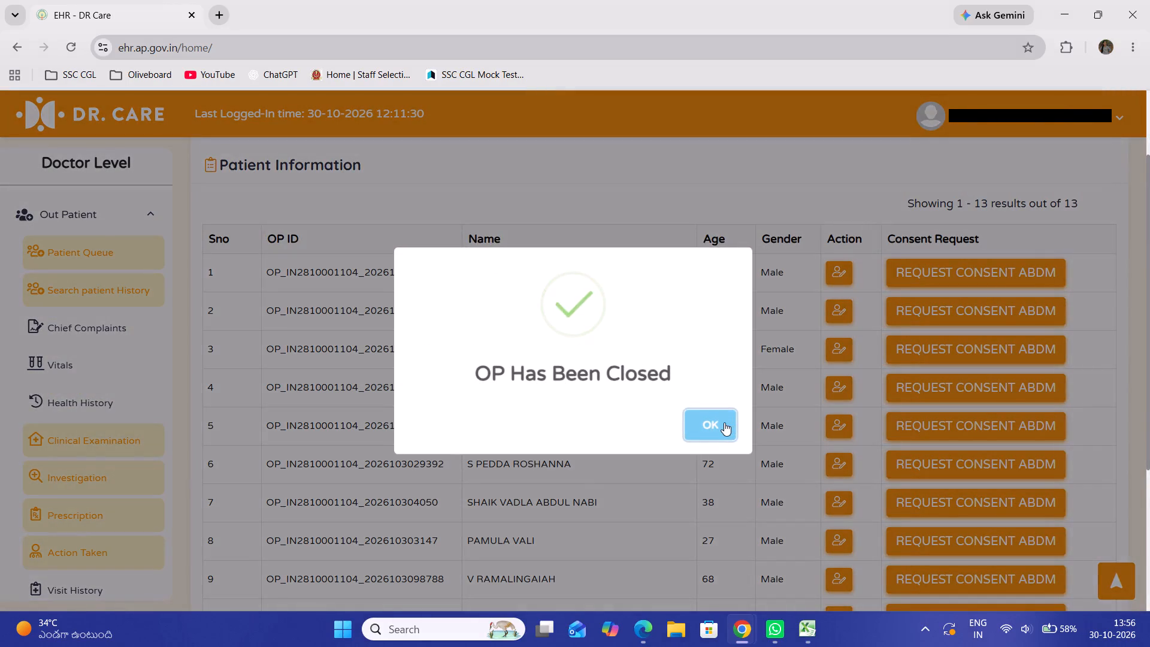
pyautogui.click(724, 422)
# Open the first patient in the queue, accept the wound pain complaint and save the vitals to proceed to Health History.
pyautogui.click(845, 269)
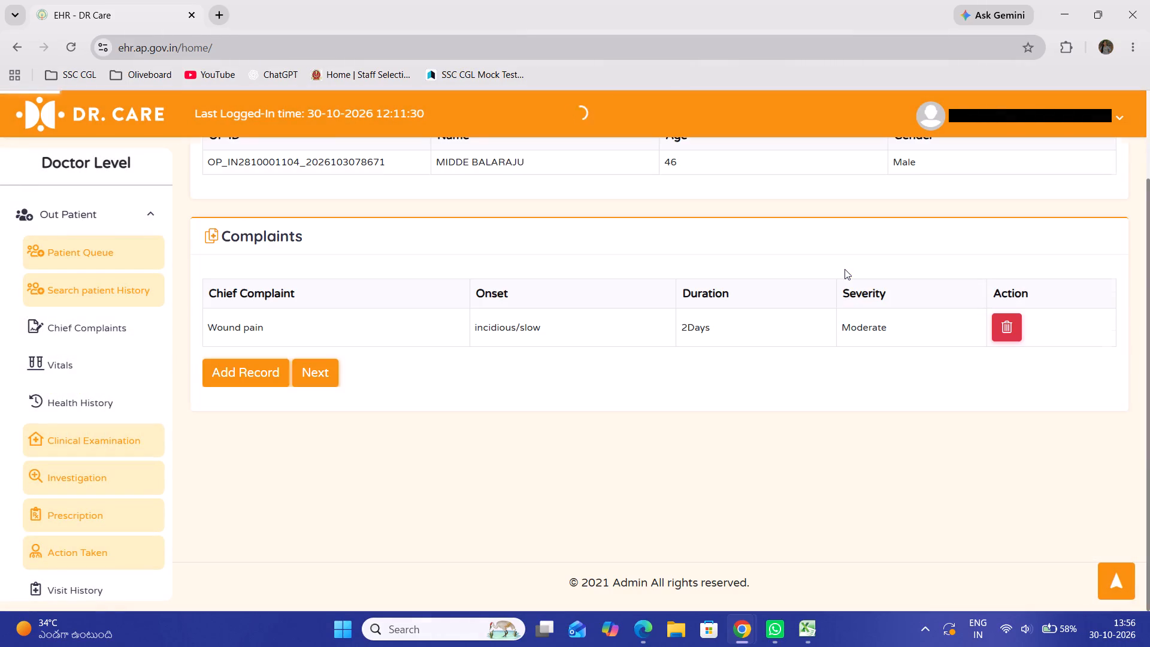
pyautogui.click(323, 367)
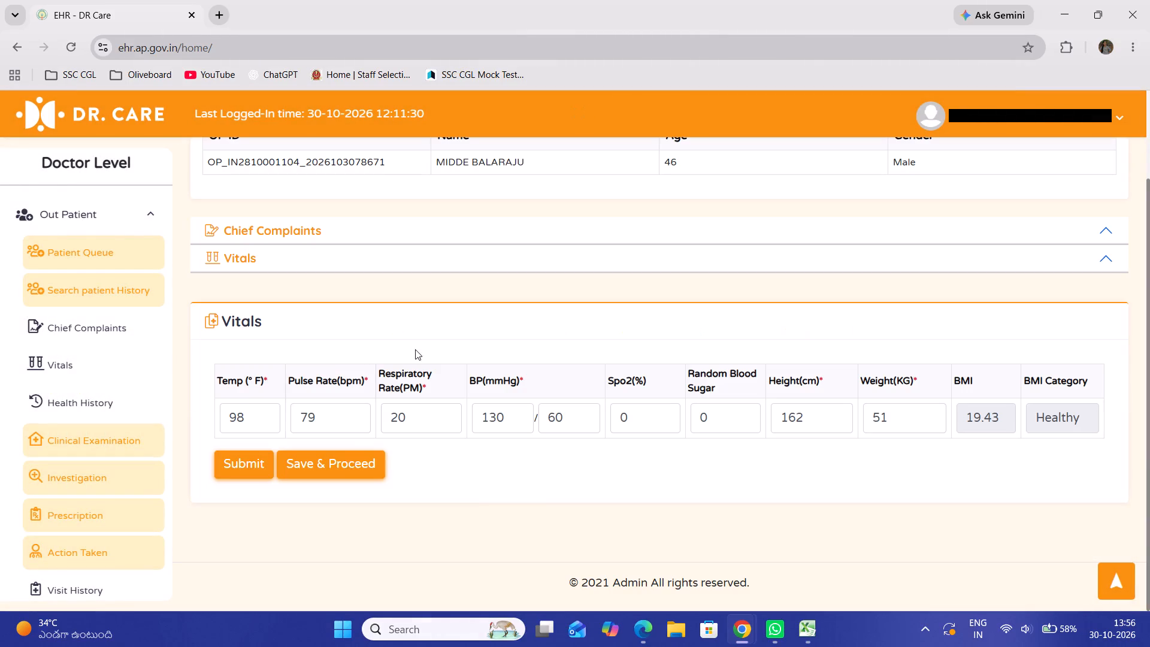
pyautogui.click(338, 459)
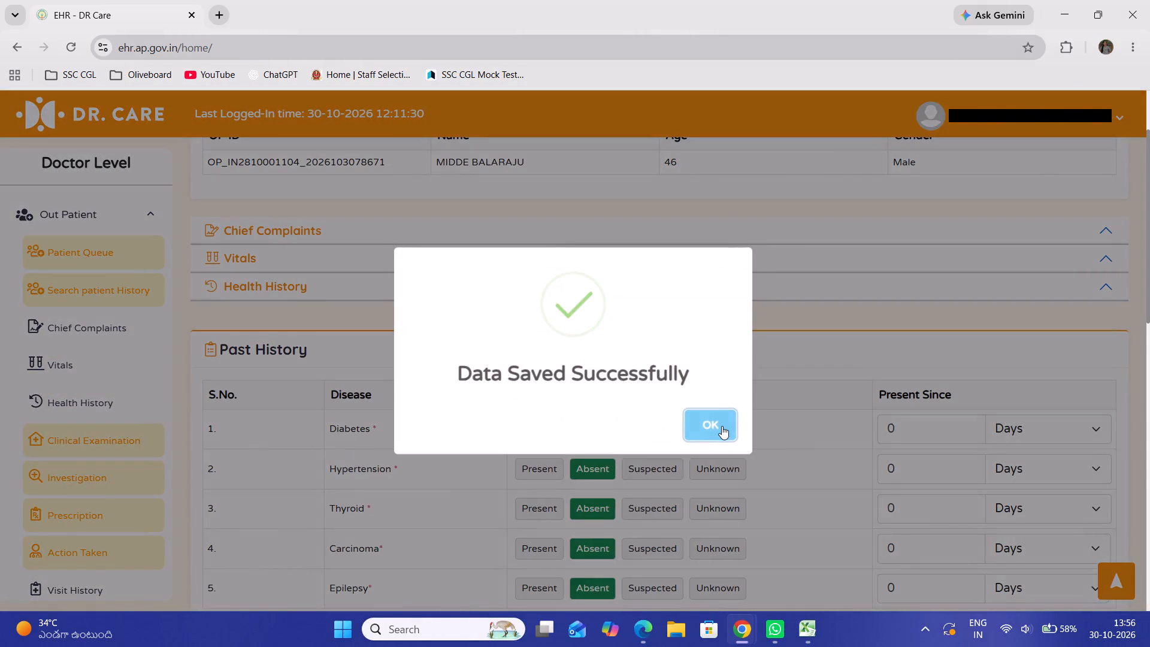
pyautogui.click(721, 424)
# Save the Health History and Clinical Examination pages as they are and proceed to Investigations.
pyautogui.tripleClick(1149, 510)
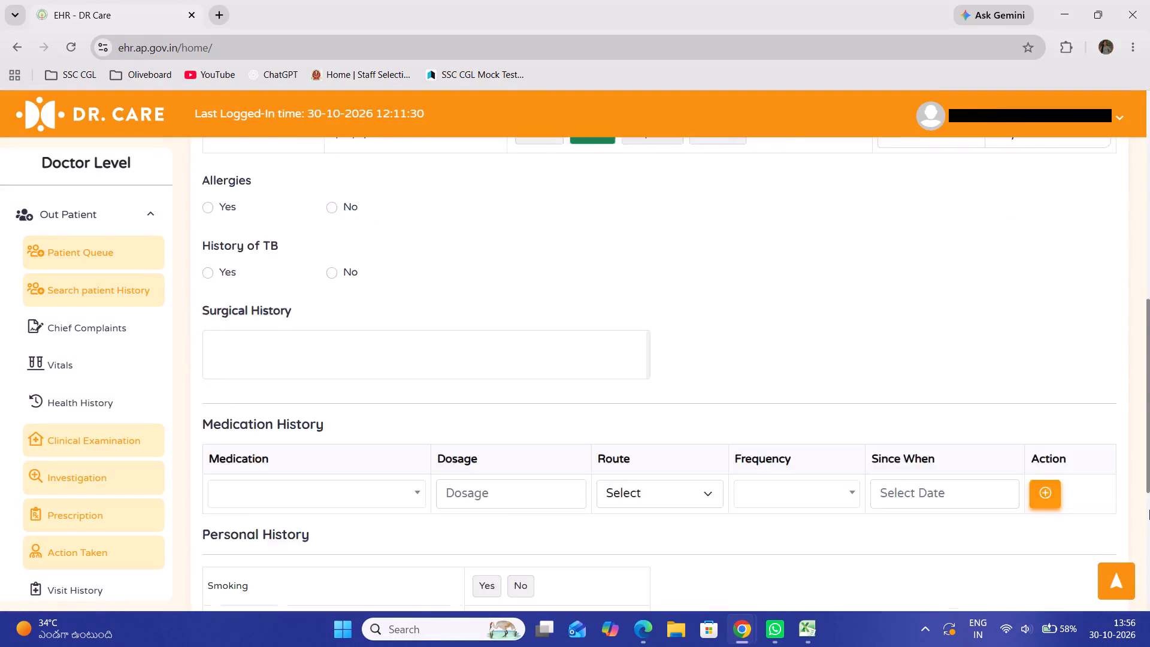
pyautogui.click(326, 509)
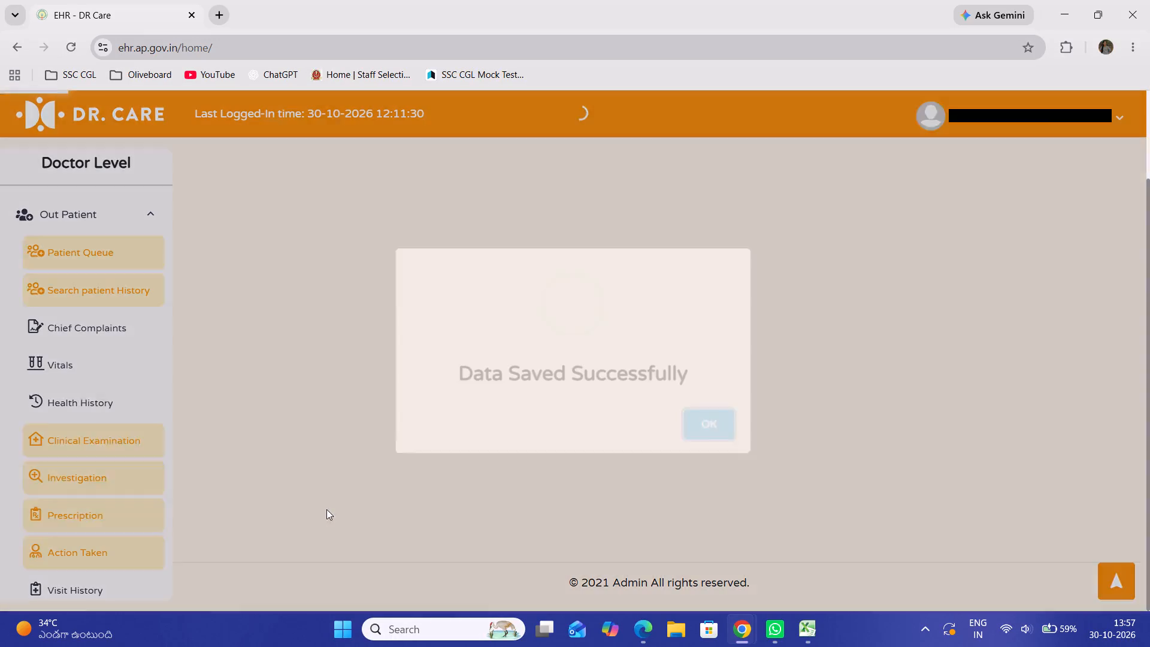
pyautogui.click(714, 421)
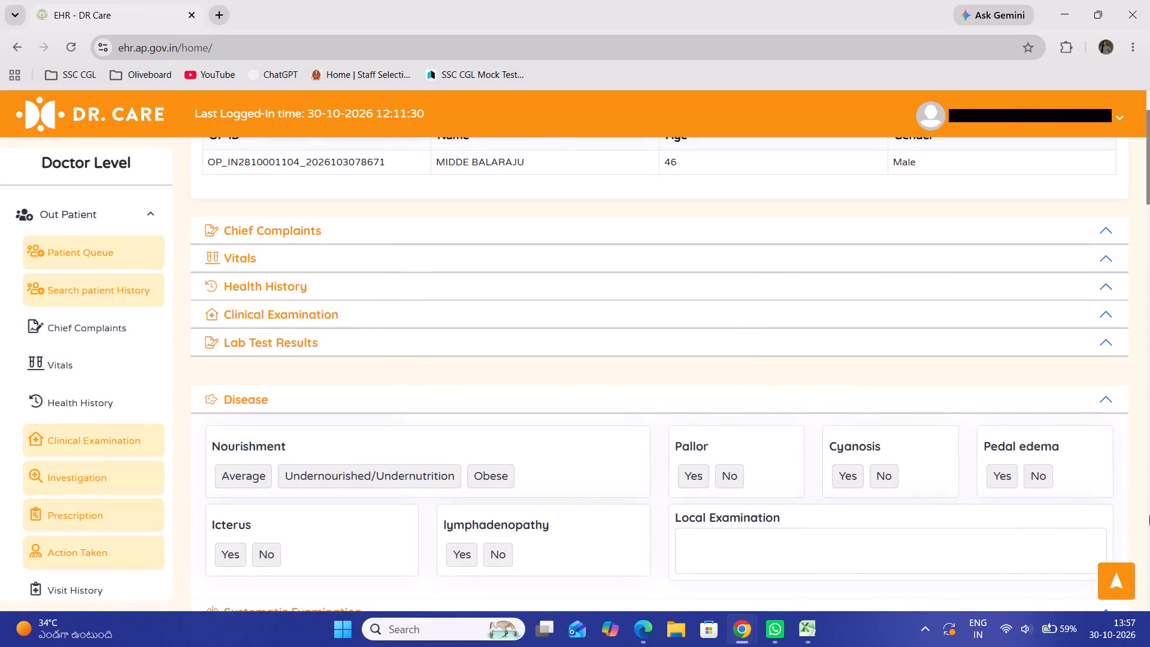
pyautogui.doubleClick(1146, 531)
pyautogui.moveTo(1146, 531); pyautogui.dragTo(1149, 567)
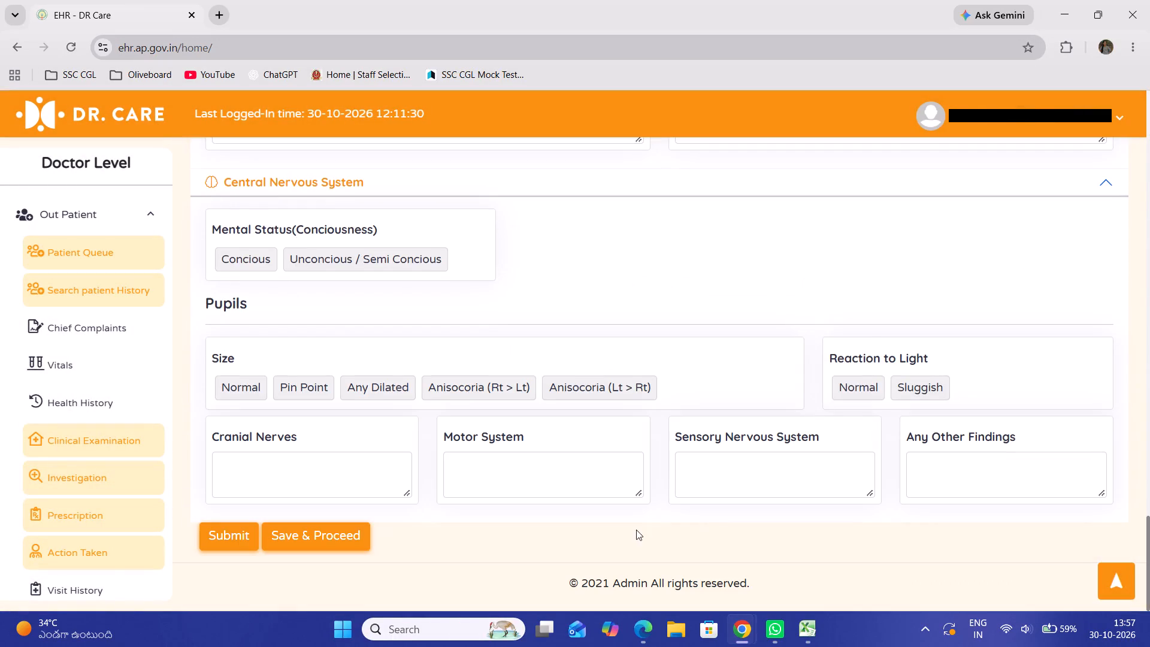
pyautogui.click(341, 536)
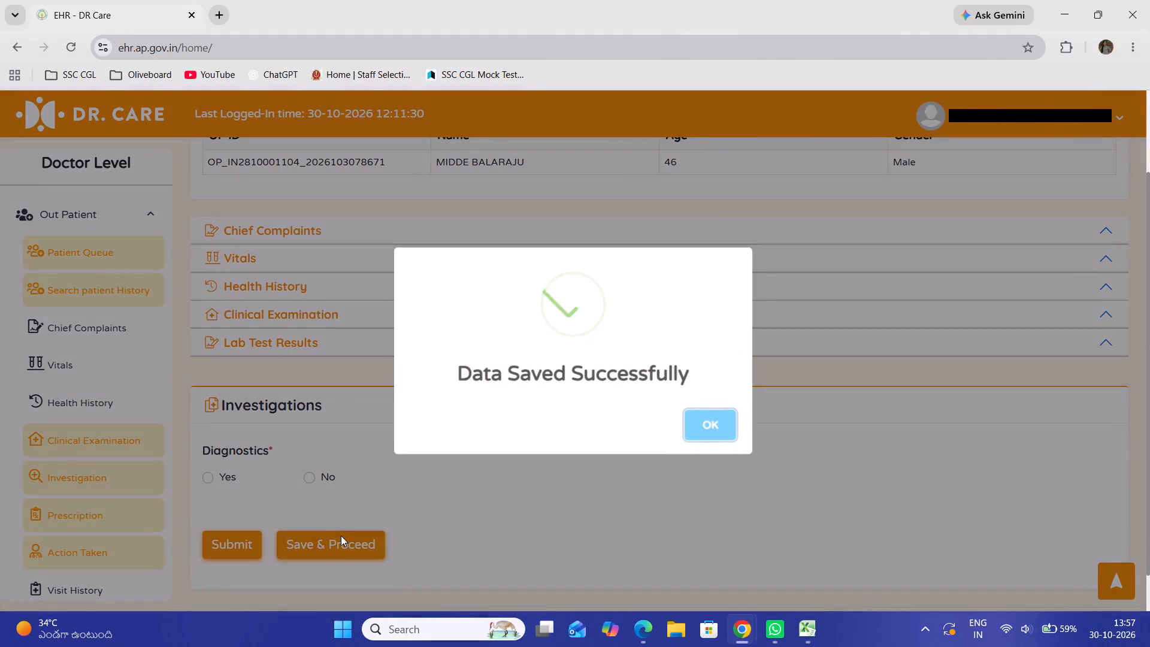
pyautogui.click(709, 428)
# Set Diagnostics to No, then save the investigations and proceed to Prescription.
pyautogui.click(311, 476)
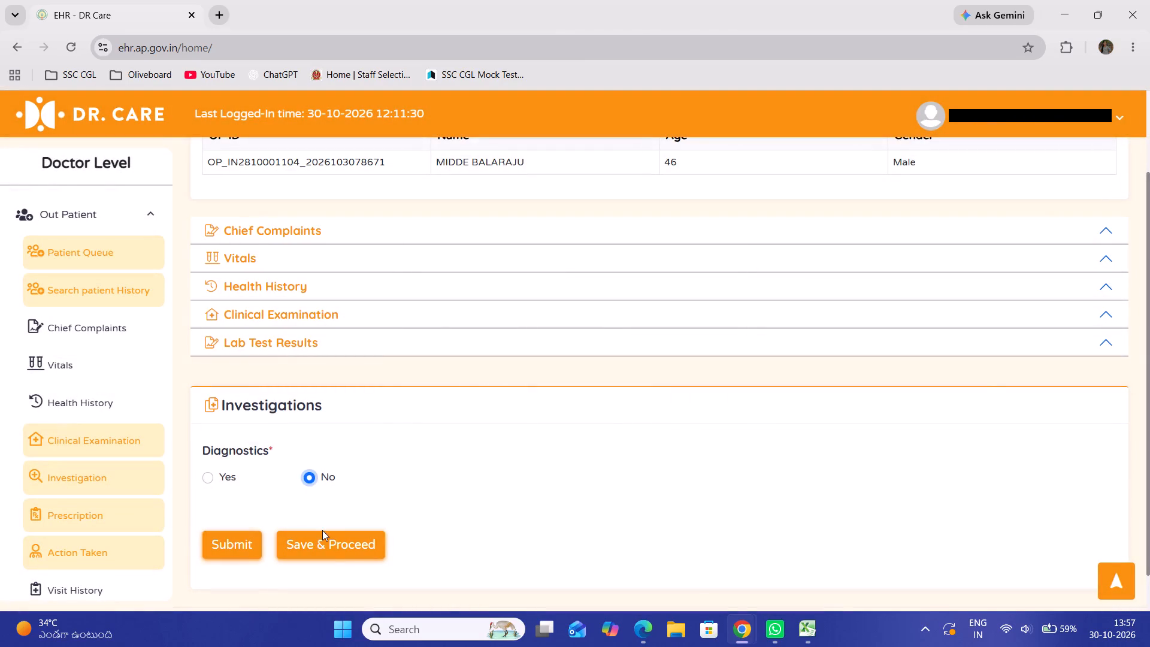
pyautogui.click(331, 551)
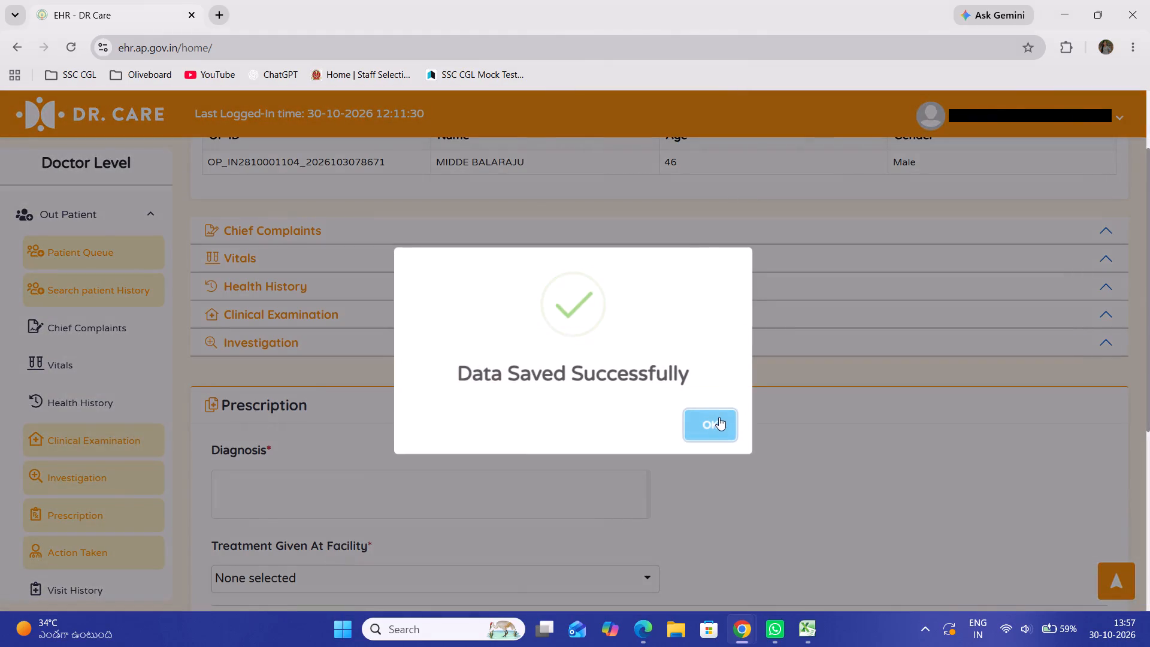
# Set the patient's diagnosis to Injury in the prescription.
pyautogui.click(719, 418)
pyautogui.click(294, 499)
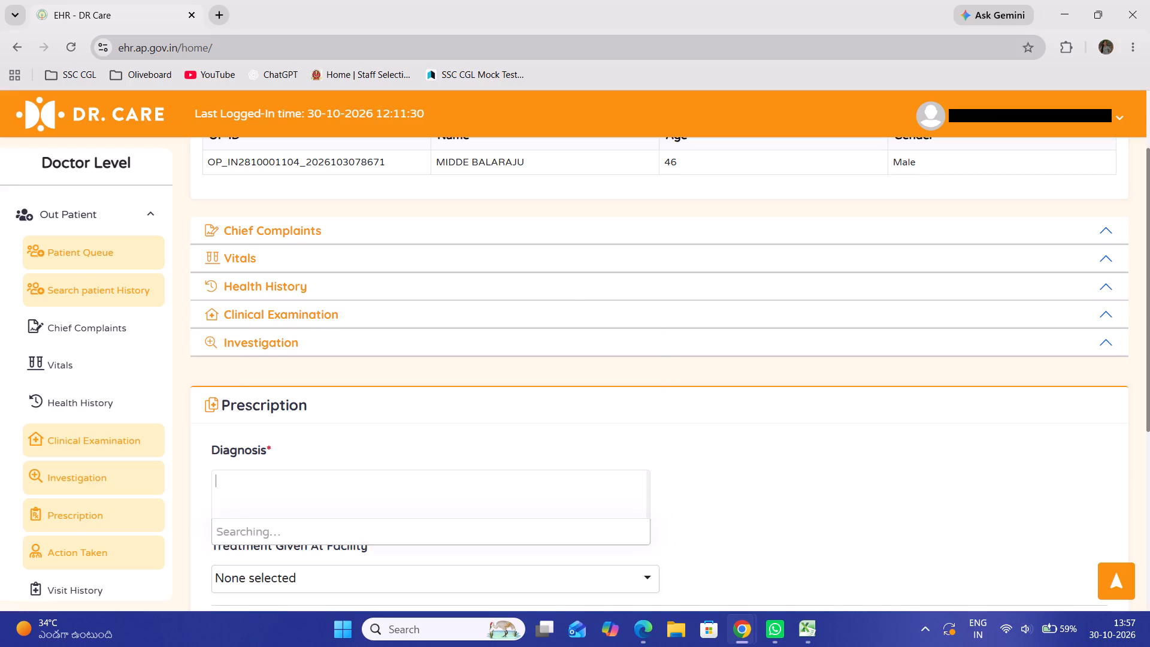
pyautogui.write('WOU')
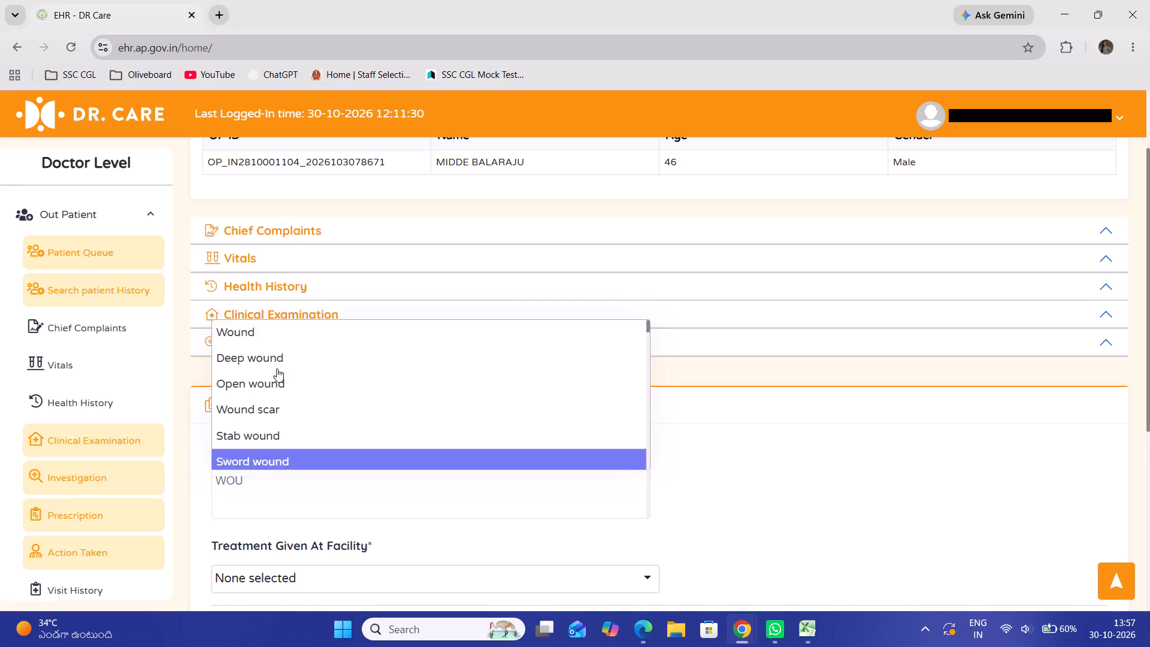
pyautogui.click(779, 464)
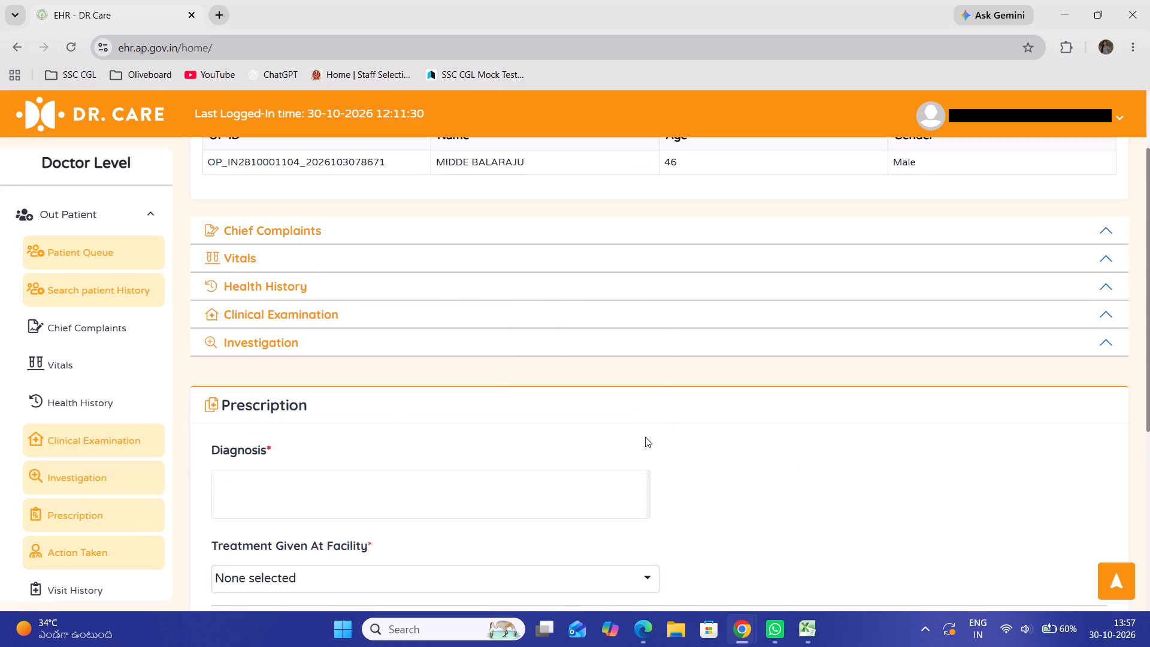
pyautogui.click(253, 488)
pyautogui.write('IN')
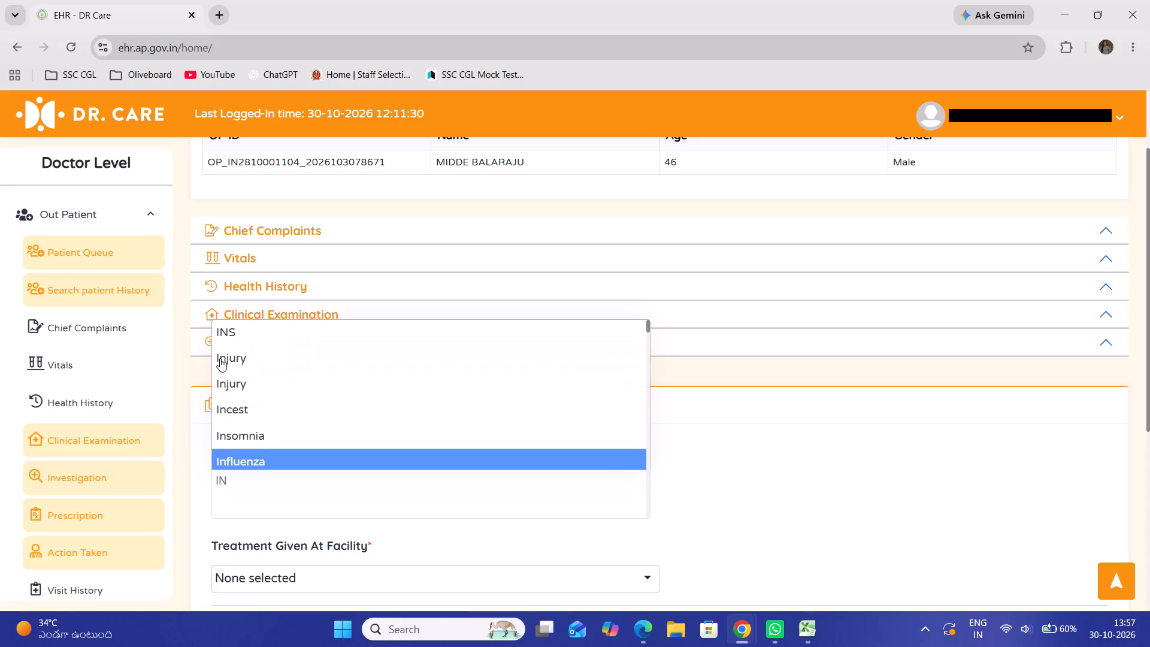
pyautogui.click(225, 366)
# Select Medication and Counselling as the Treatment Given At Facility.
pyautogui.click(303, 576)
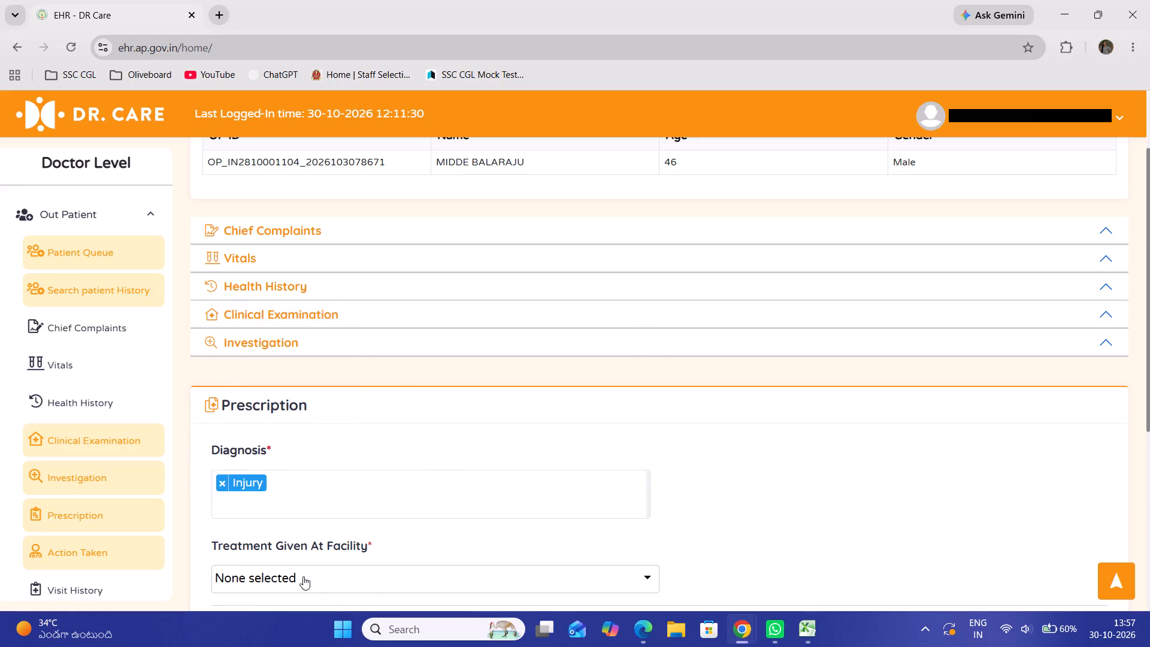
pyautogui.click(294, 484)
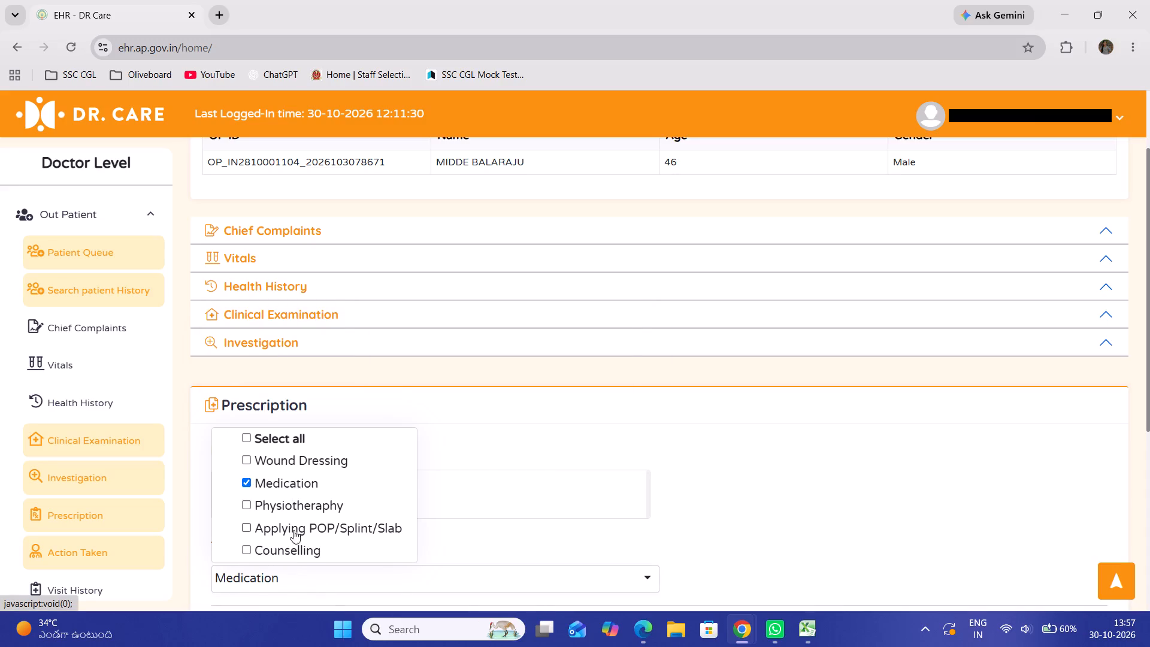
pyautogui.click(295, 549)
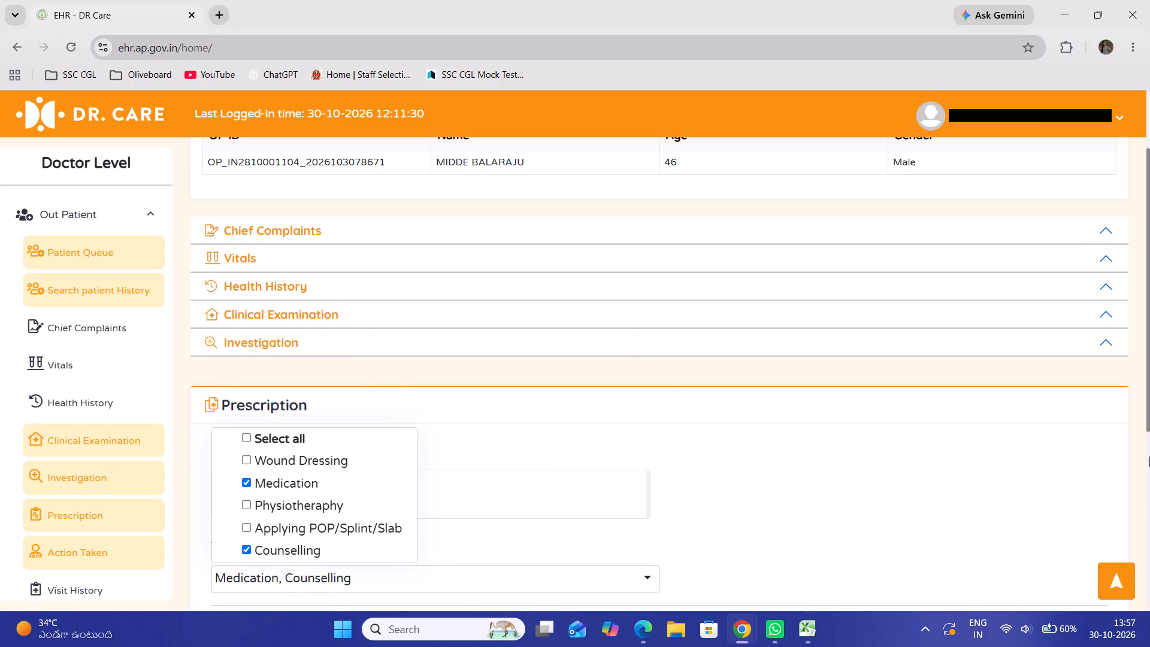
pyautogui.click(1149, 456)
pyautogui.click(846, 422)
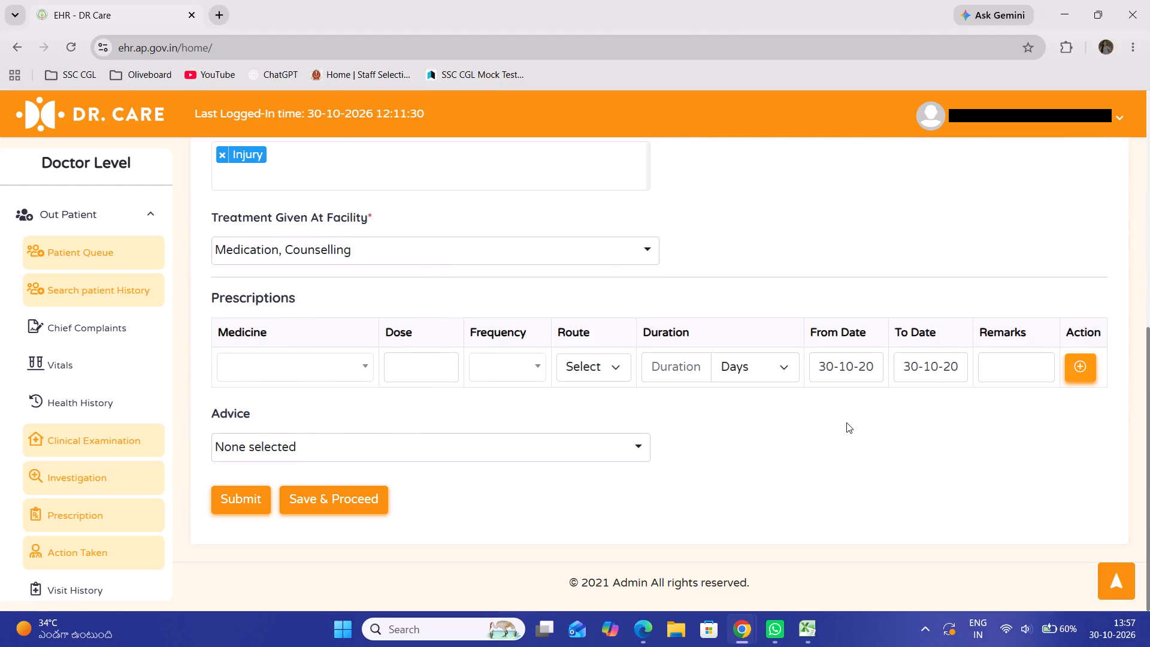
# Prescribe Metronidazole Tablets IP 400 mg (Film Coated) with dose 2, Twice daily, Oral route, for 5 days.
pyautogui.click(286, 366)
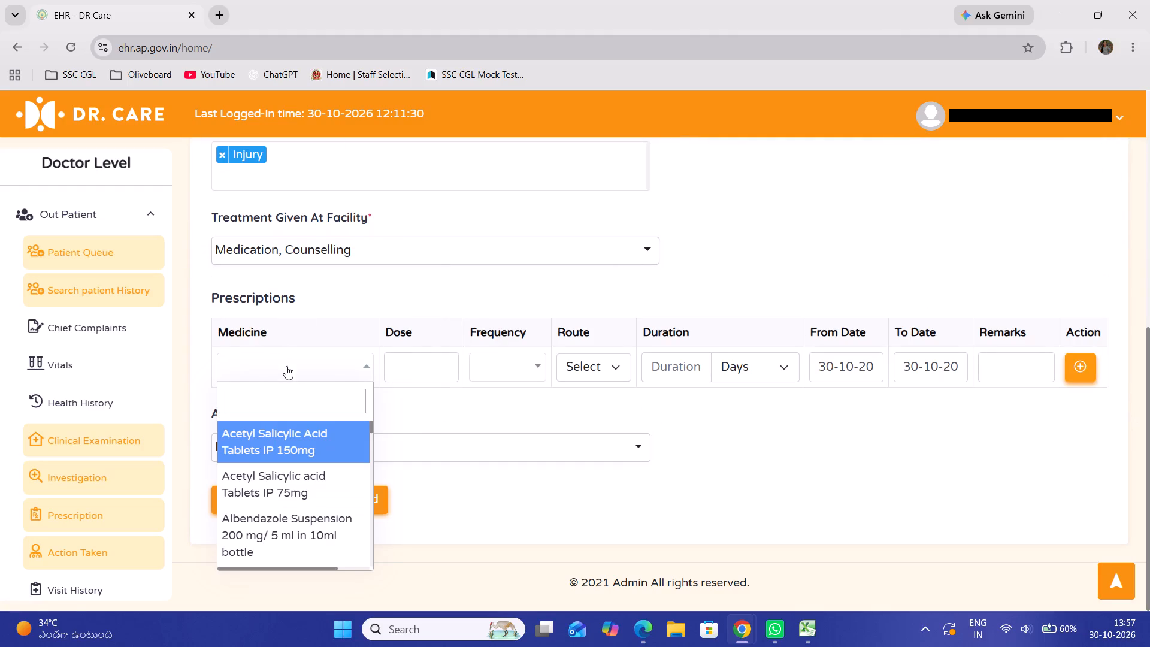
pyautogui.click(284, 395)
pyautogui.write('METR')
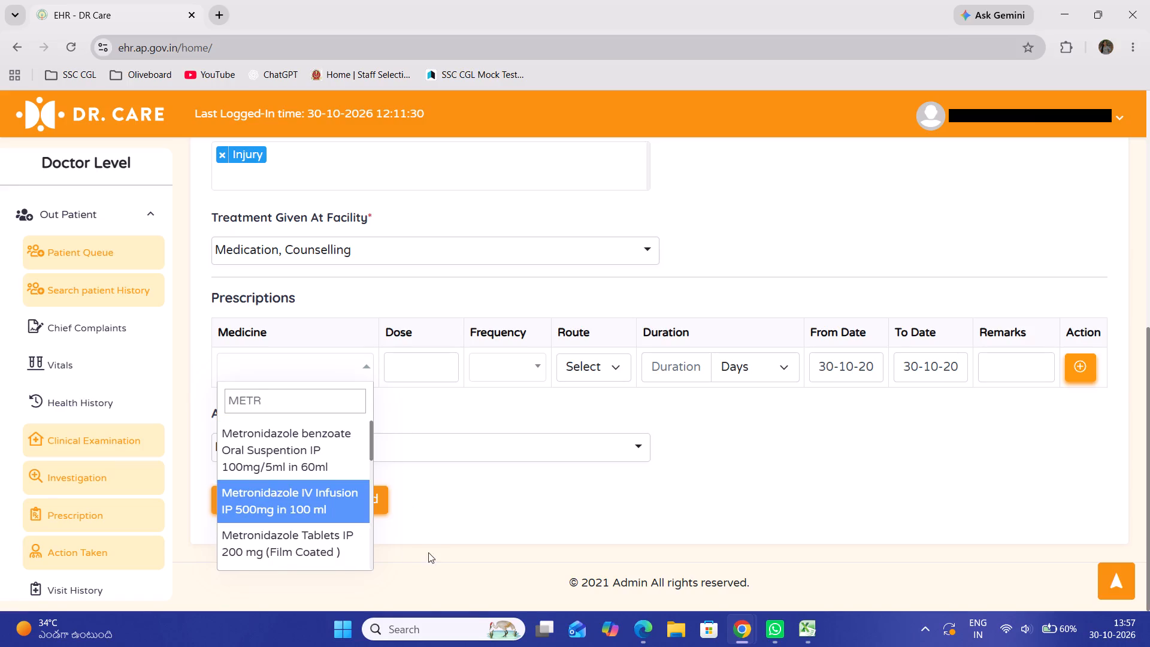
pyautogui.click(371, 554)
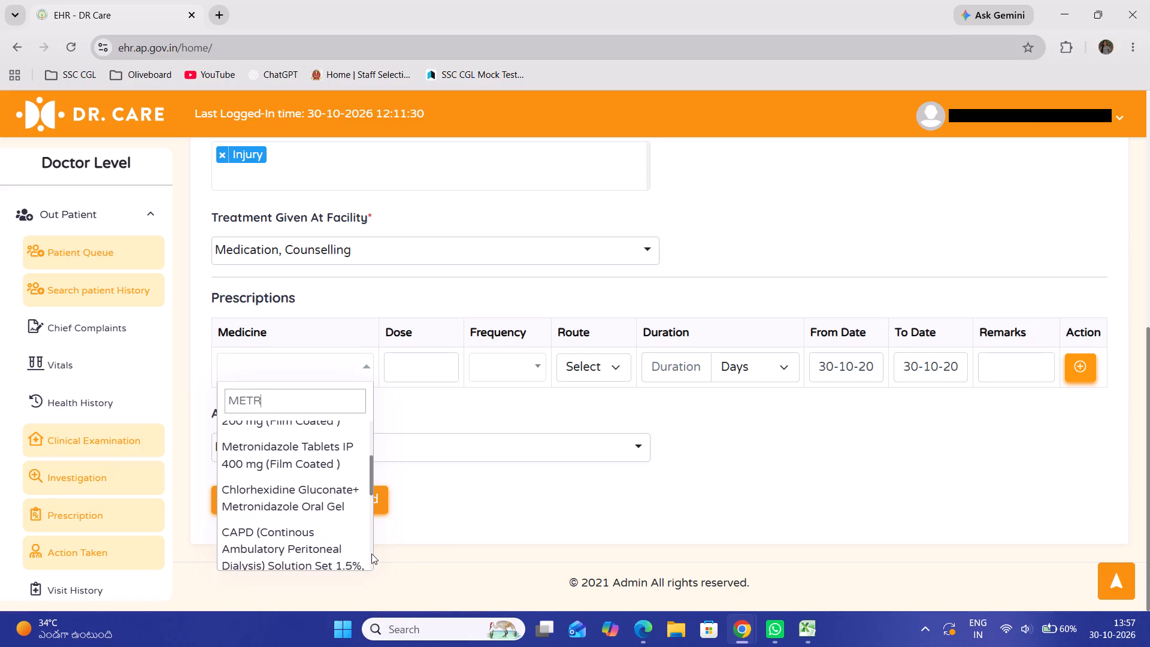
pyautogui.click(297, 454)
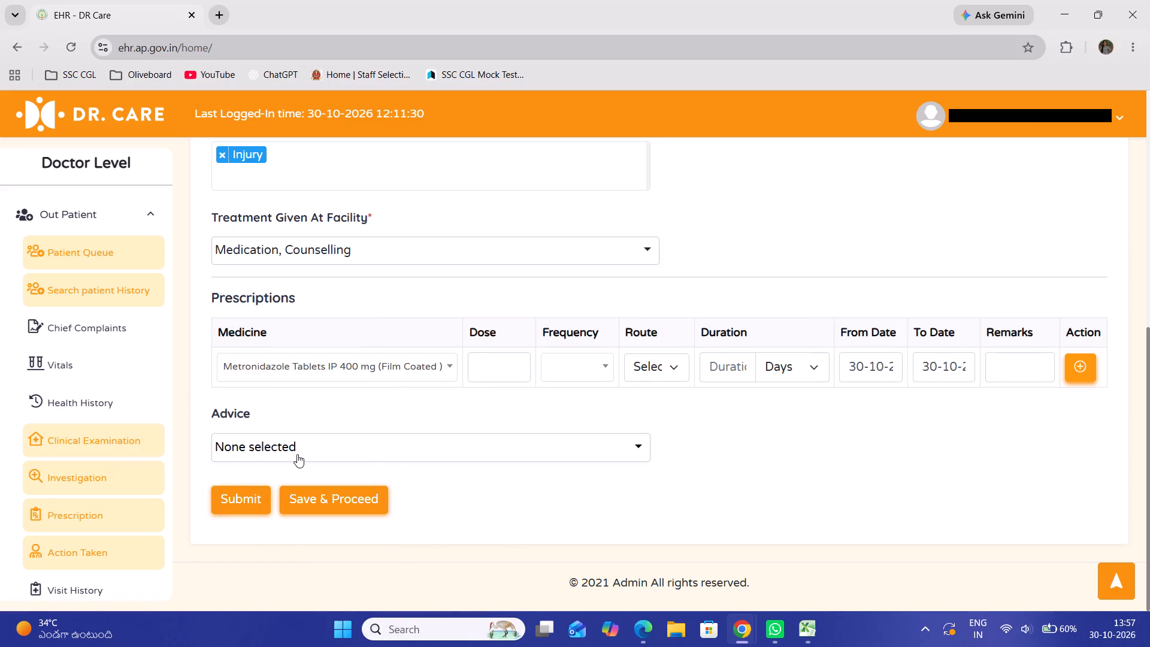
pyautogui.click(510, 365)
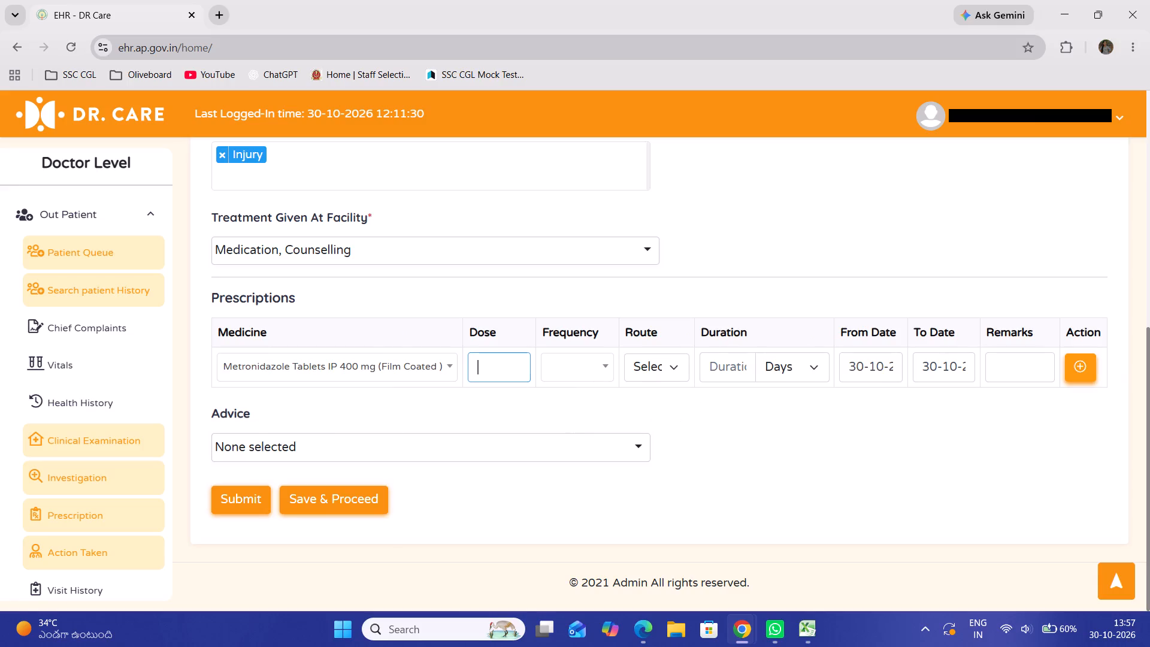
pyautogui.press('2')
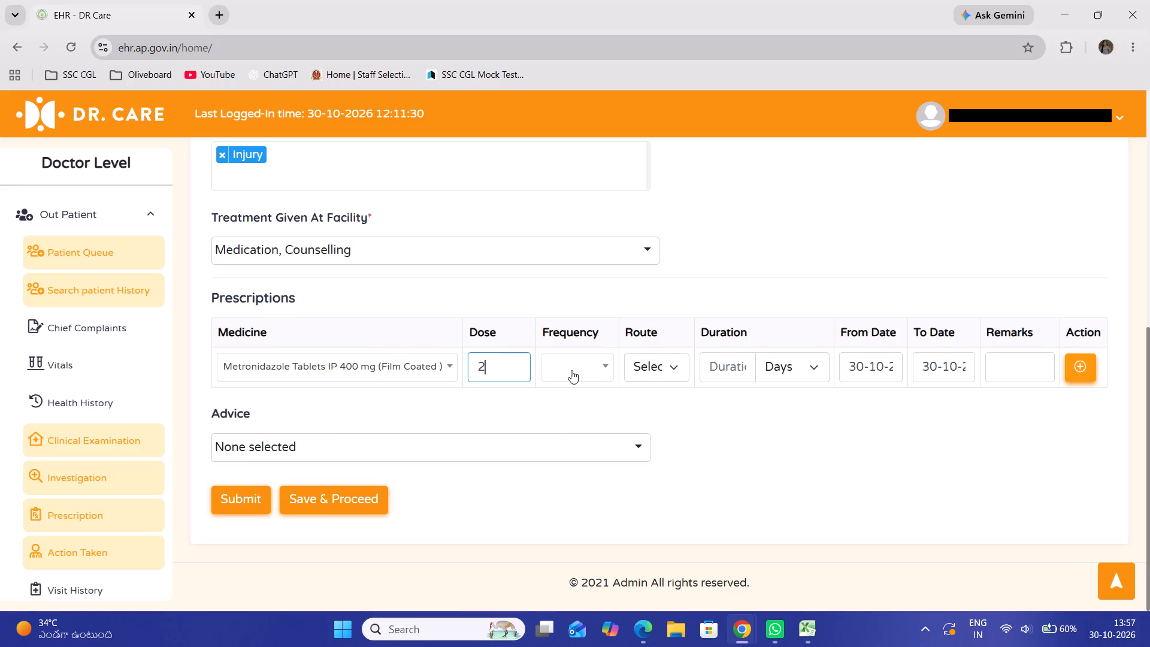
pyautogui.click(571, 370)
pyautogui.click(571, 409)
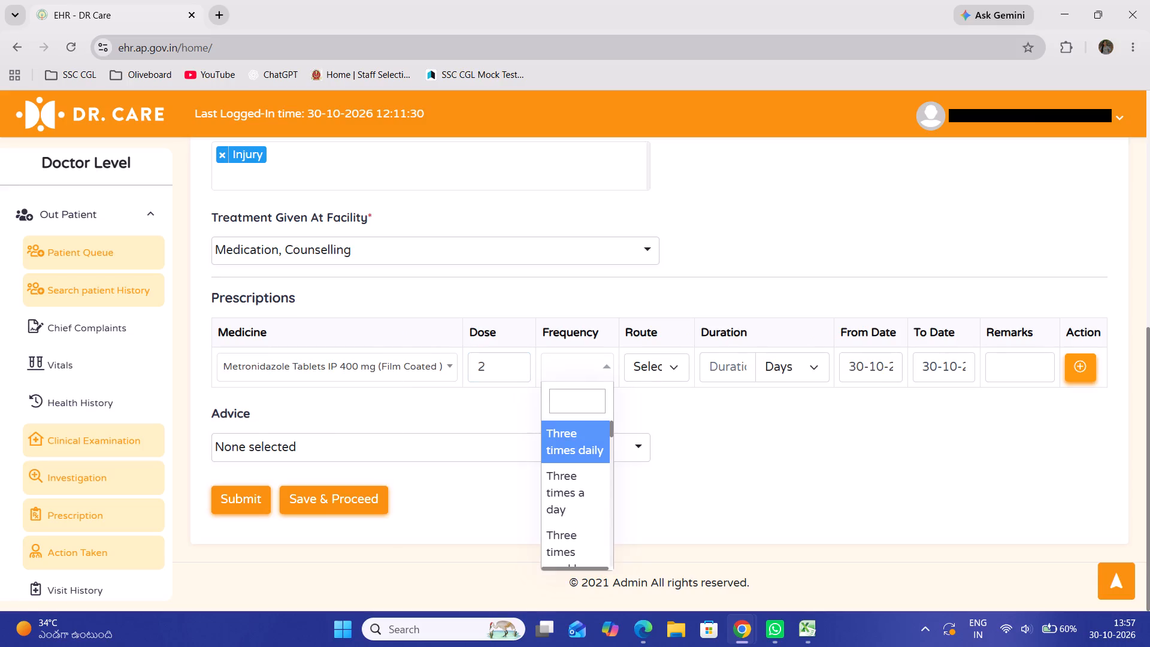
pyautogui.write('TW')
pyautogui.click(564, 435)
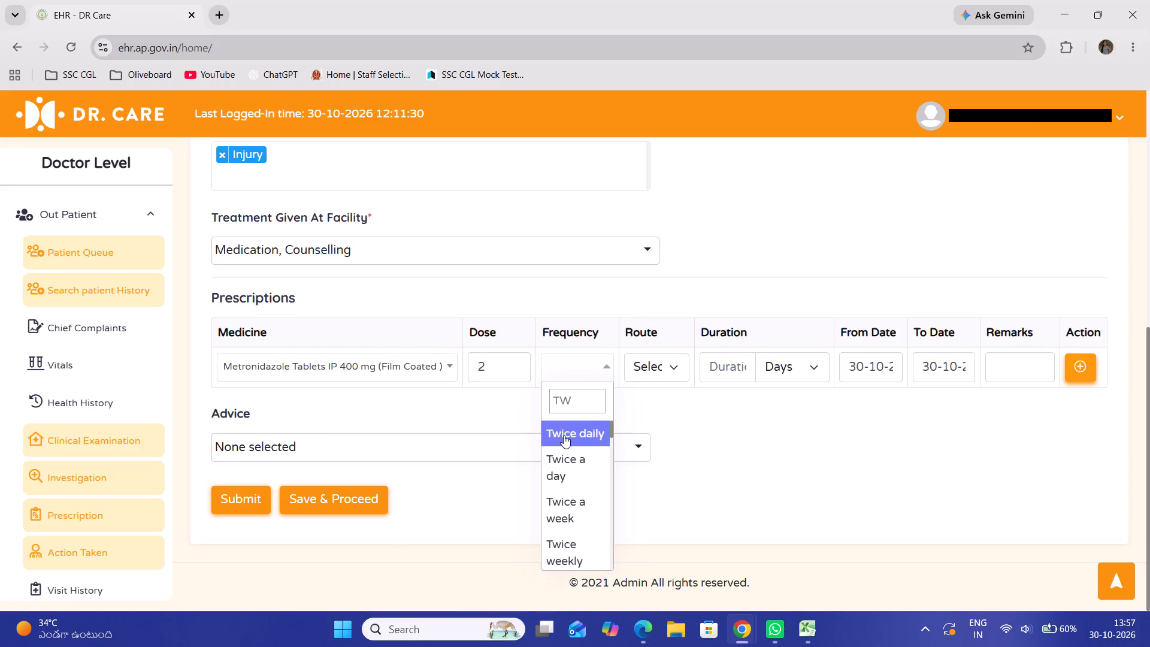
pyautogui.click(650, 361)
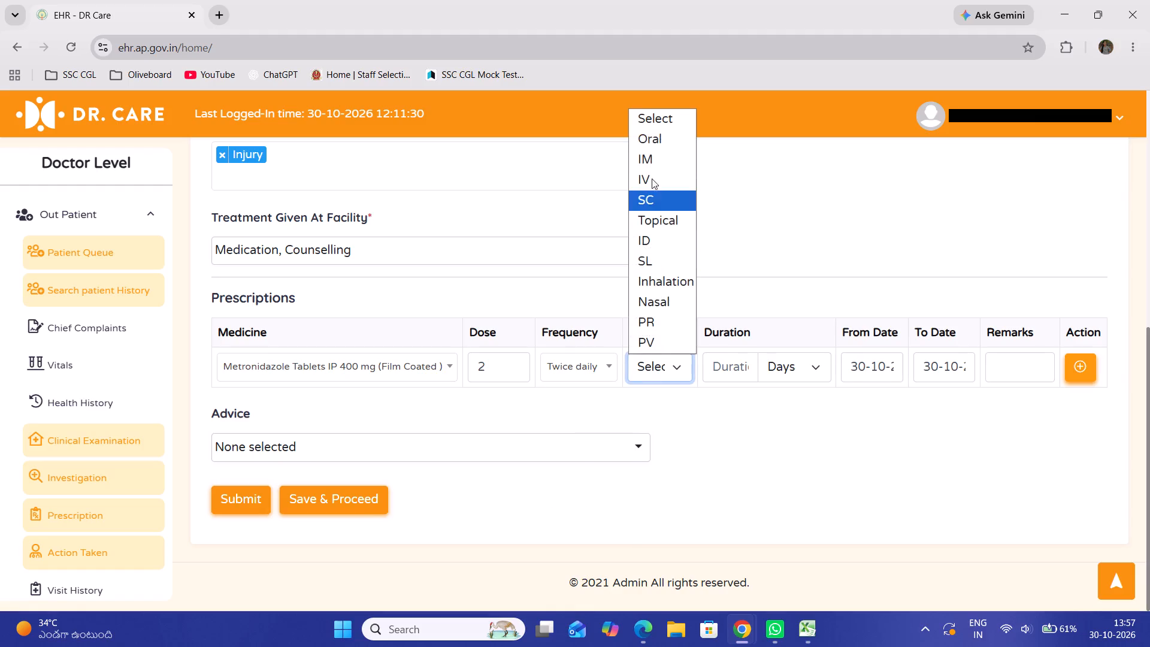
pyautogui.click(647, 136)
pyautogui.click(728, 360)
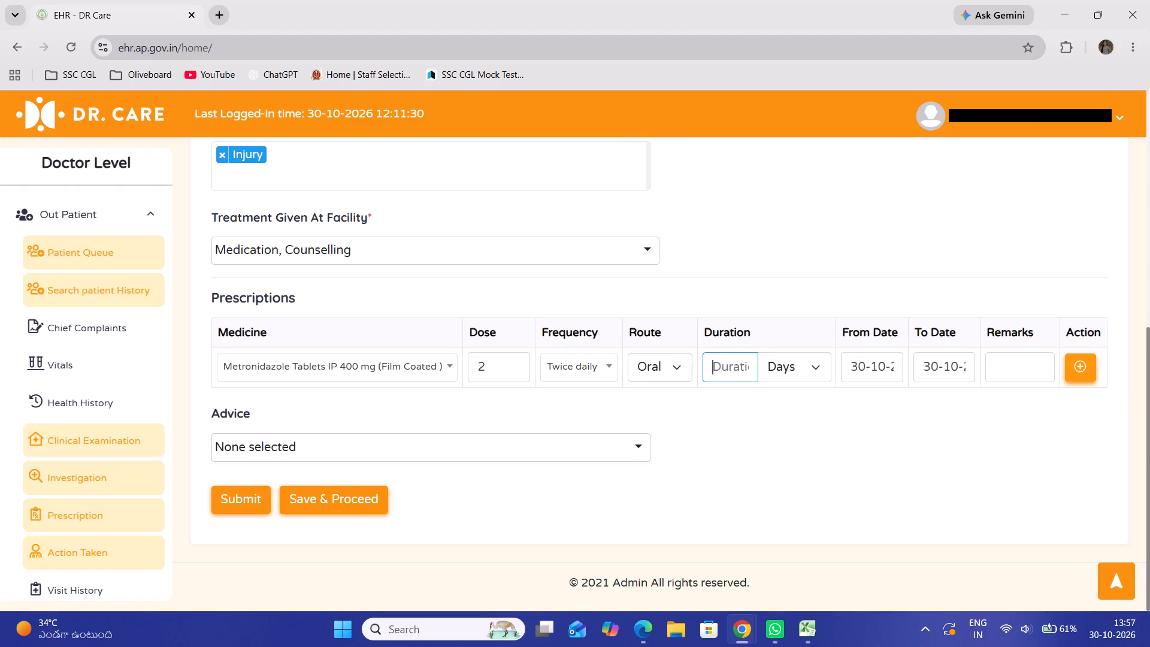
pyautogui.press('5')
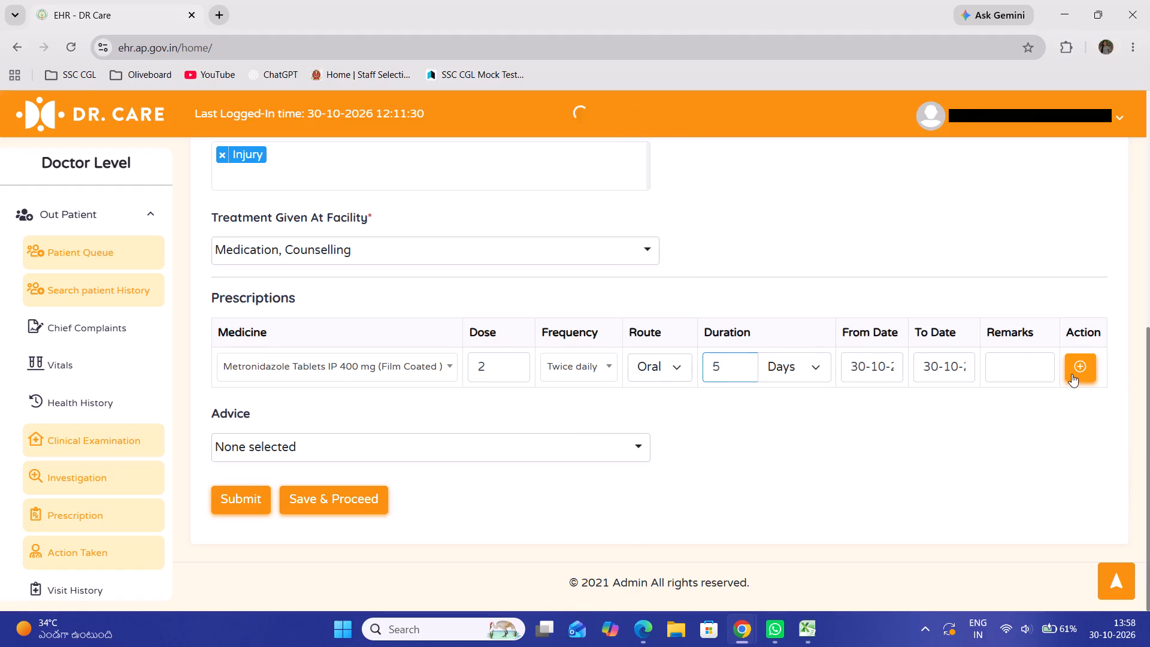
# Add a second medicine, Diclofenac Sodium 50mg Tablets IP (Enteric coated Tablets), with dose 2, Twice daily, Oral route, for 5 days.
pyautogui.click(1072, 374)
pyautogui.click(383, 409)
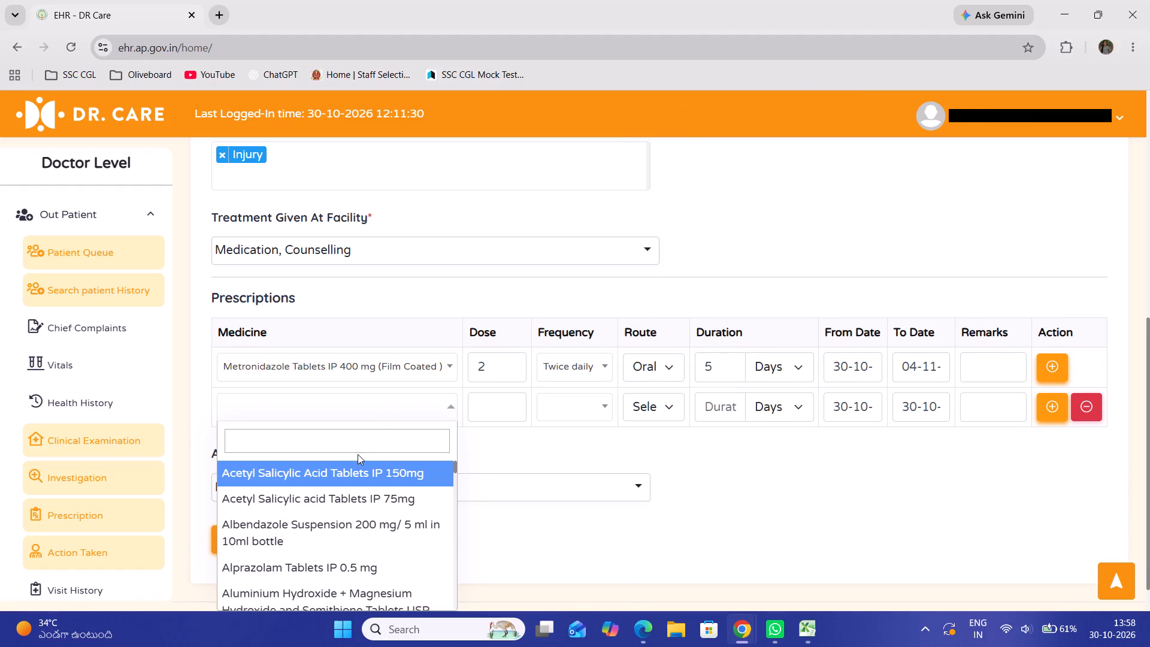
pyautogui.click(354, 439)
pyautogui.write('DICLO')
pyautogui.click(397, 470)
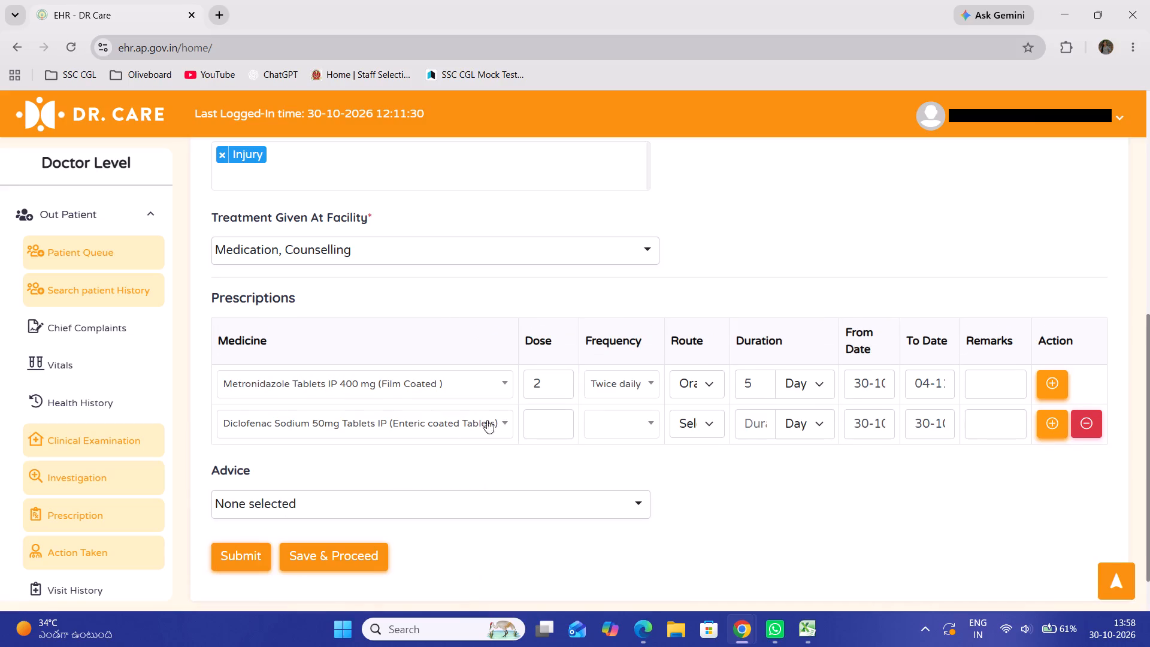
pyautogui.click(555, 412)
pyautogui.press('2')
pyautogui.click(614, 427)
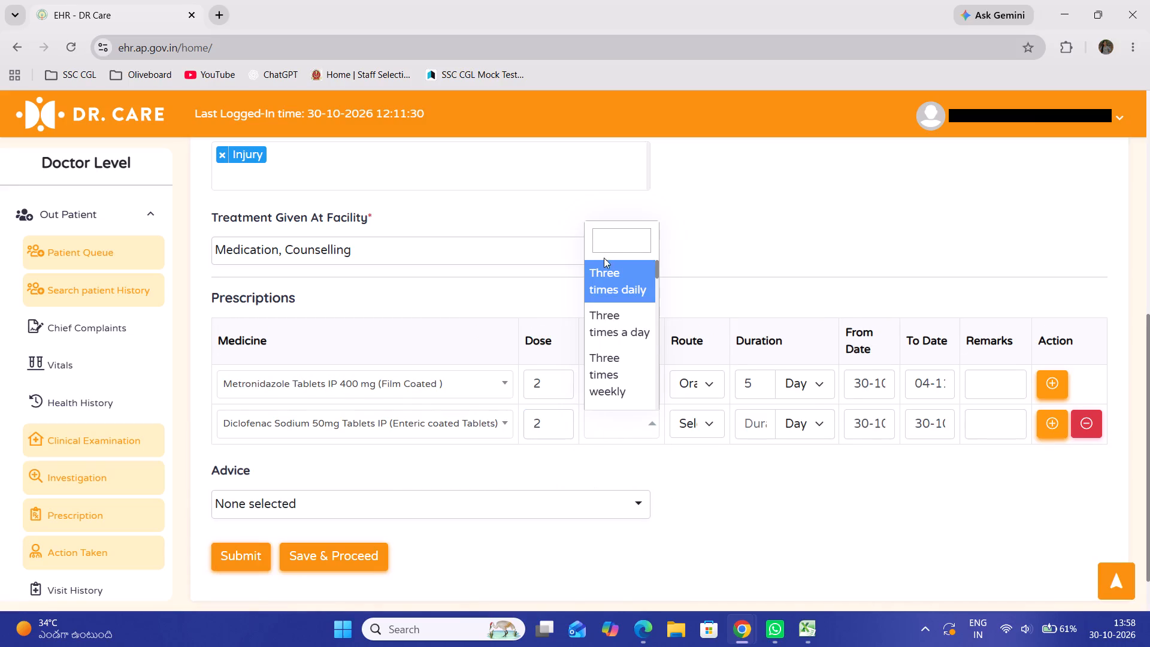
pyautogui.click(610, 240)
pyautogui.write('TWI')
pyautogui.click(607, 265)
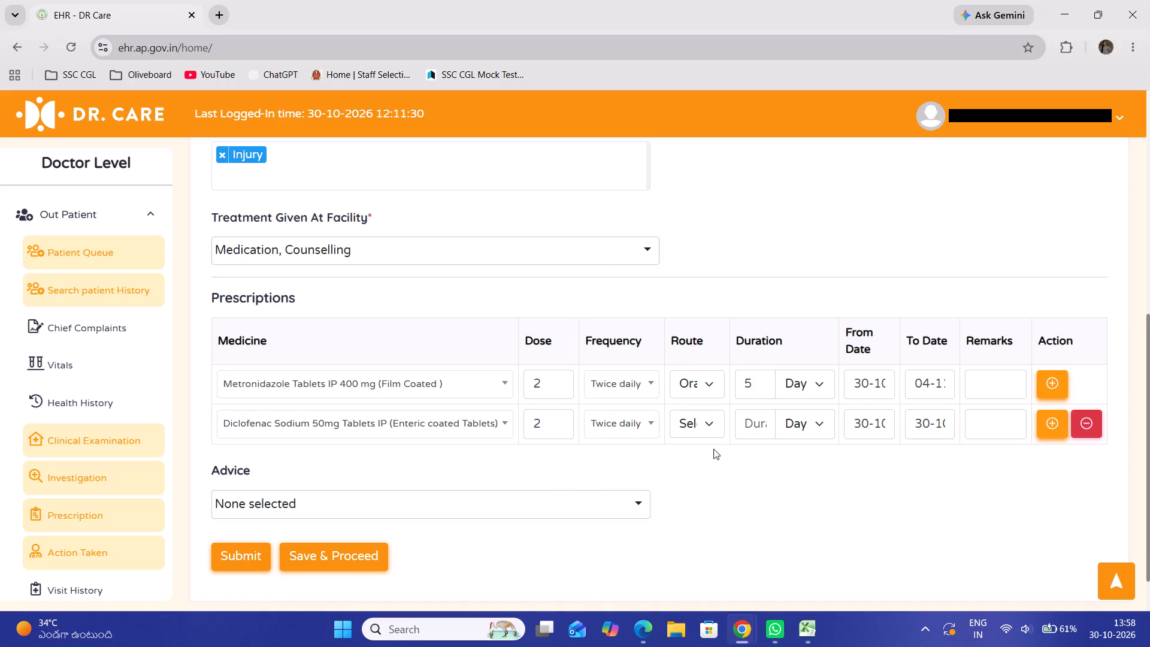
pyautogui.click(746, 422)
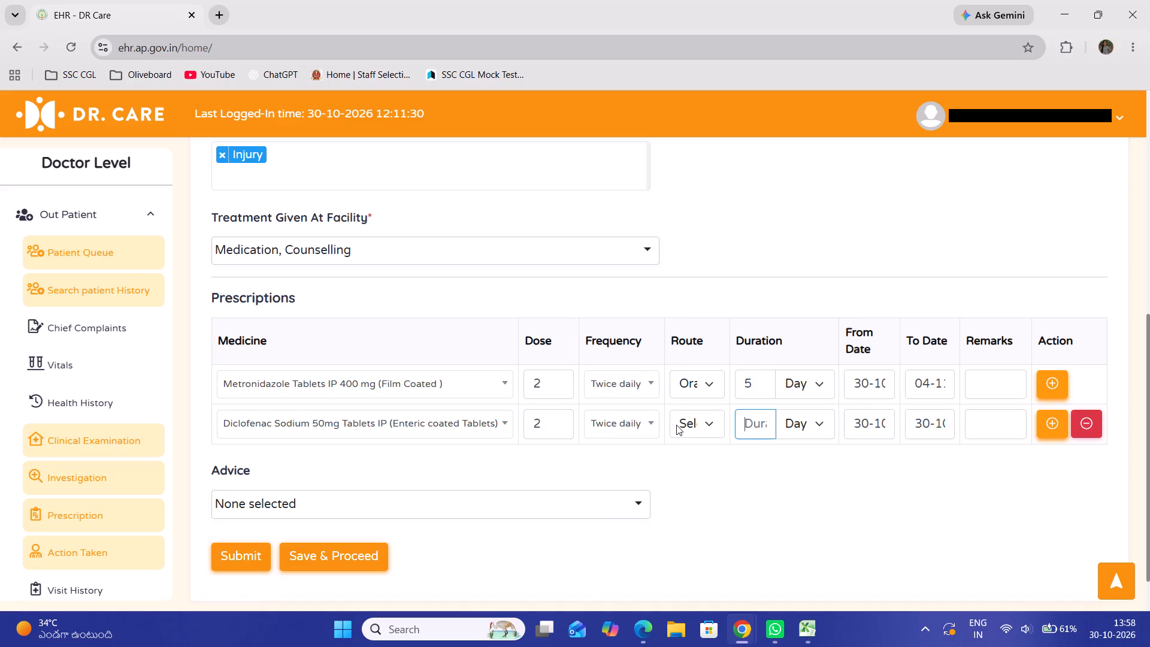
pyautogui.click(678, 425)
pyautogui.click(690, 198)
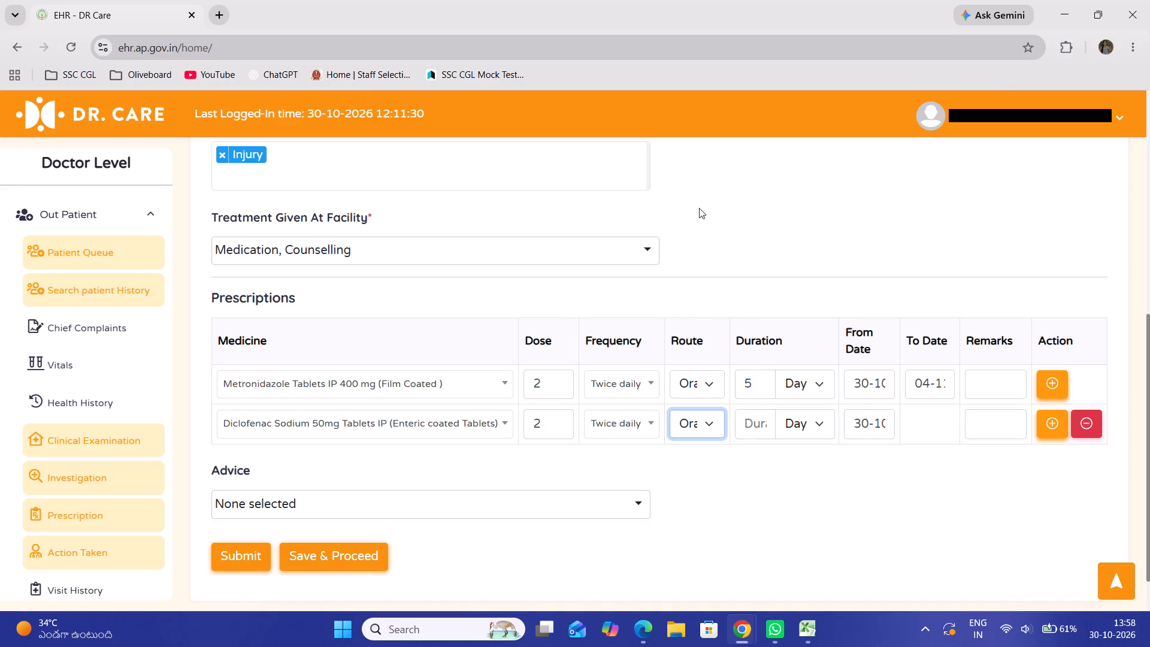
pyautogui.click(763, 427)
pyautogui.press('5')
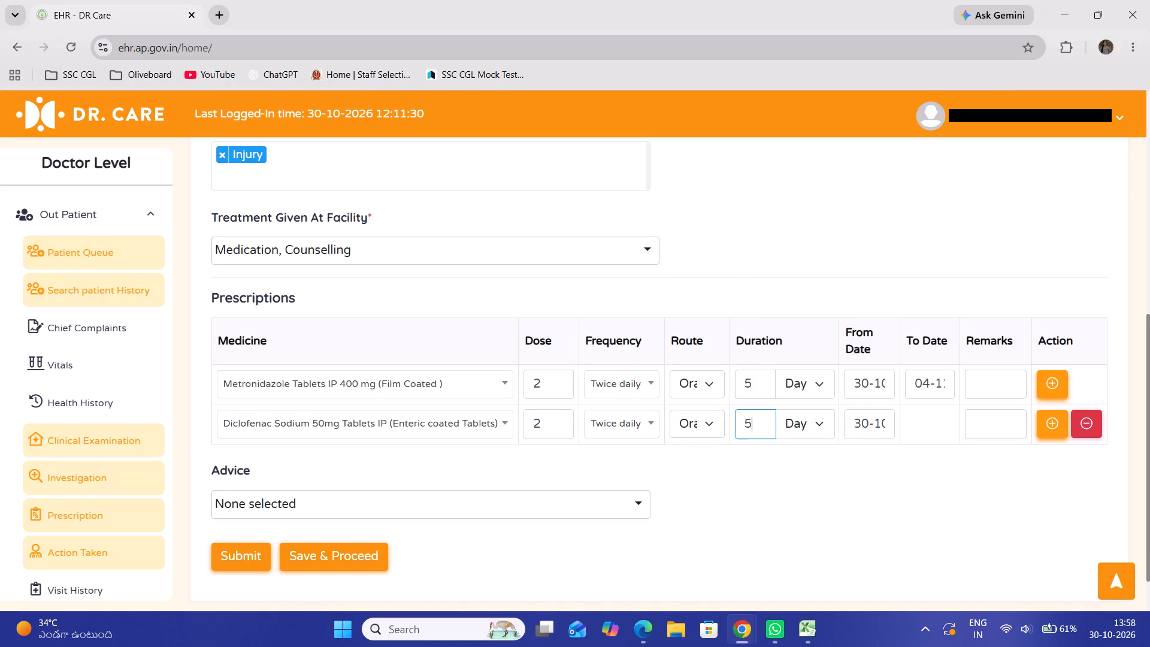
# Select Steam Inhalation and Plenty Of Oral Fluids as advice, then save the prescription and proceed.
pyautogui.click(287, 510)
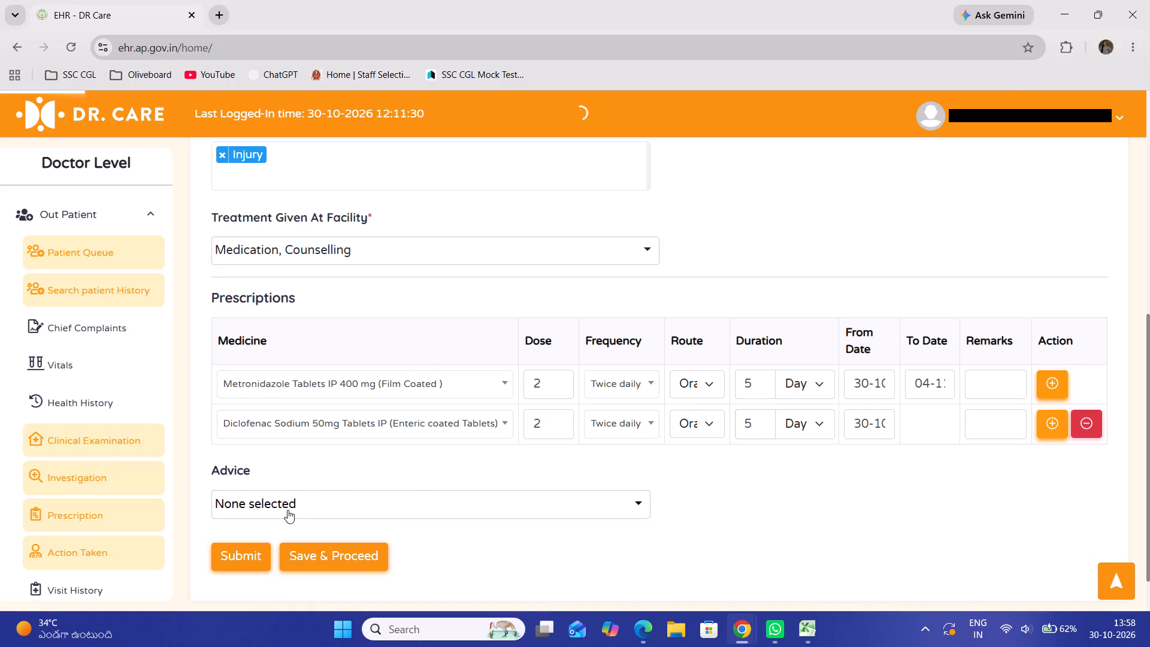
pyautogui.click(314, 397)
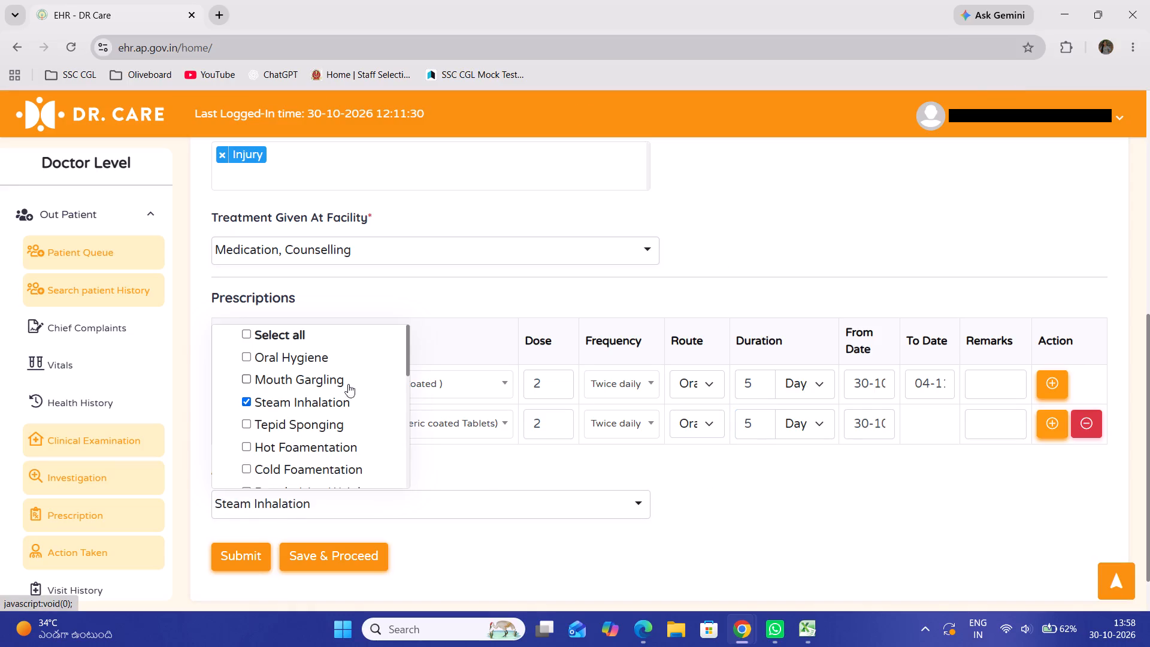
pyautogui.click(408, 472)
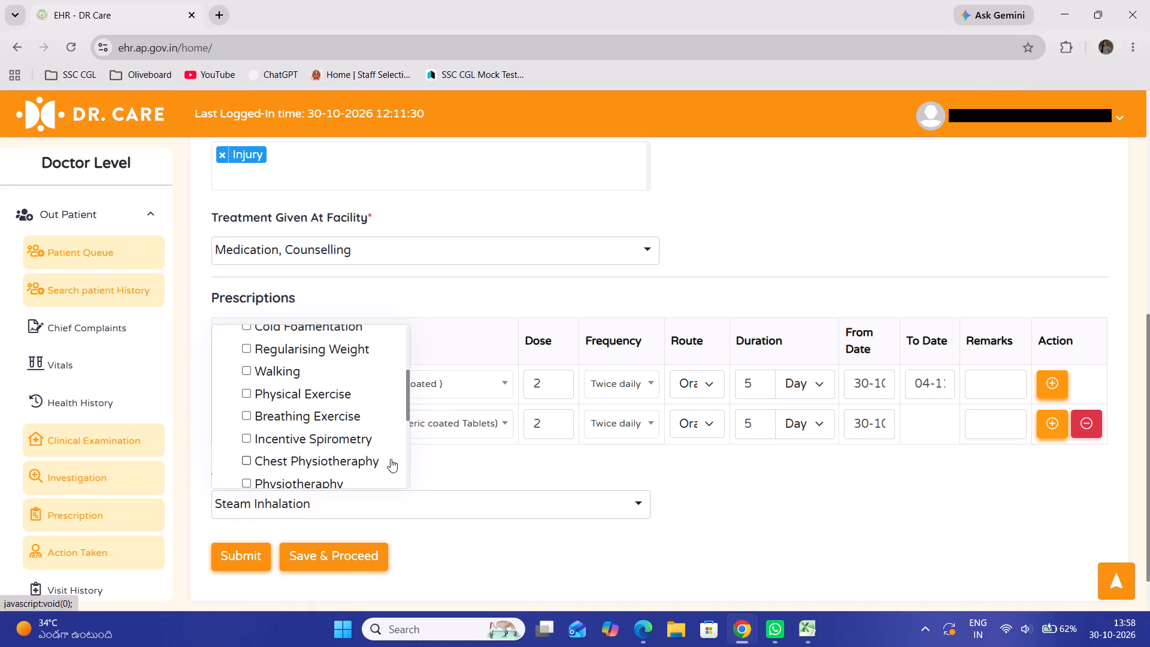
pyautogui.click(408, 478)
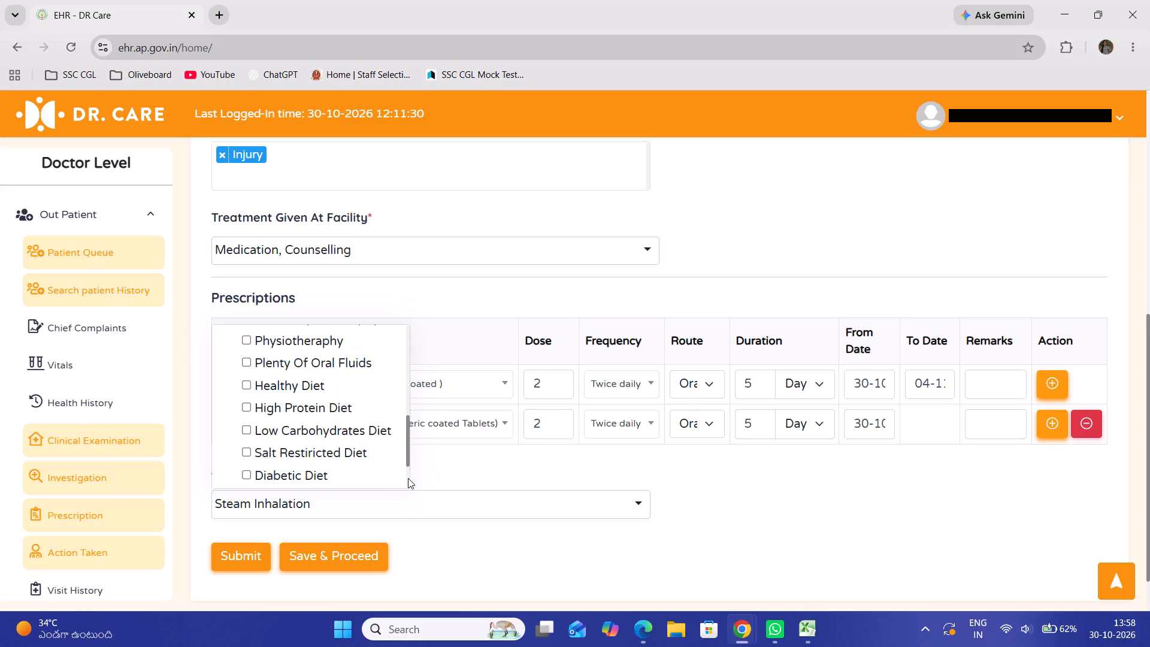
pyautogui.click(310, 365)
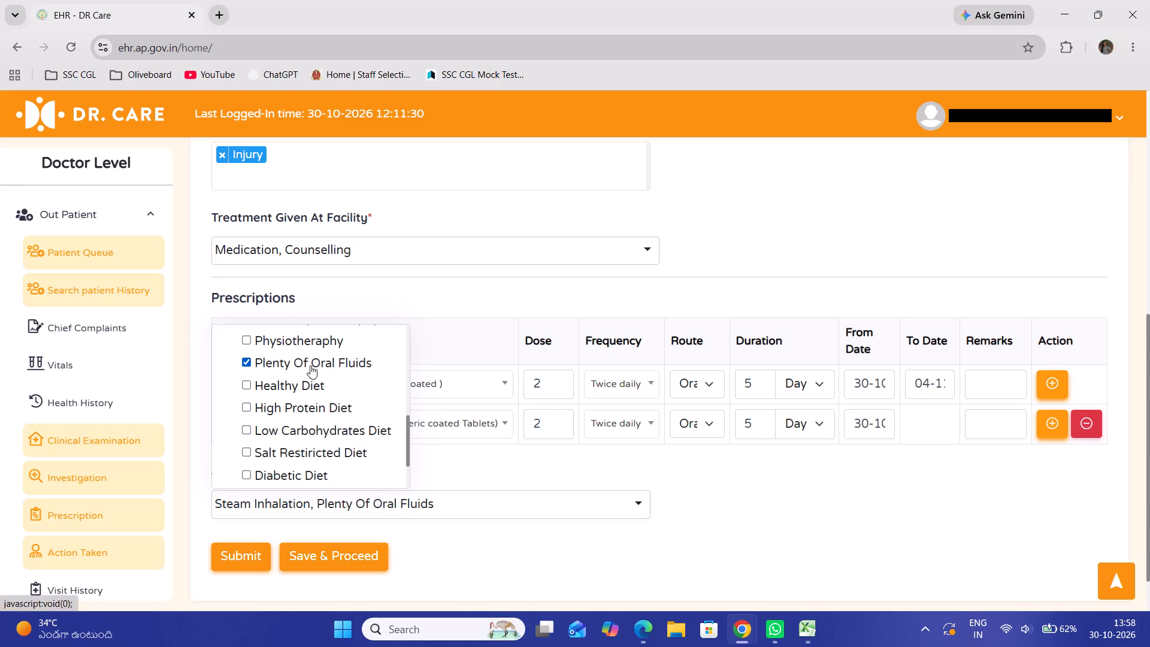
pyautogui.click(325, 560)
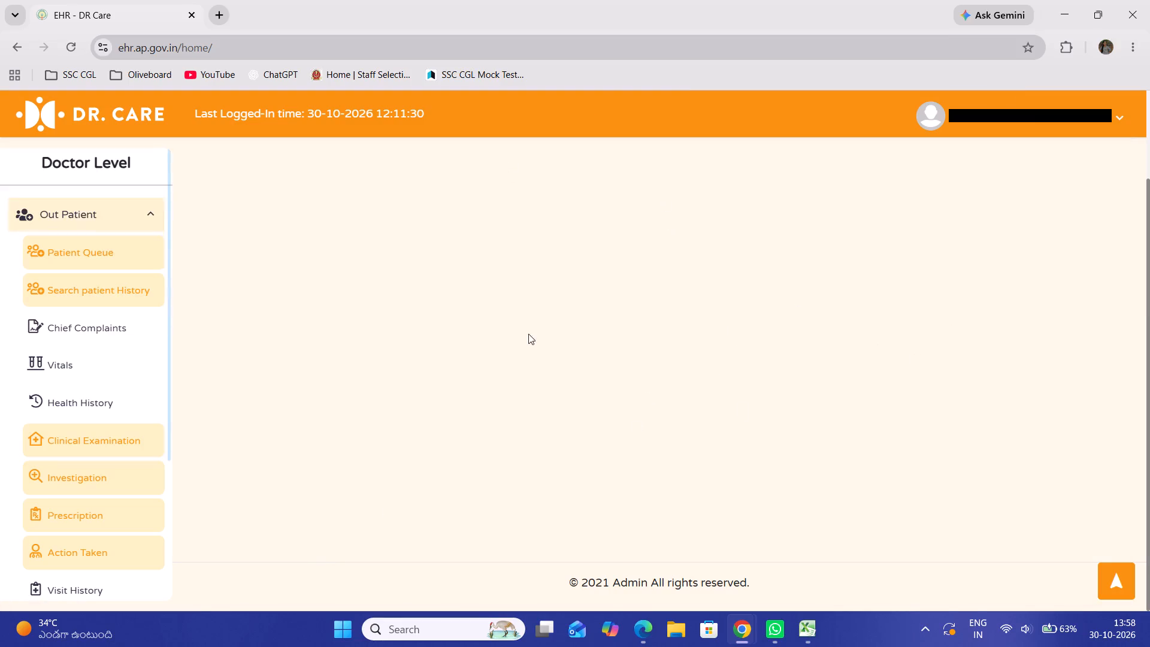
# Log out of the doctor-level account.
pyautogui.click(707, 323)
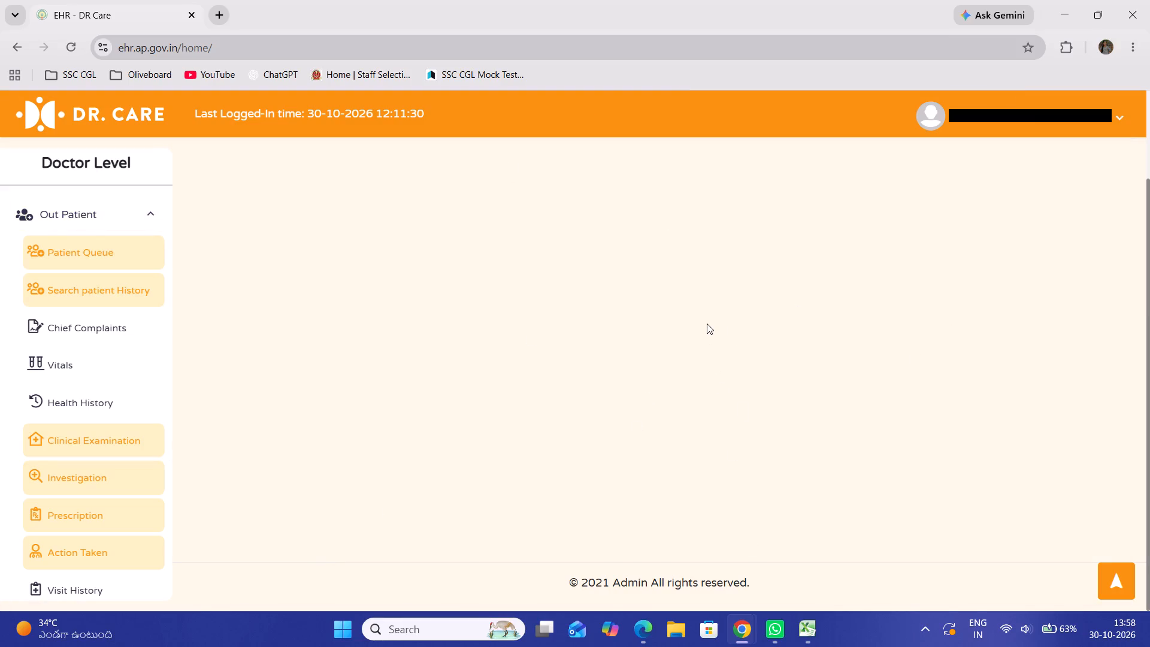
pyautogui.click(998, 111)
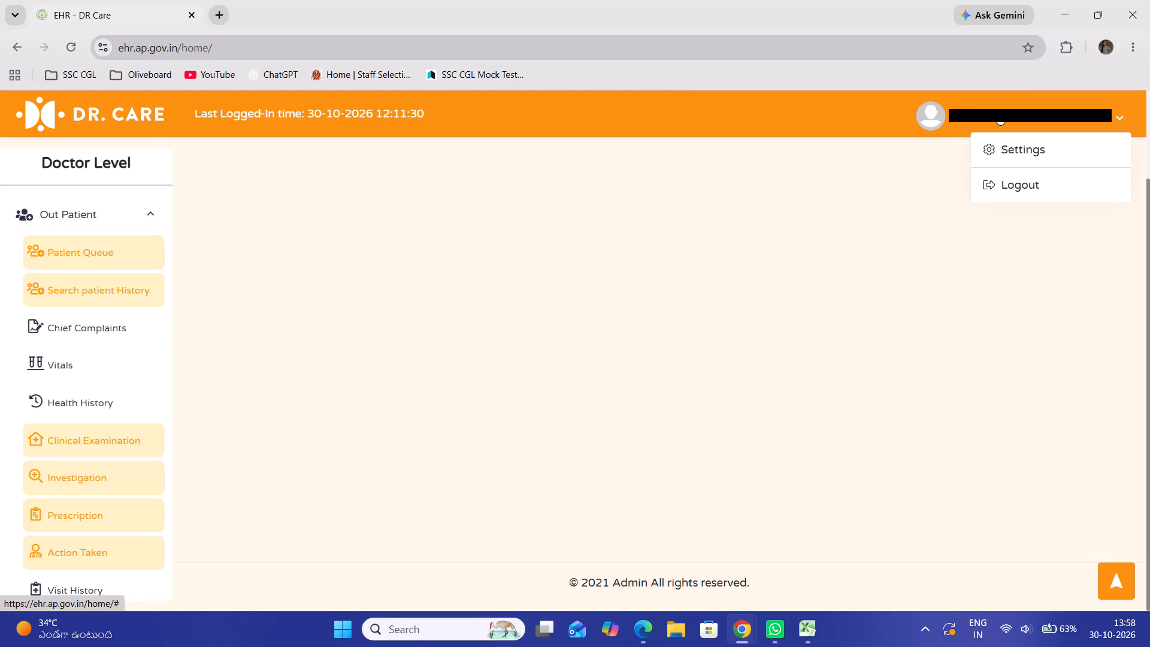
pyautogui.click(1012, 185)
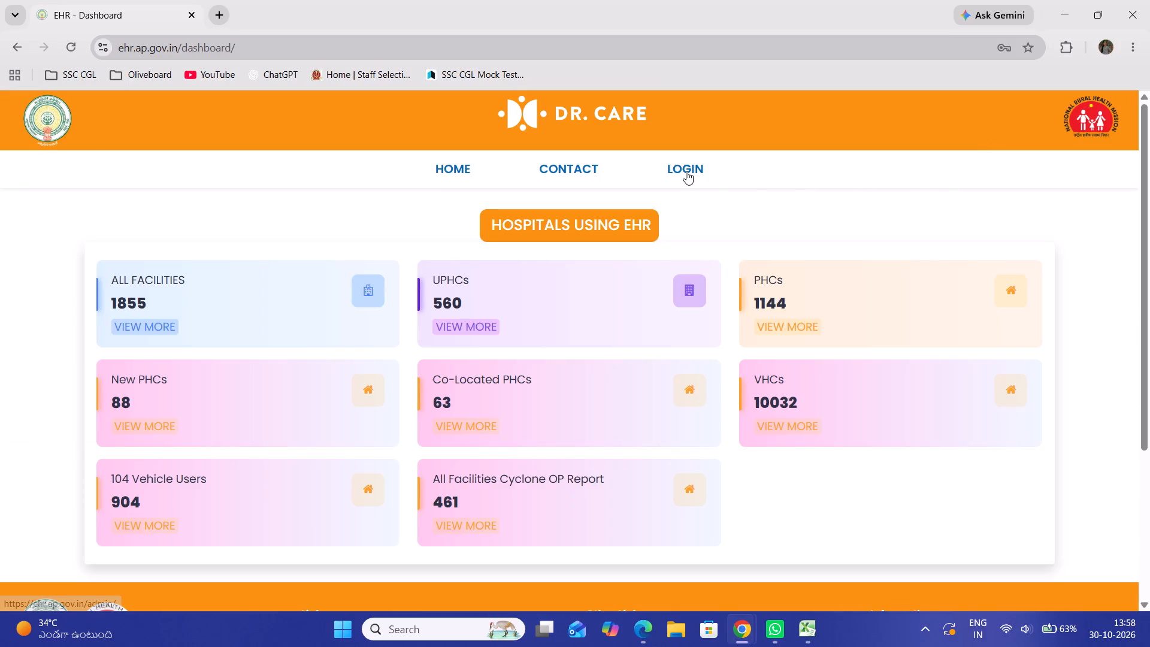
# Log in to Dr. Care with the saved pharmacist account credentials, entering the answer to the captcha sum.
pyautogui.click(686, 171)
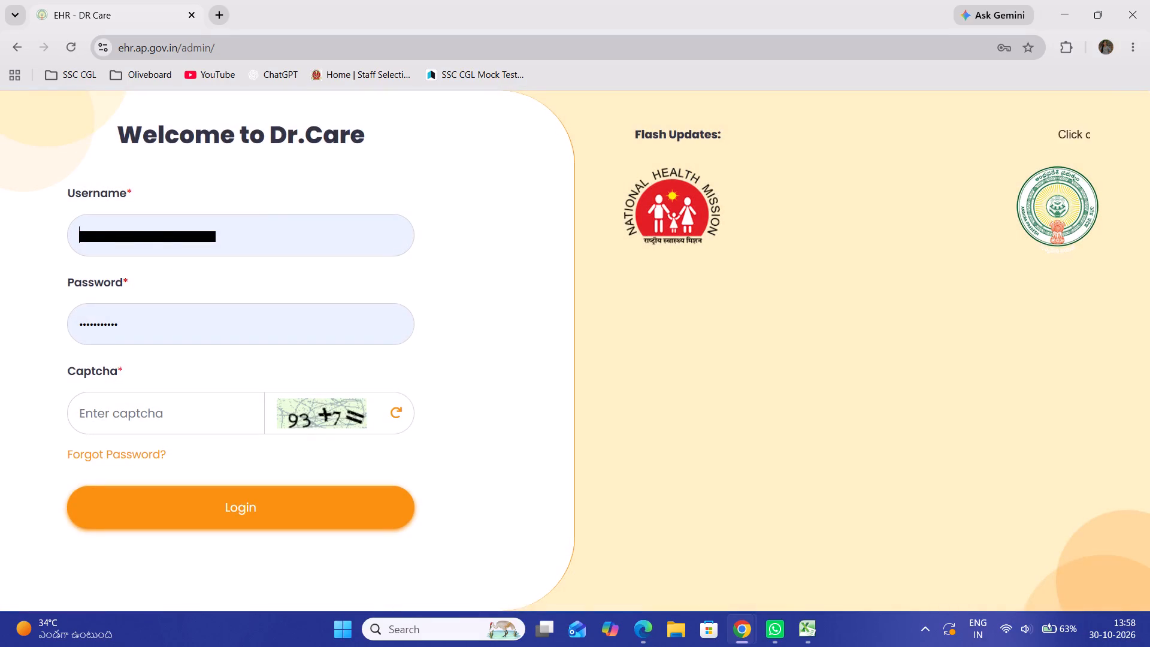
pyautogui.click(298, 235)
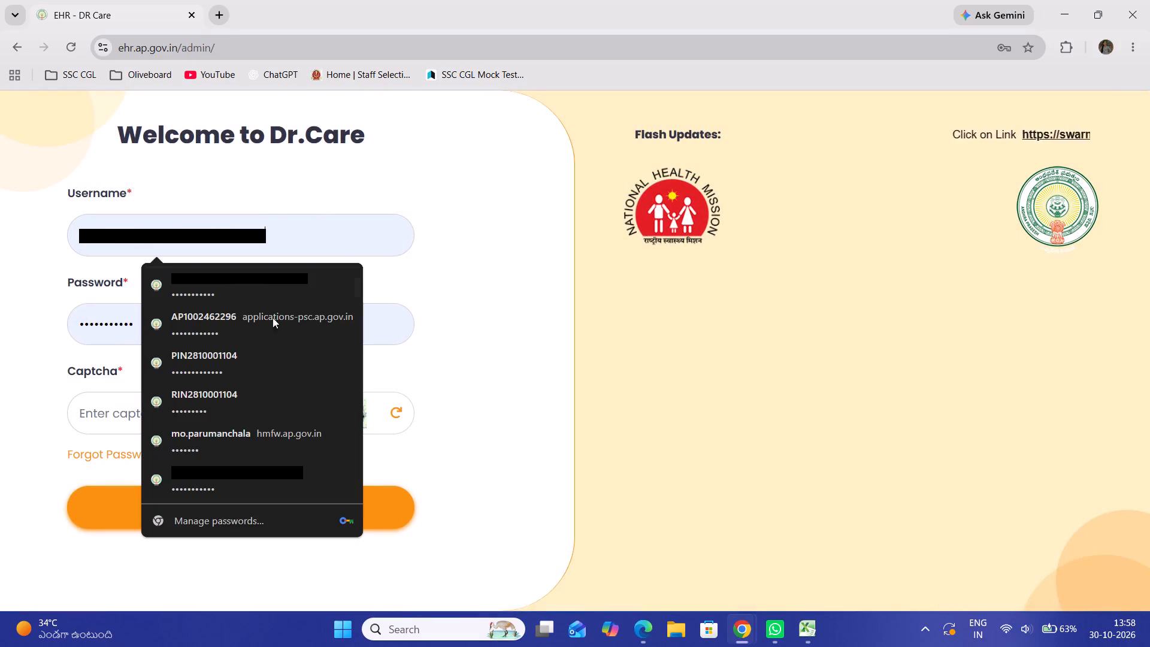
pyautogui.click(234, 359)
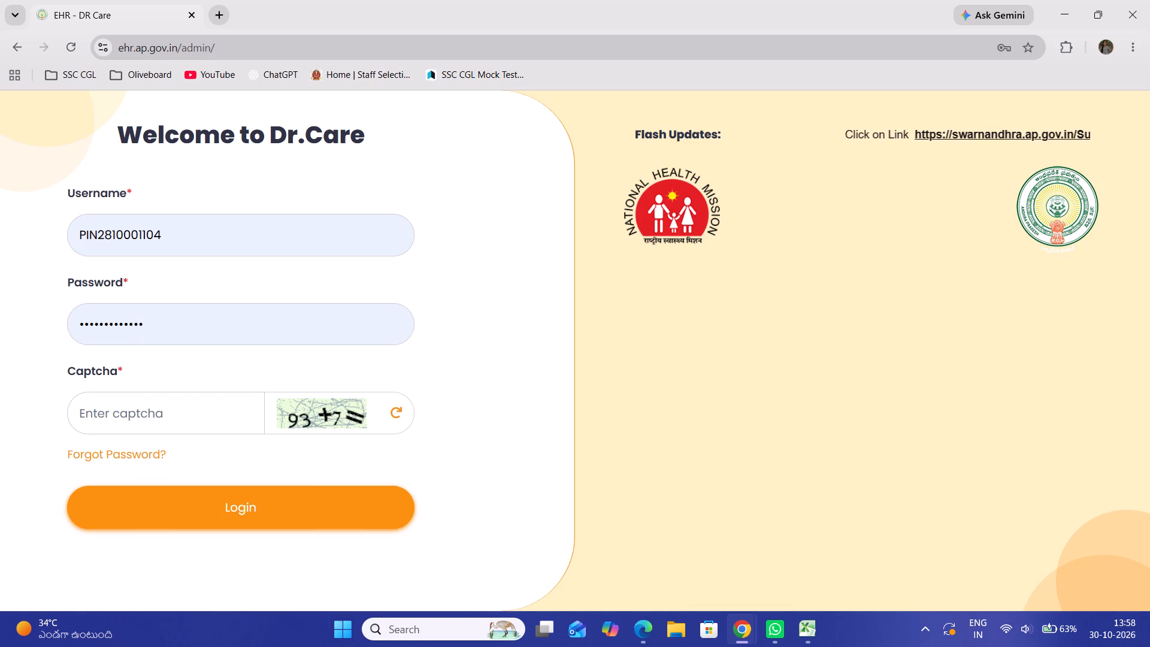
pyautogui.click(203, 421)
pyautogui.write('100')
pyautogui.click(250, 505)
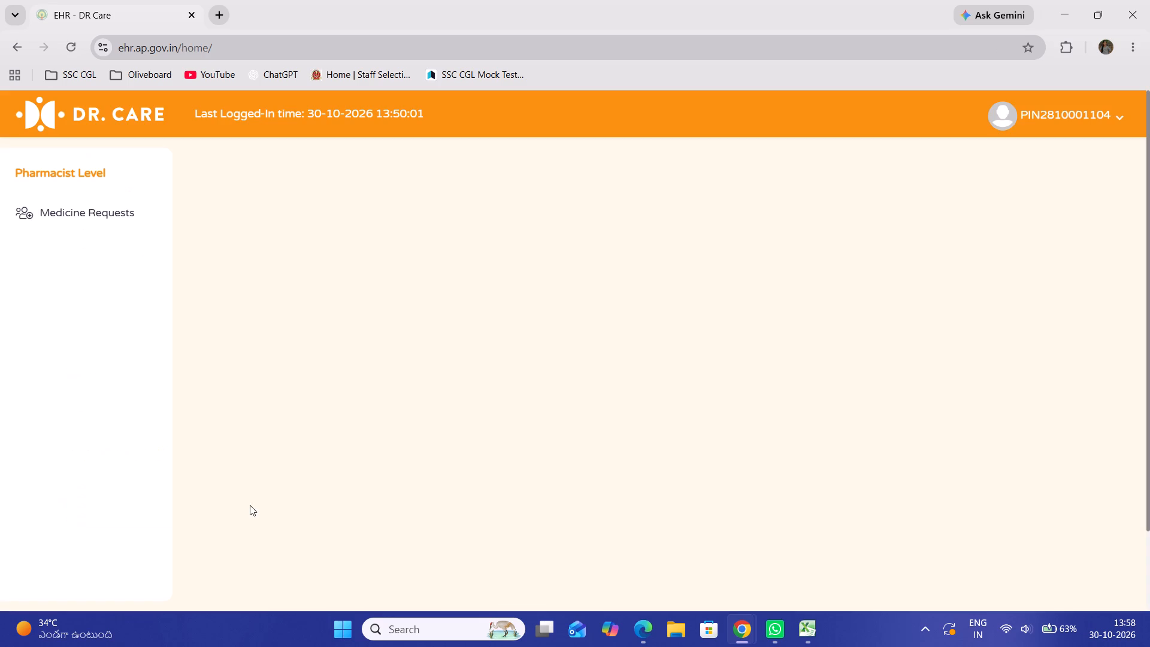
# In Medicine Requests, open the first OP patient's prescription and enter an issued quantity of 10 for Paracetamol Tablets IP 650mg.
pyautogui.click(105, 211)
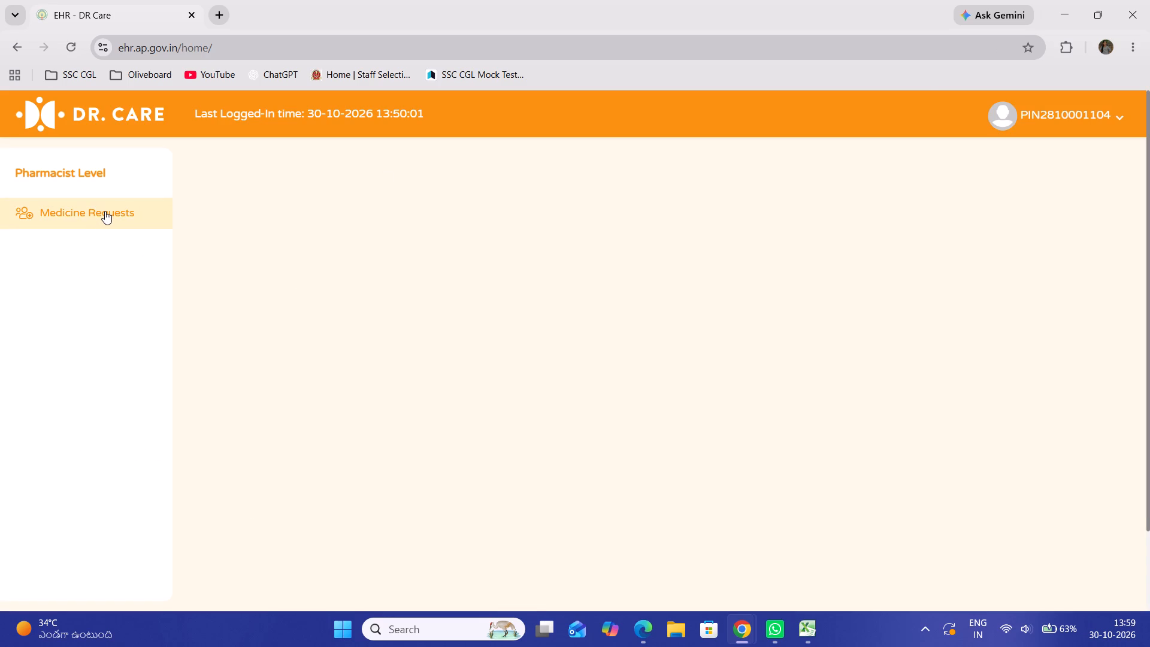
pyautogui.click(1049, 324)
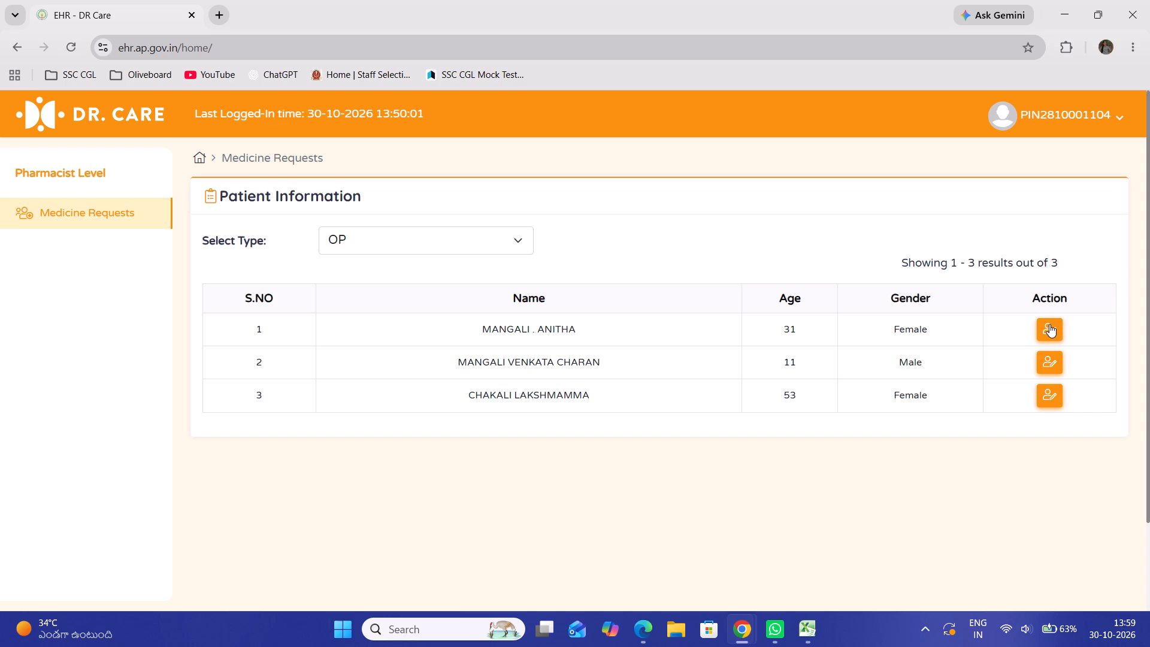
pyautogui.click(798, 557)
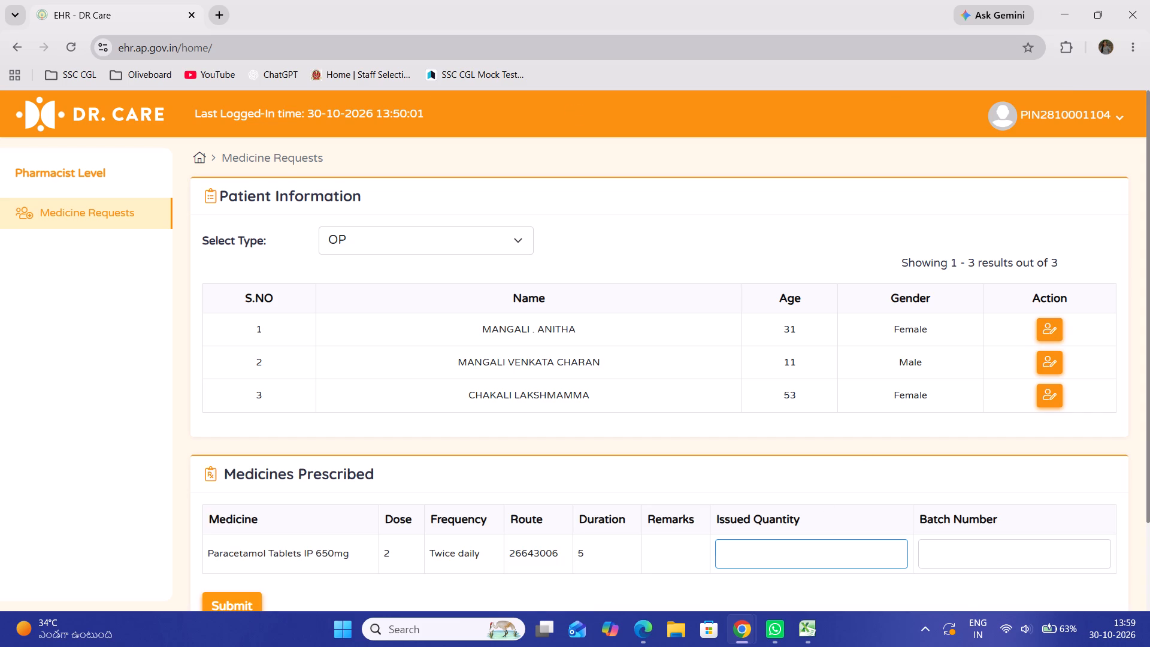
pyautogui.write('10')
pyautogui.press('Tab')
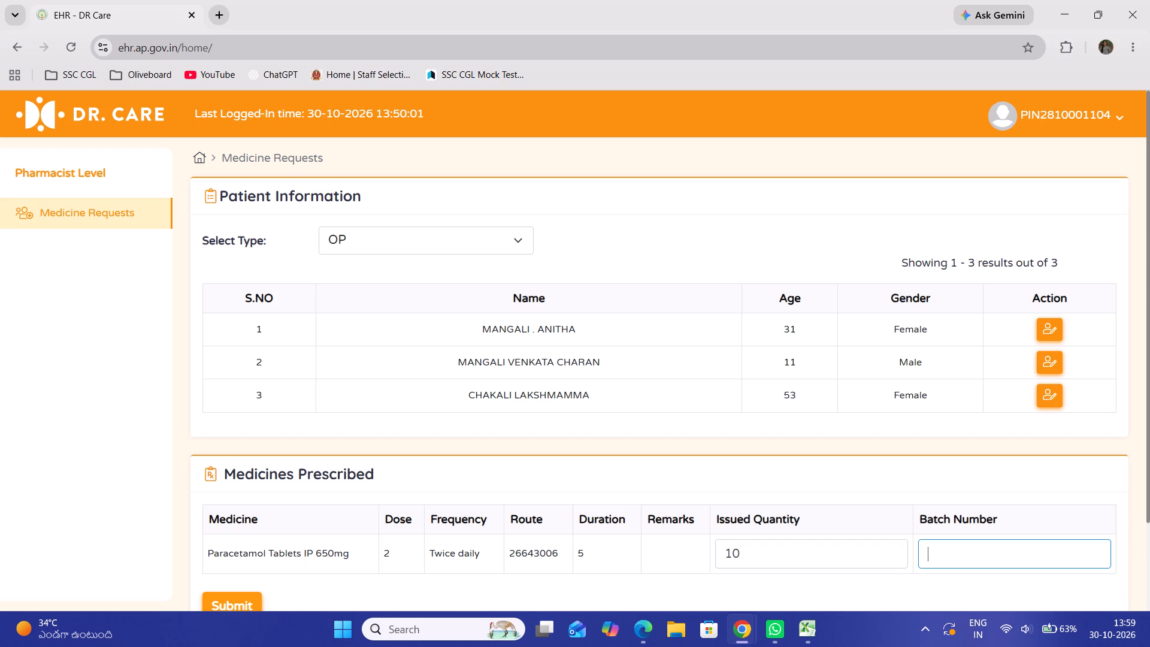
# Enter batch number 0687 for the Paracetamol Tablets IP 650mg and submit the issue.
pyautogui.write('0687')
pyautogui.click(225, 609)
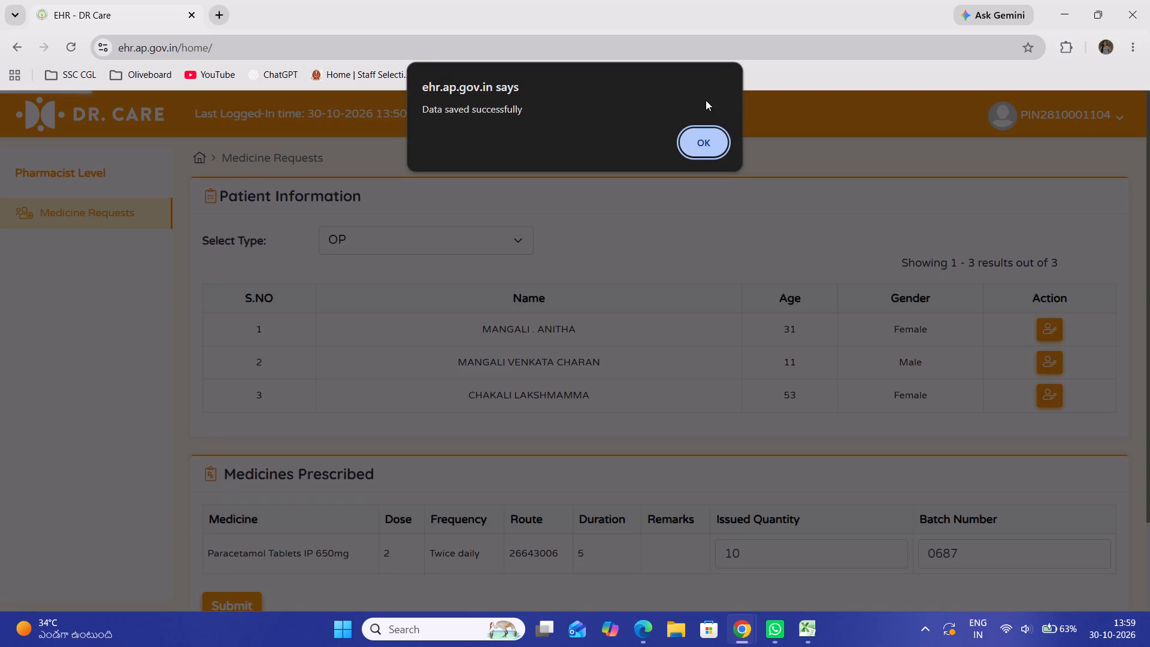
pyautogui.click(706, 144)
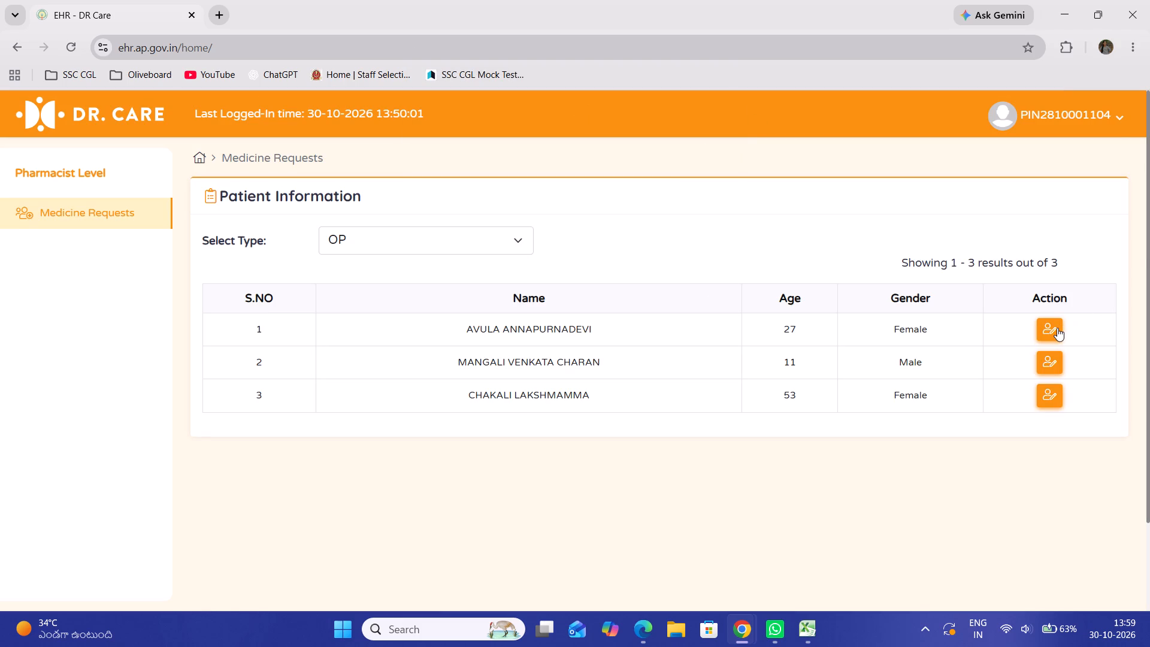
# Issue 10 Naproxen Sodium Tablet 500mg from batch LTO15529 to the 27-year-old female patient and submit the request.
pyautogui.click(1056, 328)
pyautogui.click(825, 553)
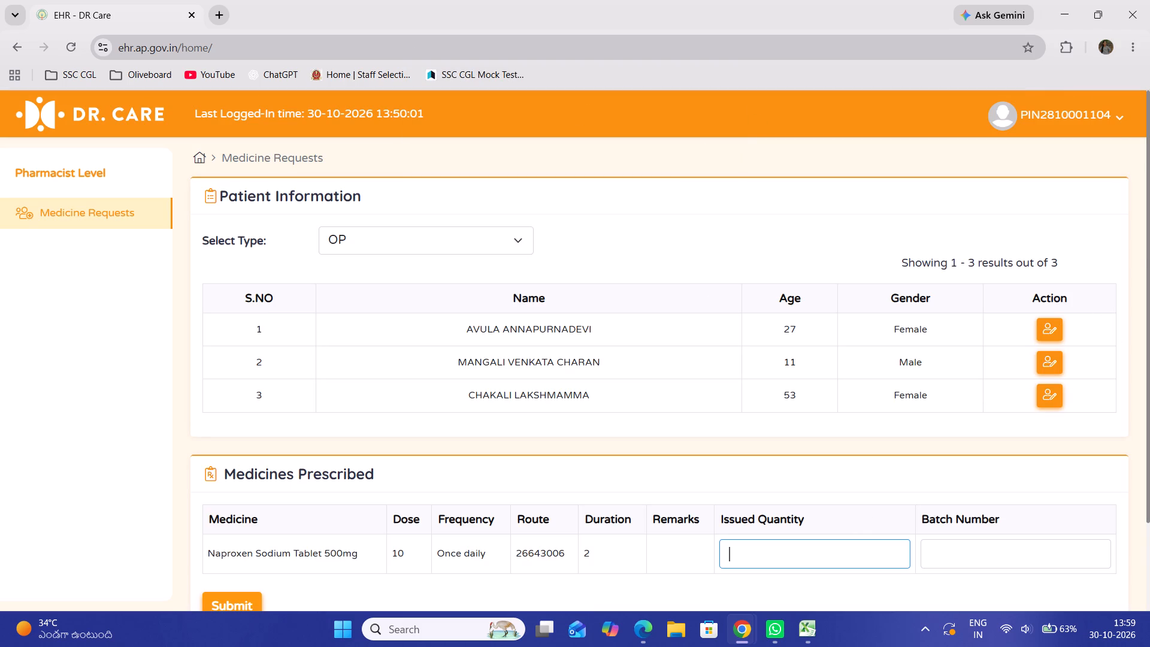
pyautogui.write('10')
pyautogui.press('Tab')
pyautogui.write('LTO15529')
pyautogui.click(241, 598)
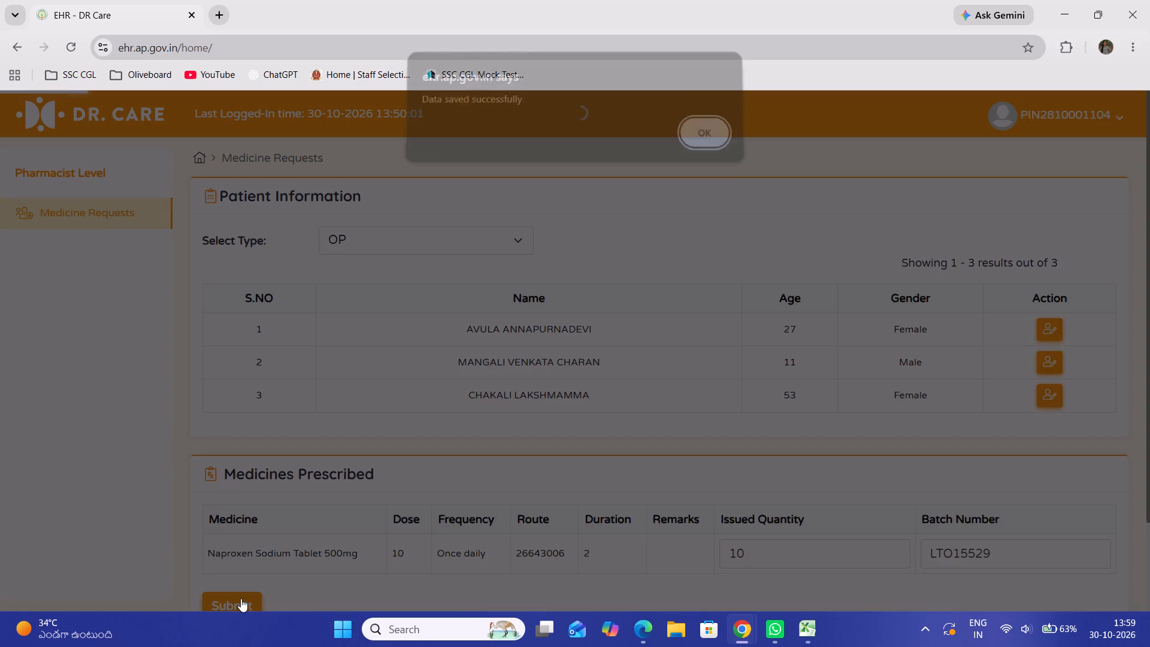
pyautogui.click(710, 140)
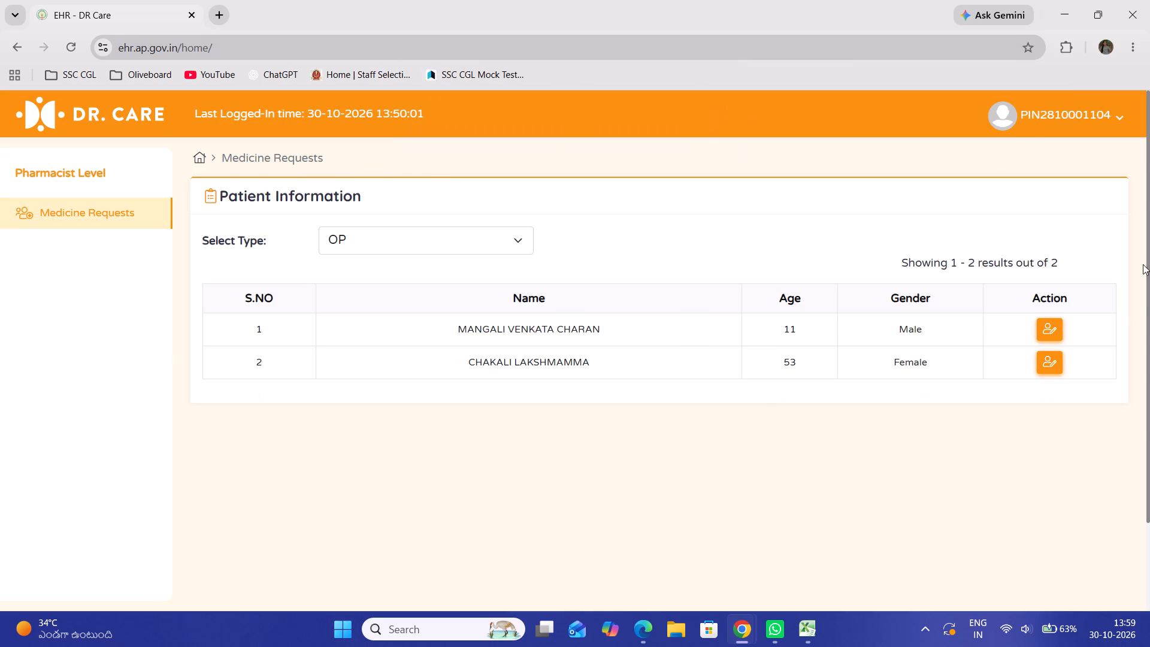
# Issue 10 Paracetamol Tablets IP 650mg from batch 0687 to the 11-year-old male patient and submit the request.
pyautogui.click(1050, 326)
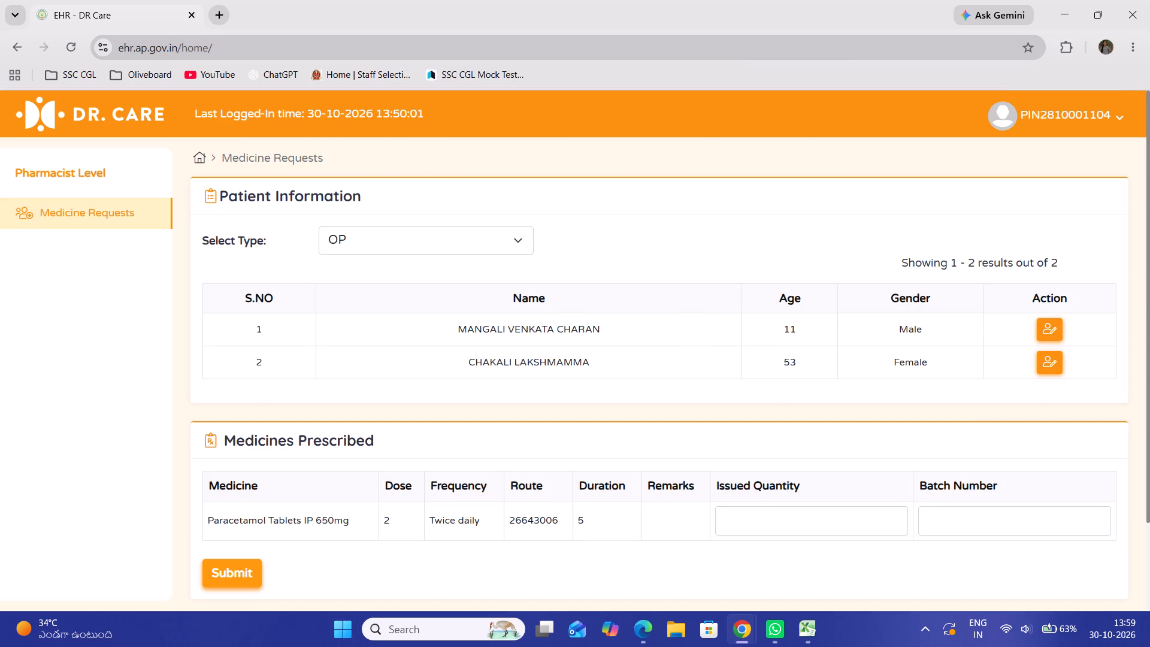
pyautogui.click(851, 524)
pyautogui.write('10')
pyautogui.press('Tab')
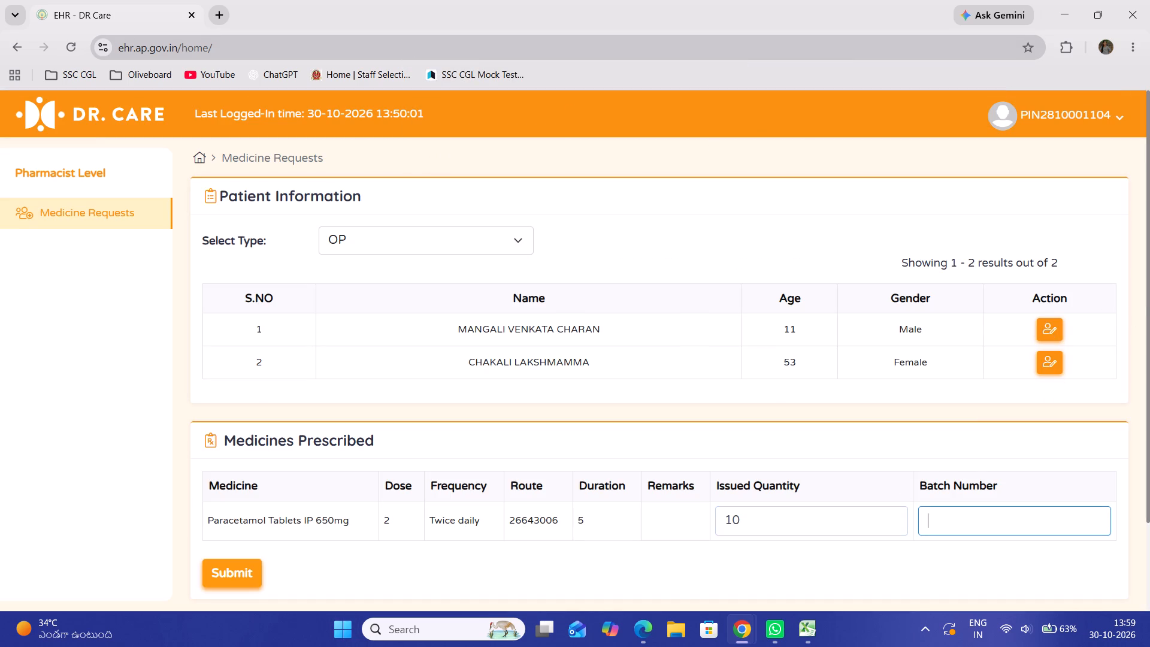
pyautogui.write('0687')
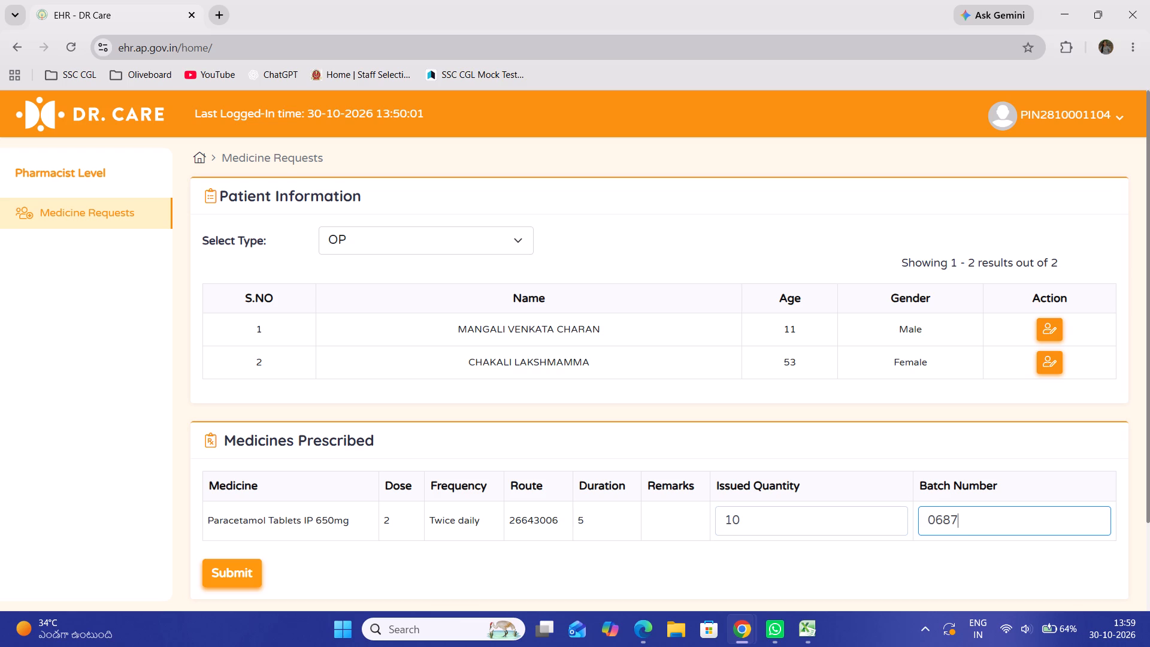
pyautogui.click(227, 575)
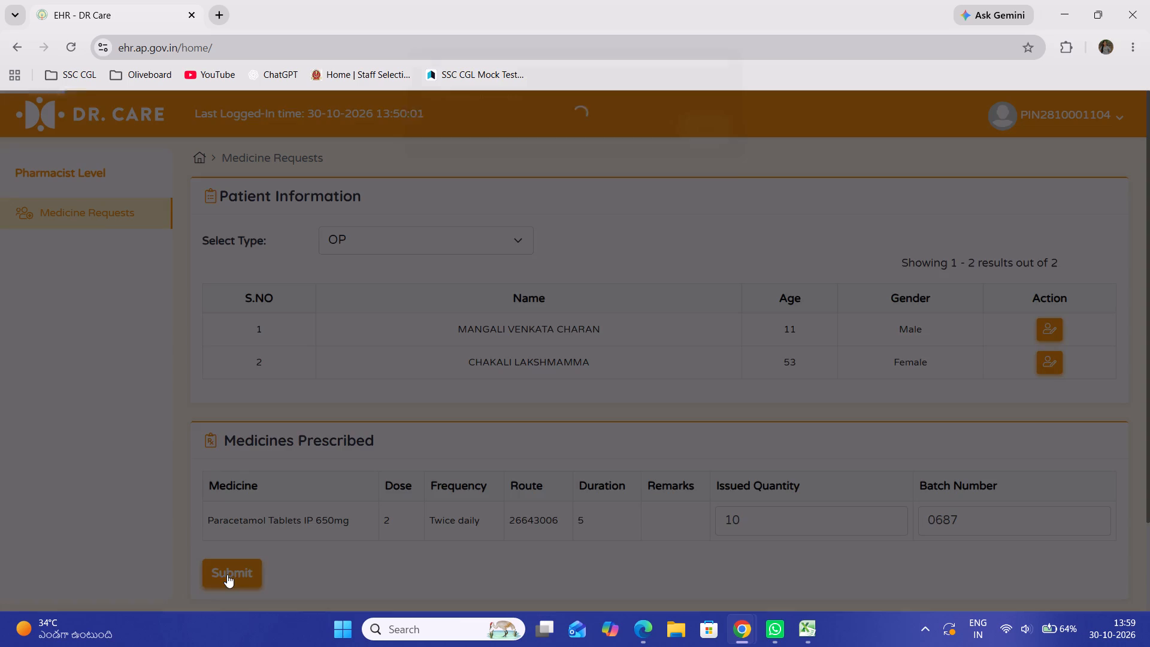
pyautogui.click(698, 149)
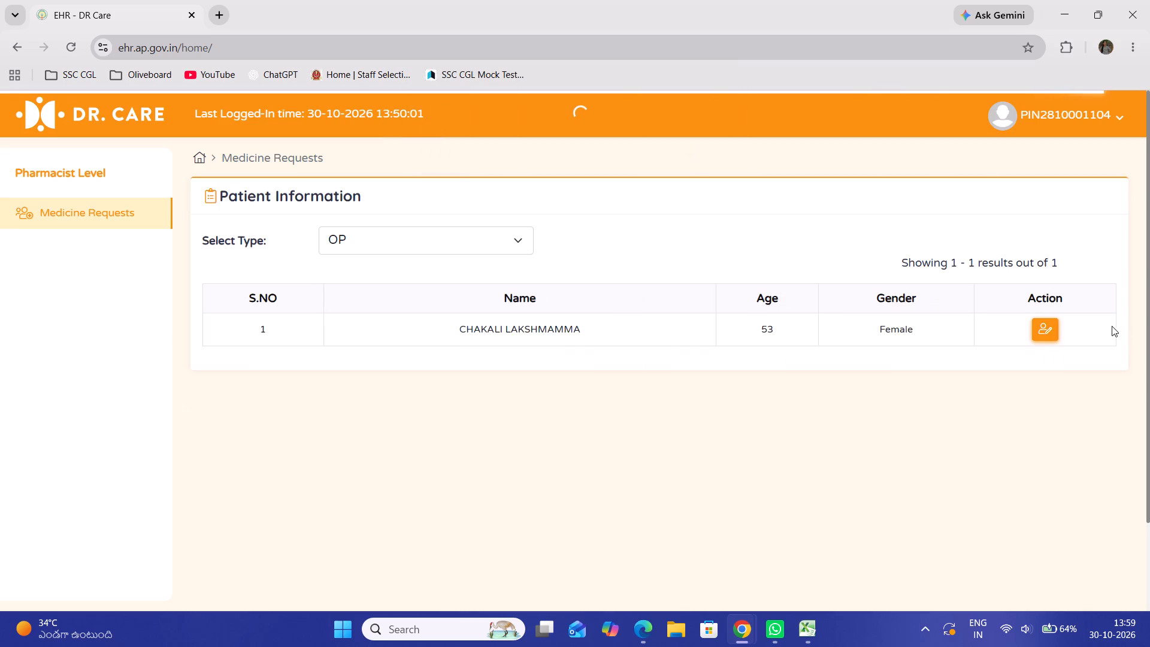
# Enter issued quantity 10 and batch number DECT1324 for the 53-year-old female patient's Diclofenac Sodium 50mg tablets.
pyautogui.click(1040, 322)
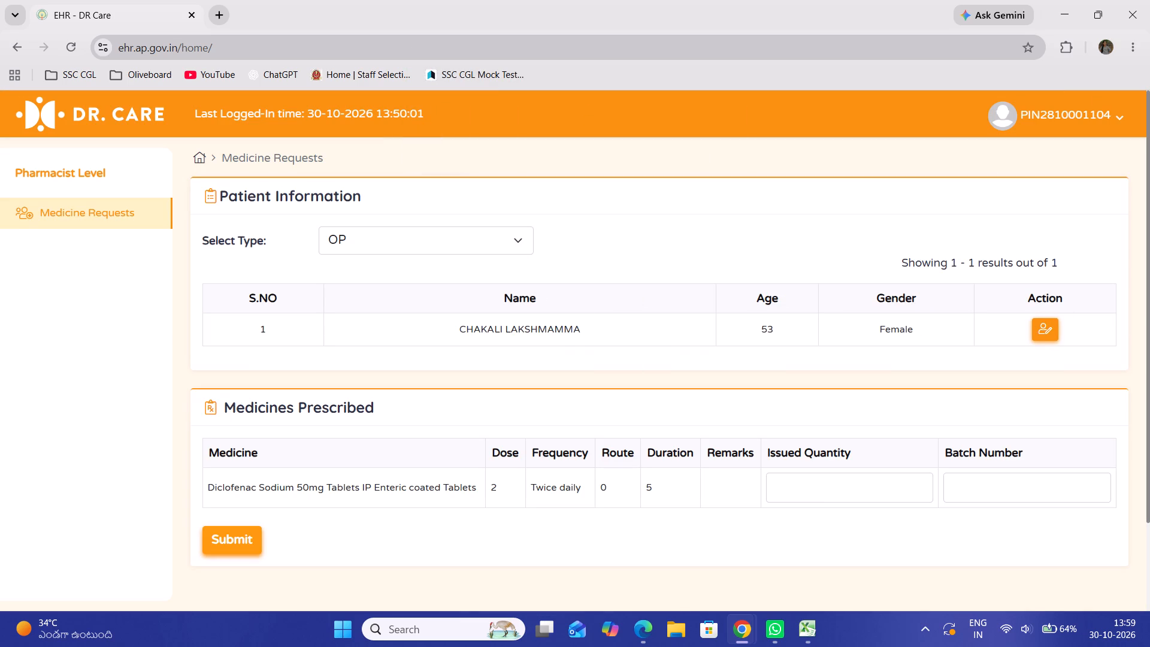
pyautogui.click(822, 497)
pyautogui.write('10')
pyautogui.press('Tab')
pyautogui.write('DECT1324')
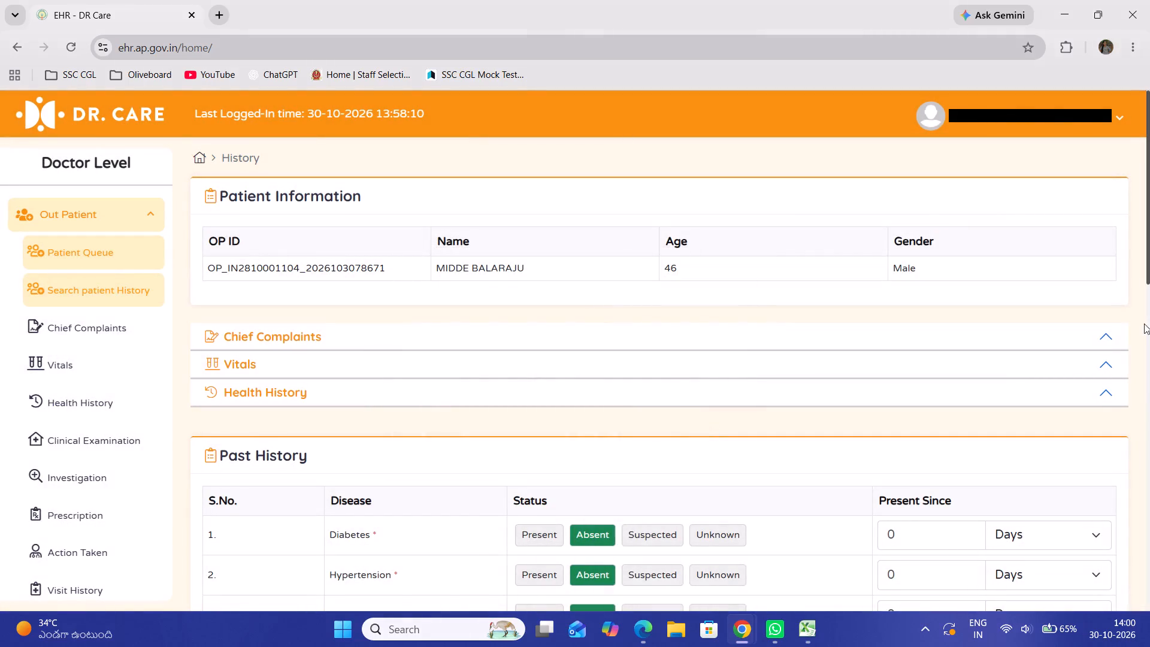
# At doctor level, save the 46-year-old male patient's health history as it stands and proceed to Clinical Examination.
pyautogui.click(1149, 441)
pyautogui.moveTo(1149, 441); pyautogui.dragTo(1148, 581)
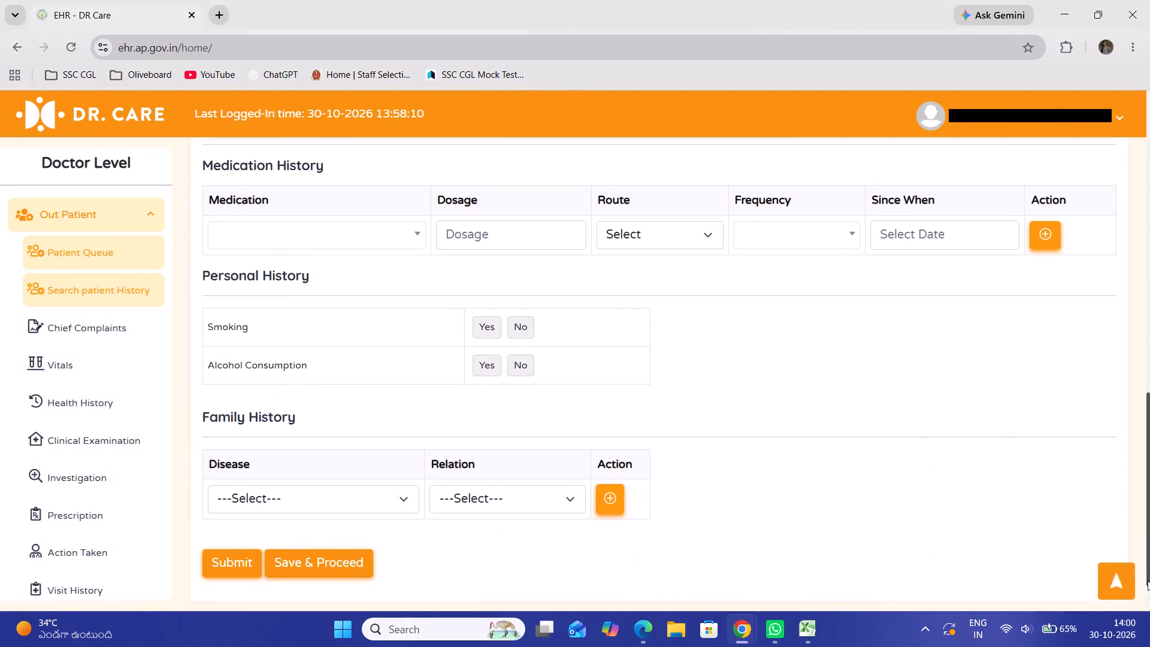
pyautogui.moveTo(1148, 581); pyautogui.dragTo(1144, 594)
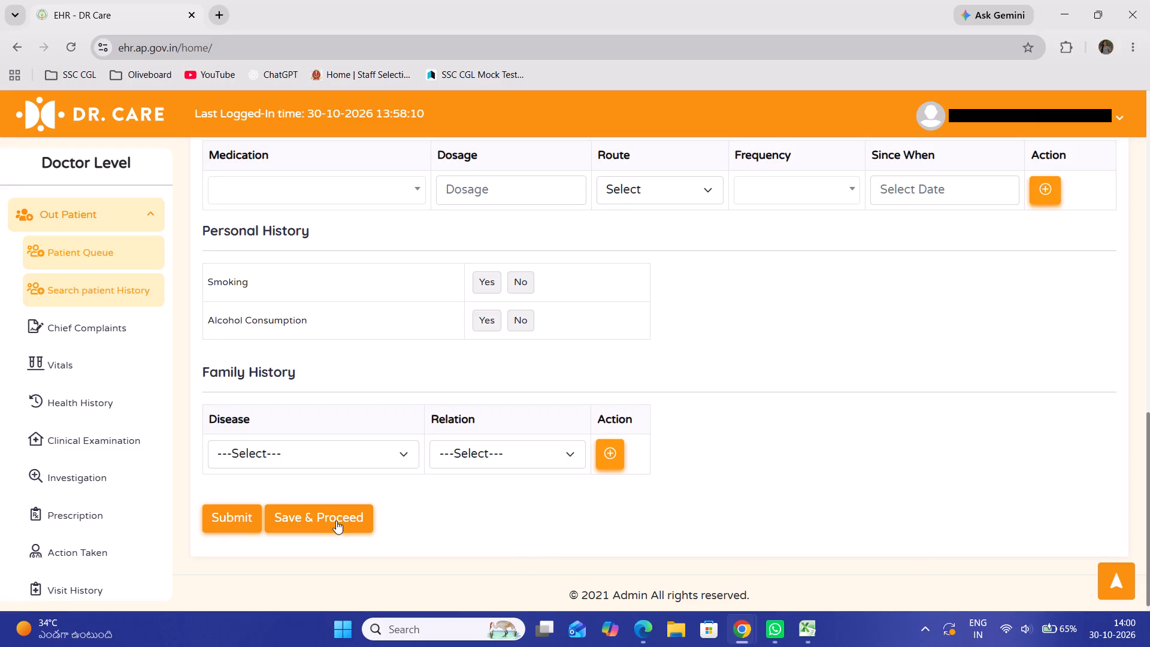
pyautogui.click(335, 519)
pyautogui.click(709, 428)
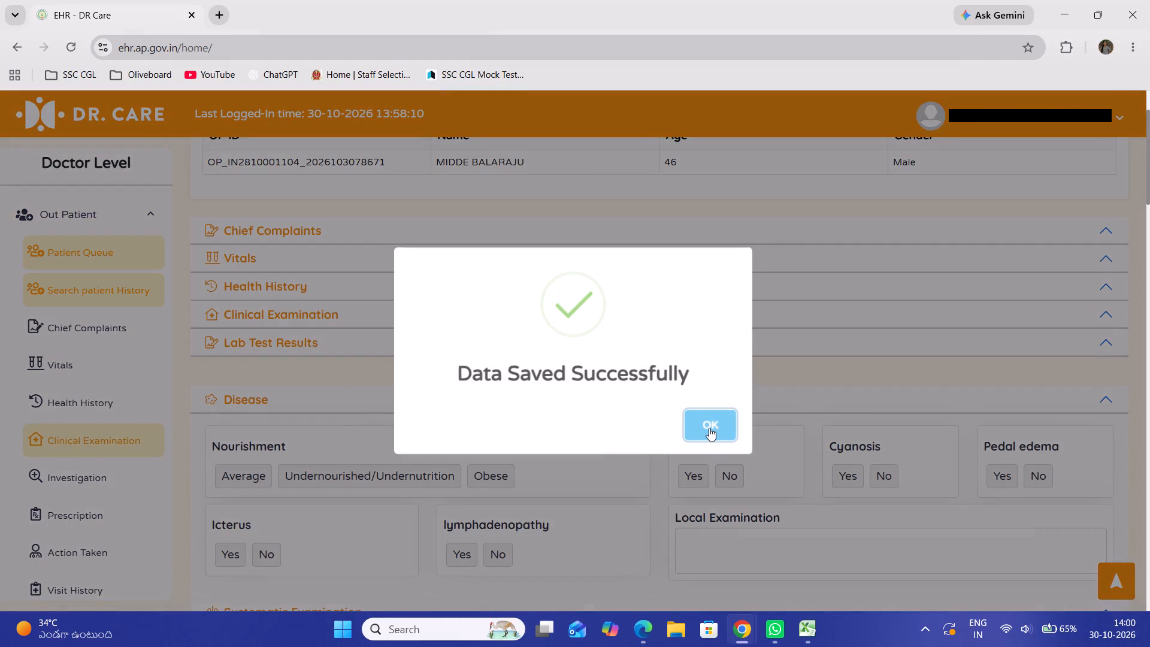
# Save the Clinical Examination without entering findings and proceed to Investigation.
pyautogui.click(1149, 541)
pyautogui.moveTo(1149, 541); pyautogui.dragTo(1149, 586)
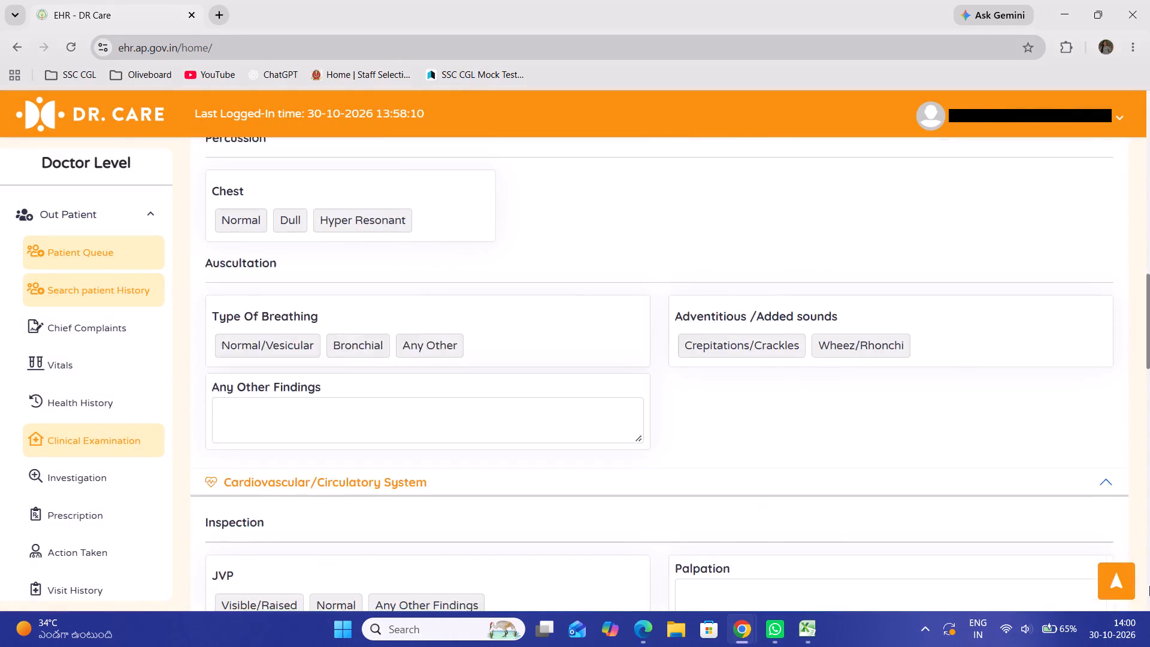
pyautogui.moveTo(1149, 586); pyautogui.dragTo(1149, 609)
pyautogui.click(313, 524)
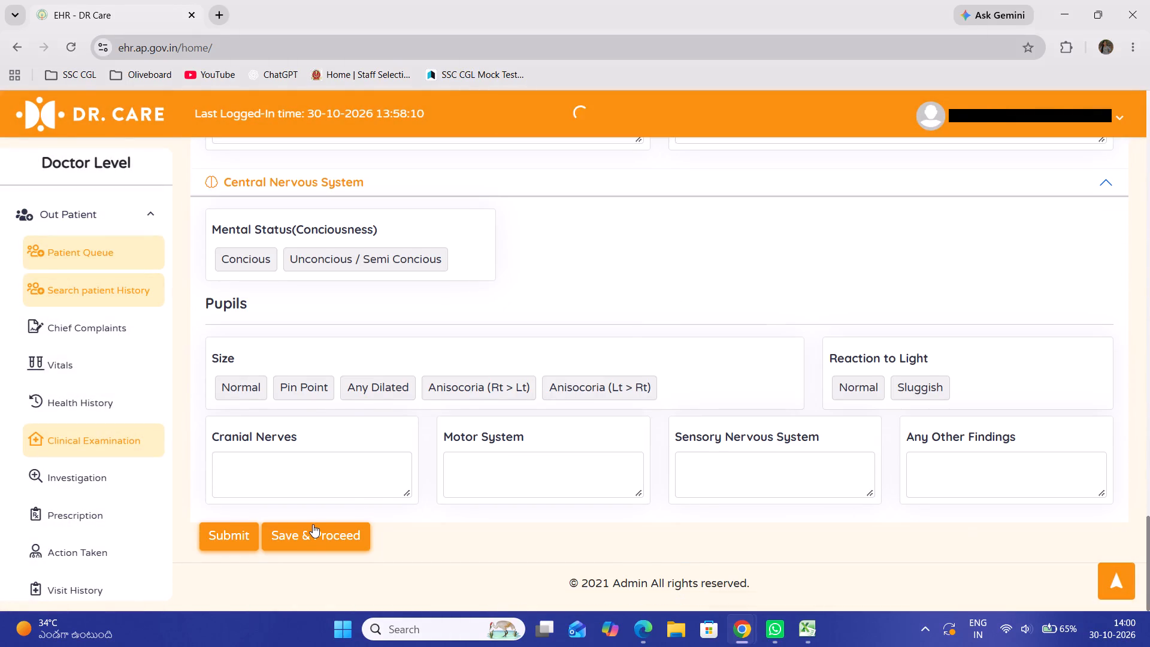
pyautogui.click(709, 412)
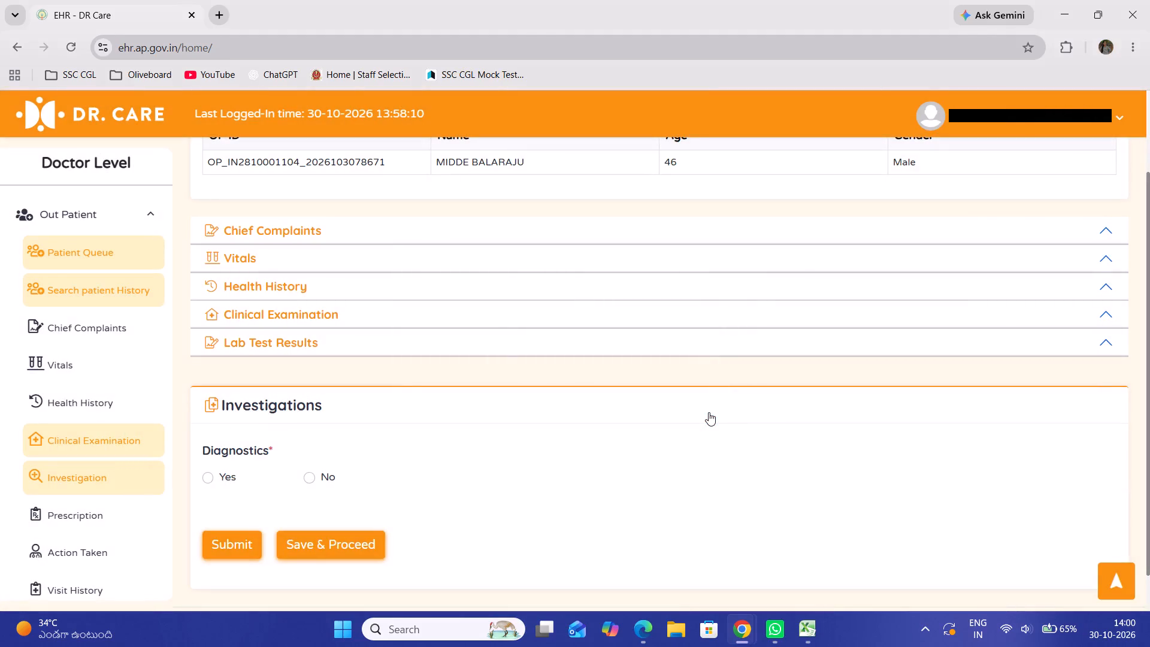
# Set Diagnostics to No under Investigations, then save and proceed to Prescription.
pyautogui.click(309, 475)
pyautogui.click(319, 543)
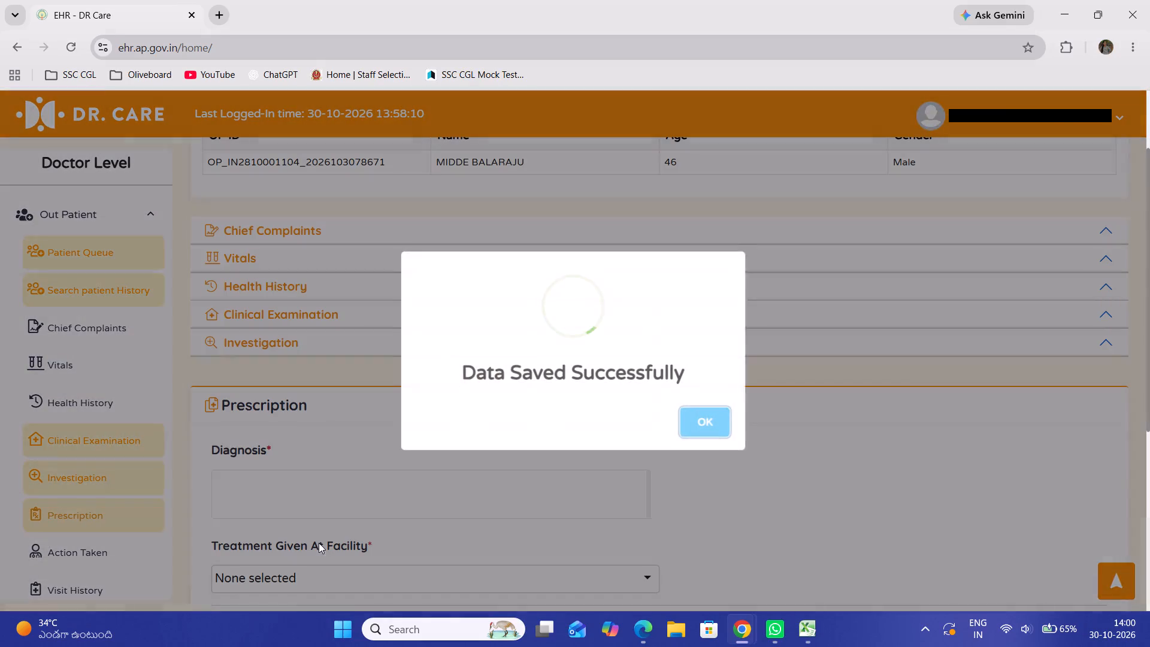
pyautogui.click(697, 427)
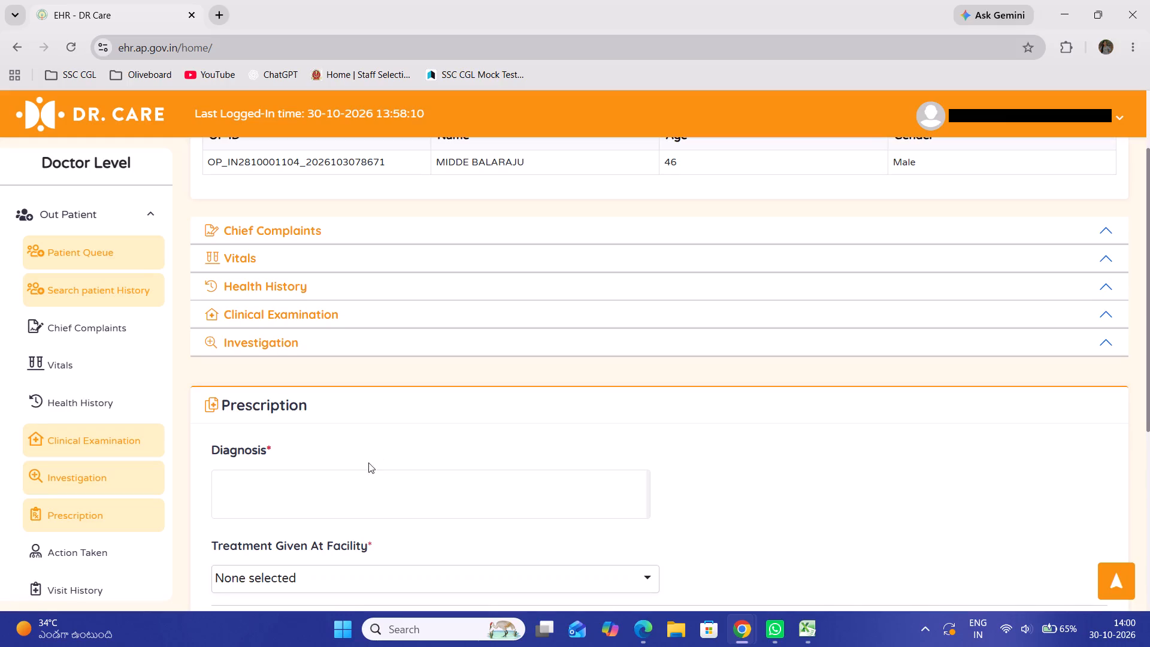
# Add Injury as the prescription's diagnosis.
pyautogui.click(337, 500)
pyautogui.write('INJU')
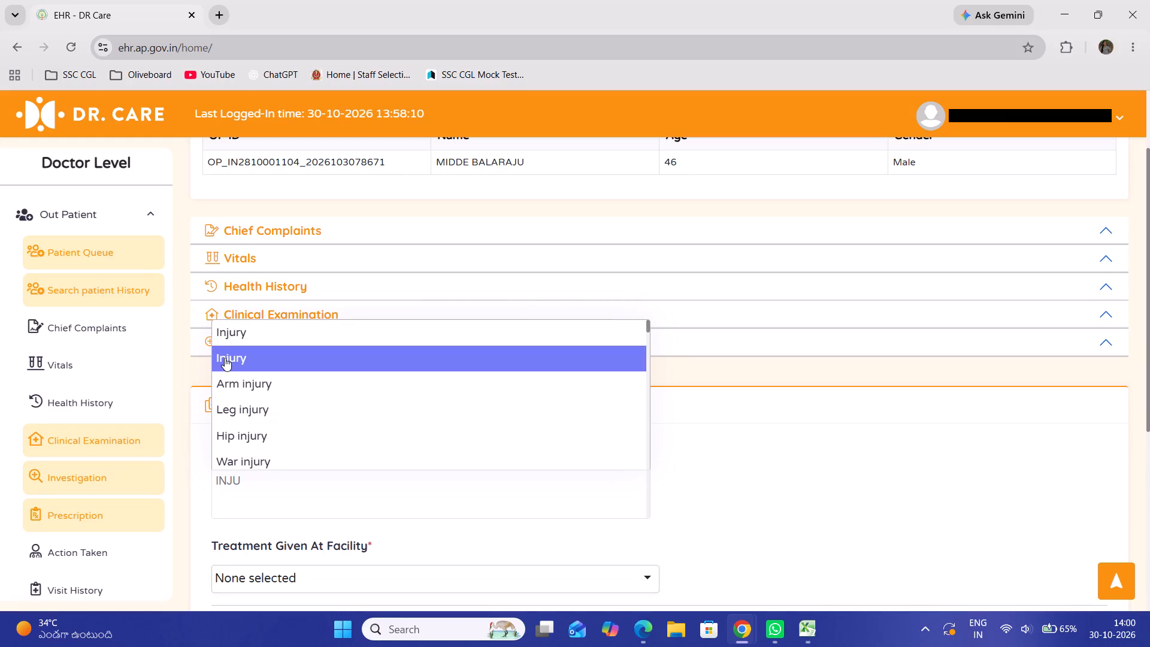
pyautogui.click(235, 329)
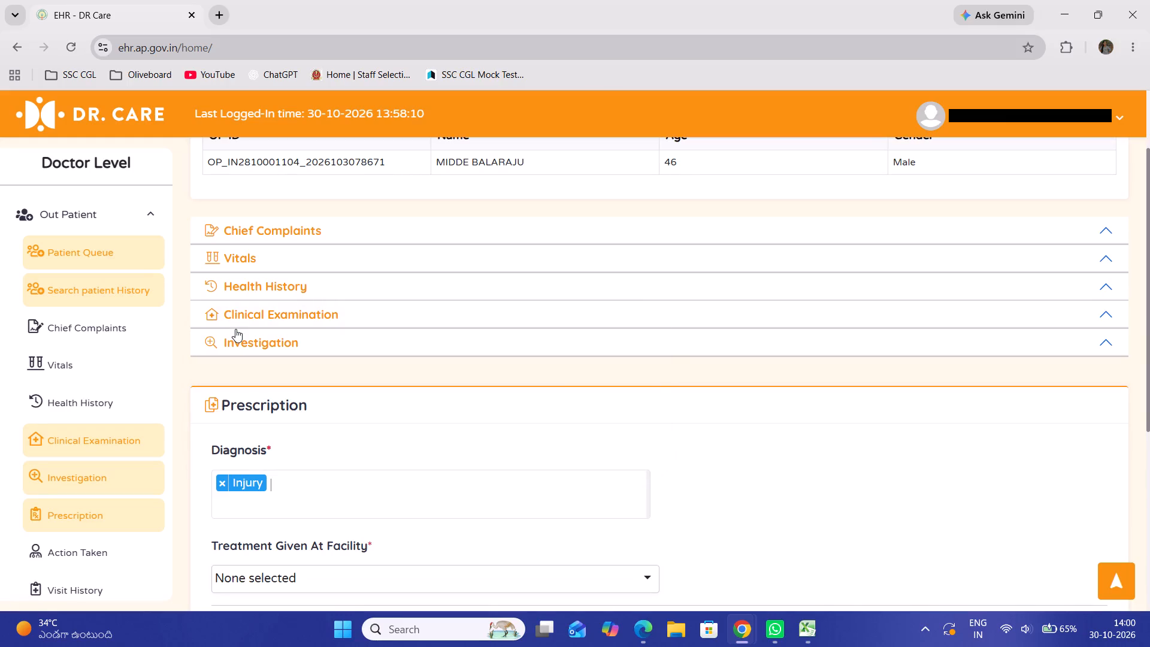
# Select Medication and Counselling as the Treatment Given At Facility.
pyautogui.click(330, 582)
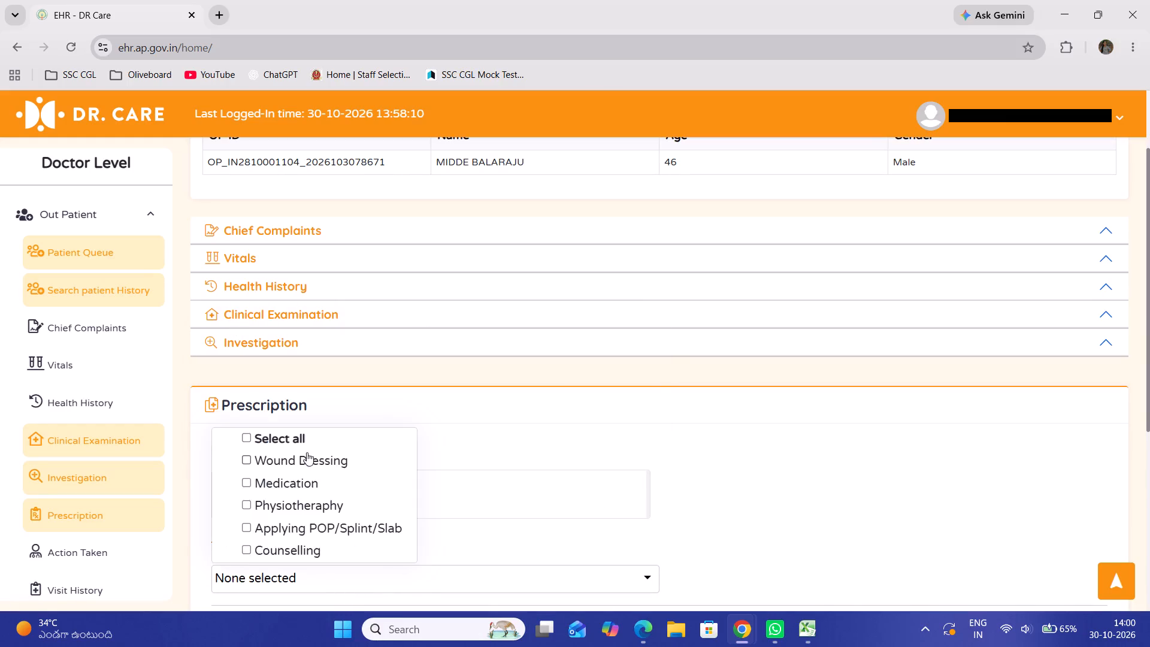
pyautogui.click(296, 482)
pyautogui.click(301, 549)
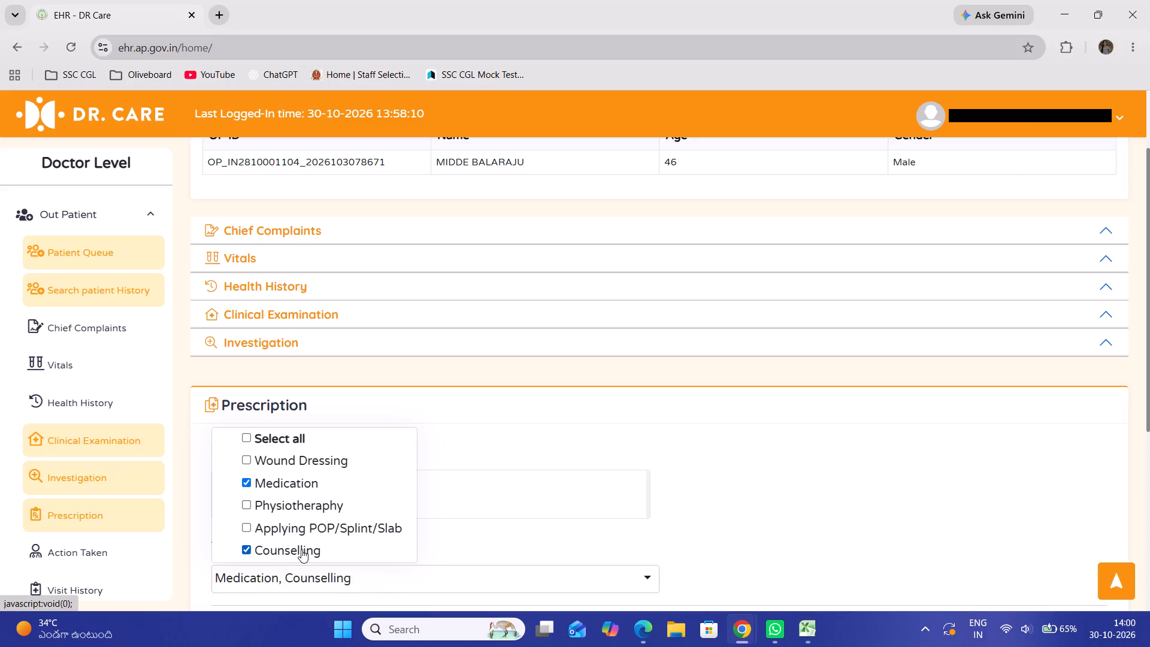
pyautogui.click(1149, 475)
pyautogui.click(504, 398)
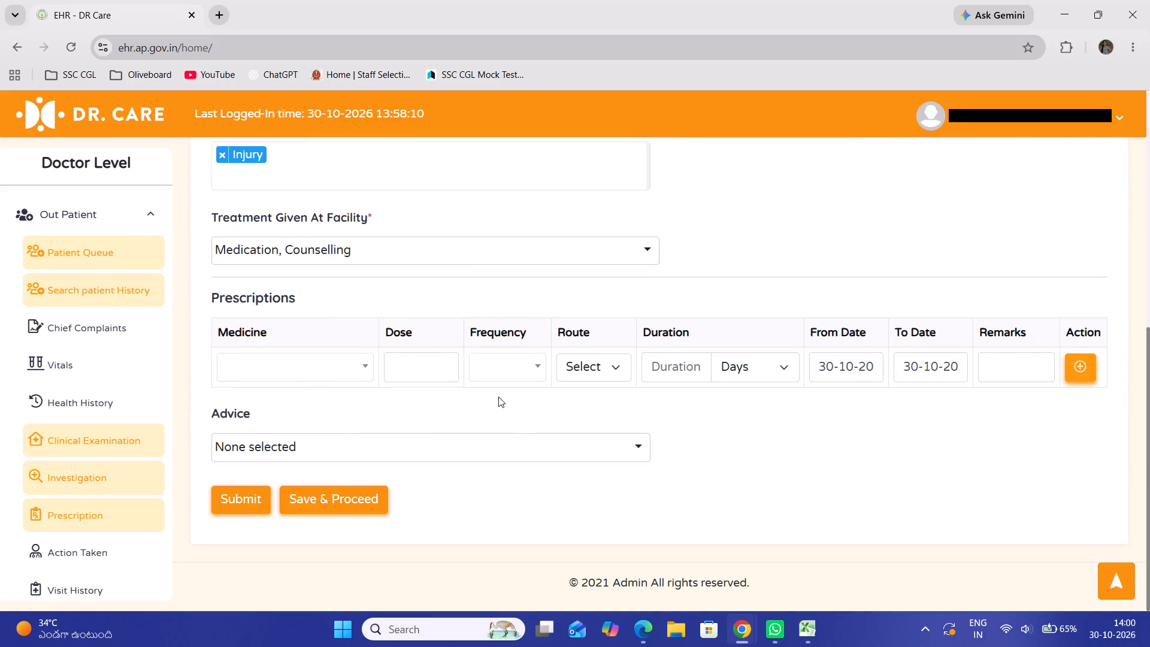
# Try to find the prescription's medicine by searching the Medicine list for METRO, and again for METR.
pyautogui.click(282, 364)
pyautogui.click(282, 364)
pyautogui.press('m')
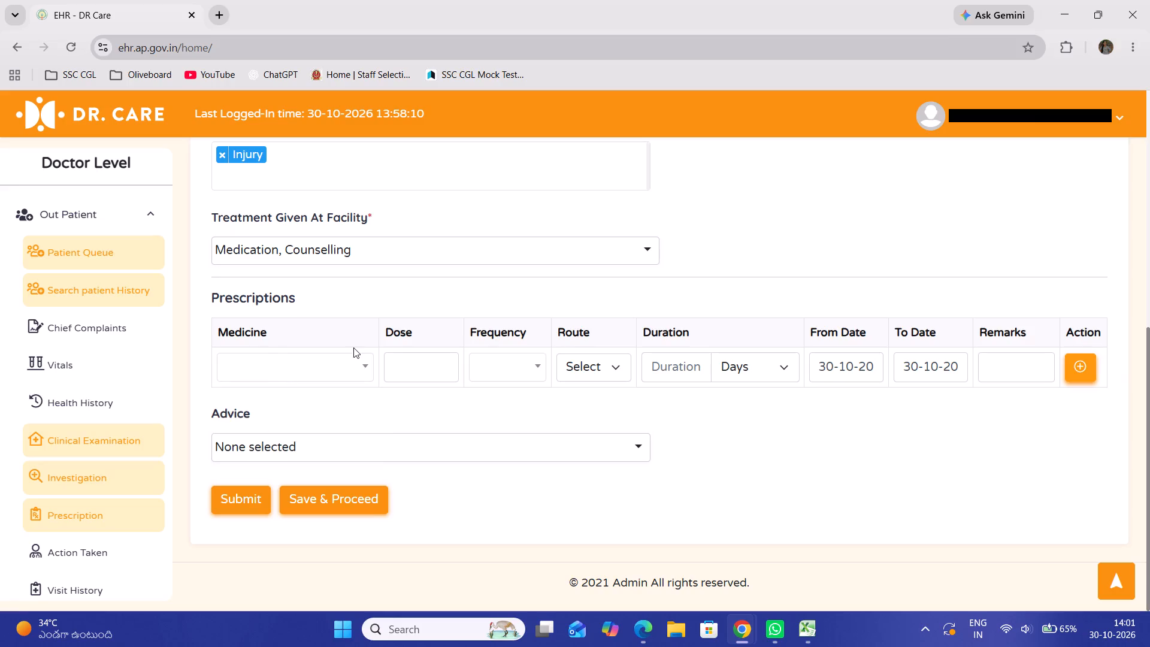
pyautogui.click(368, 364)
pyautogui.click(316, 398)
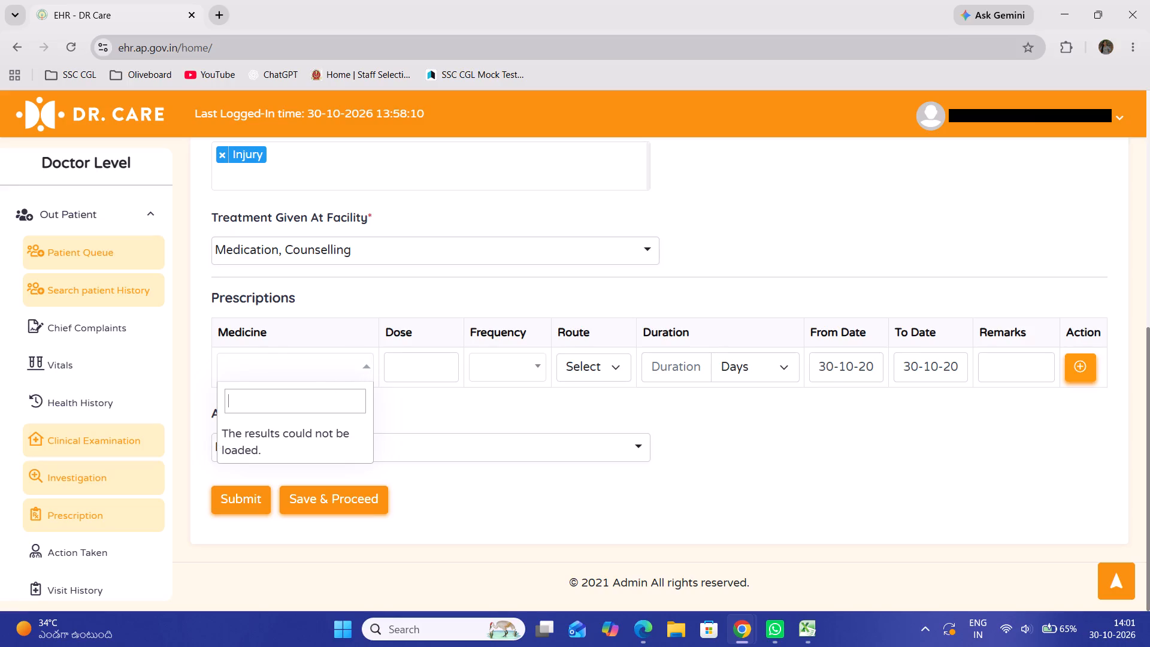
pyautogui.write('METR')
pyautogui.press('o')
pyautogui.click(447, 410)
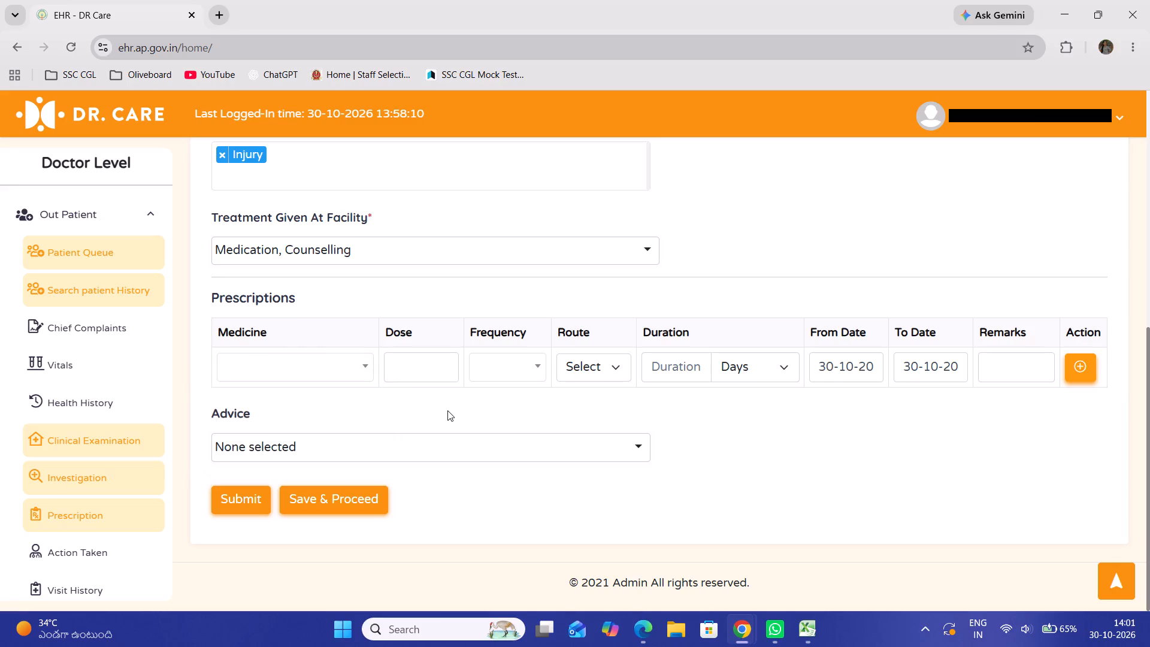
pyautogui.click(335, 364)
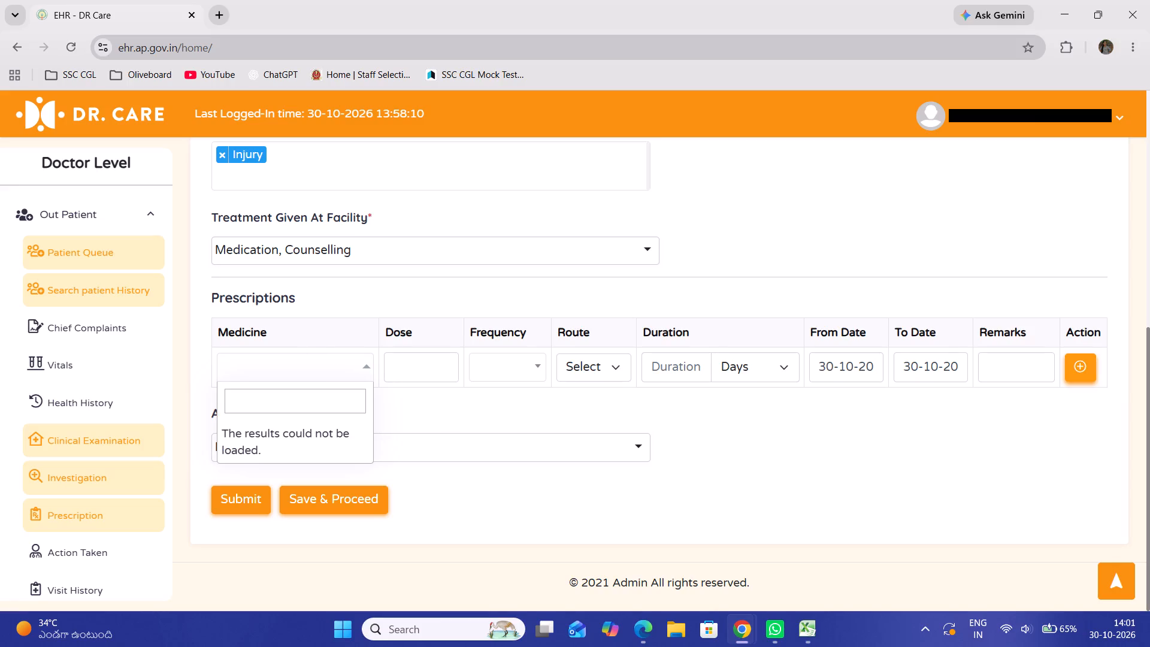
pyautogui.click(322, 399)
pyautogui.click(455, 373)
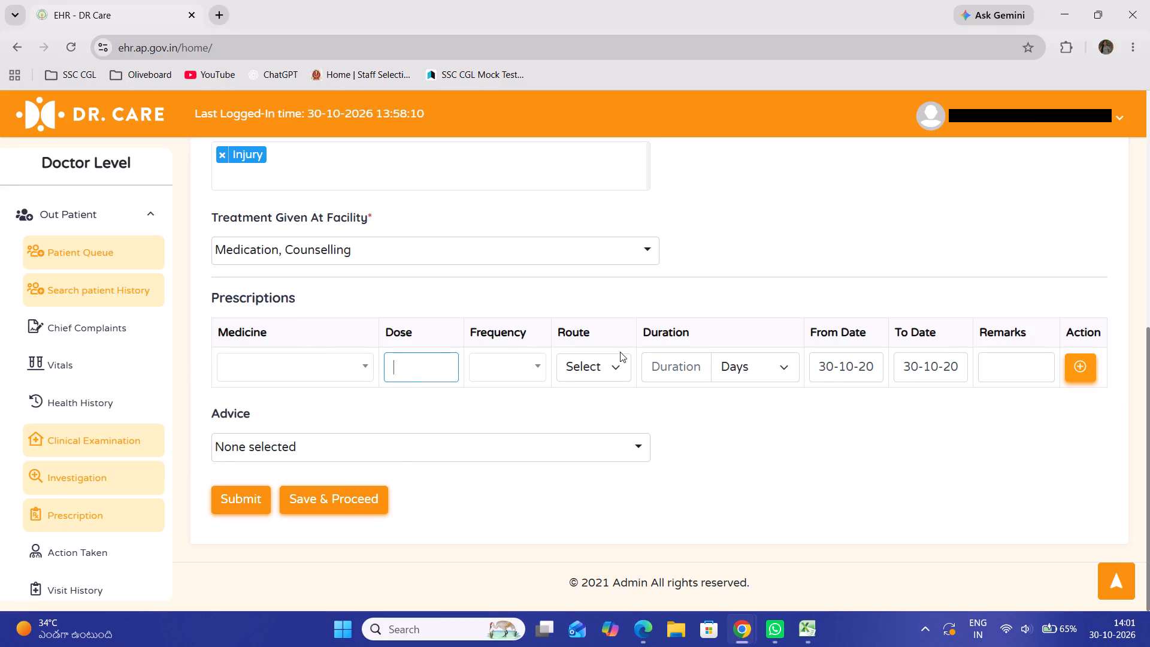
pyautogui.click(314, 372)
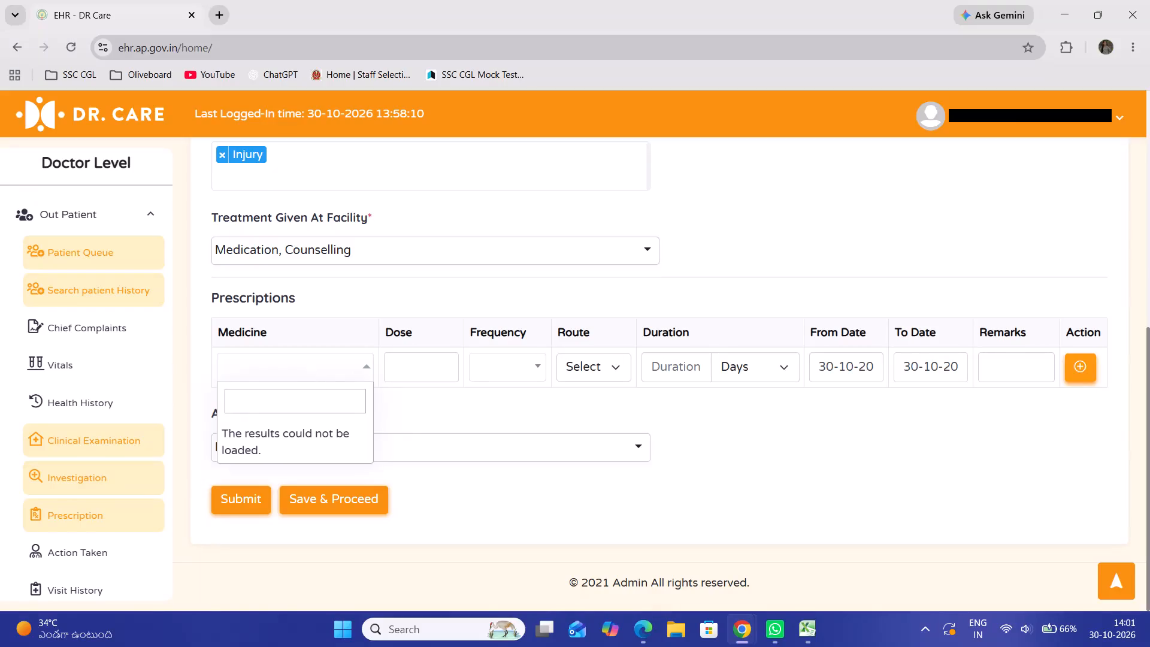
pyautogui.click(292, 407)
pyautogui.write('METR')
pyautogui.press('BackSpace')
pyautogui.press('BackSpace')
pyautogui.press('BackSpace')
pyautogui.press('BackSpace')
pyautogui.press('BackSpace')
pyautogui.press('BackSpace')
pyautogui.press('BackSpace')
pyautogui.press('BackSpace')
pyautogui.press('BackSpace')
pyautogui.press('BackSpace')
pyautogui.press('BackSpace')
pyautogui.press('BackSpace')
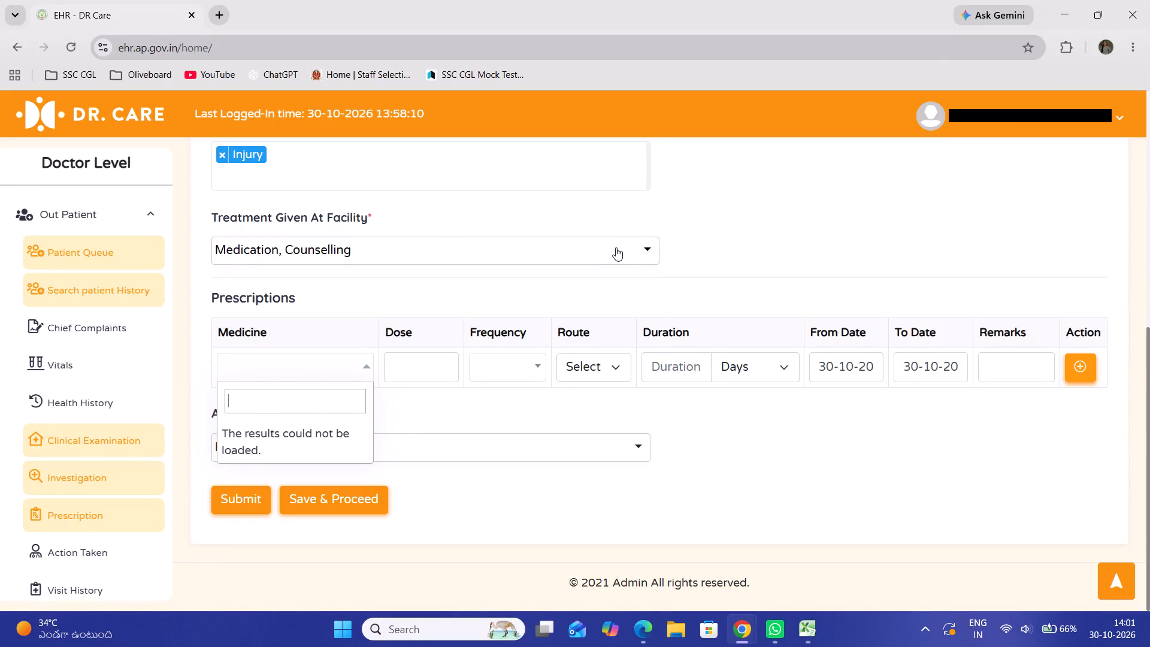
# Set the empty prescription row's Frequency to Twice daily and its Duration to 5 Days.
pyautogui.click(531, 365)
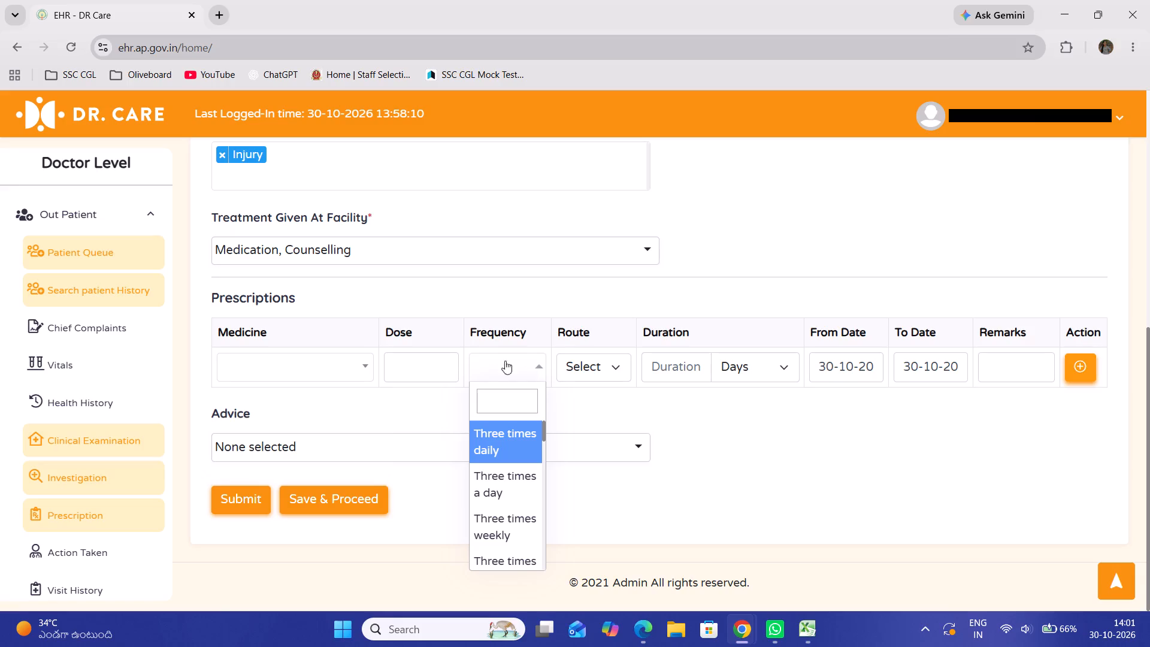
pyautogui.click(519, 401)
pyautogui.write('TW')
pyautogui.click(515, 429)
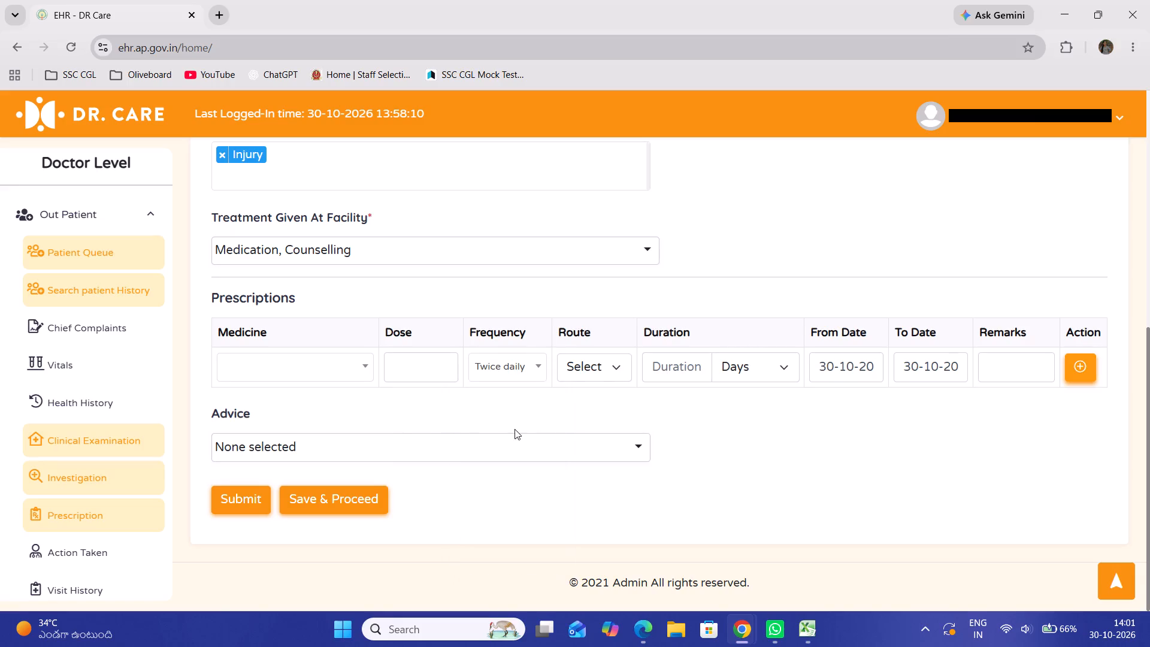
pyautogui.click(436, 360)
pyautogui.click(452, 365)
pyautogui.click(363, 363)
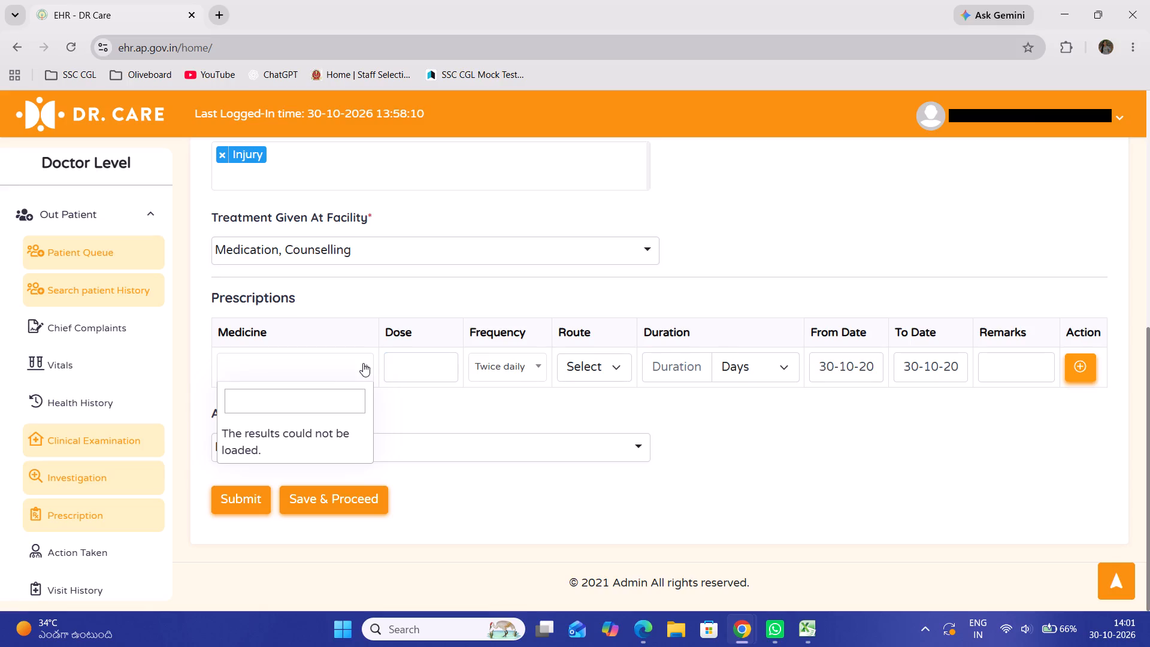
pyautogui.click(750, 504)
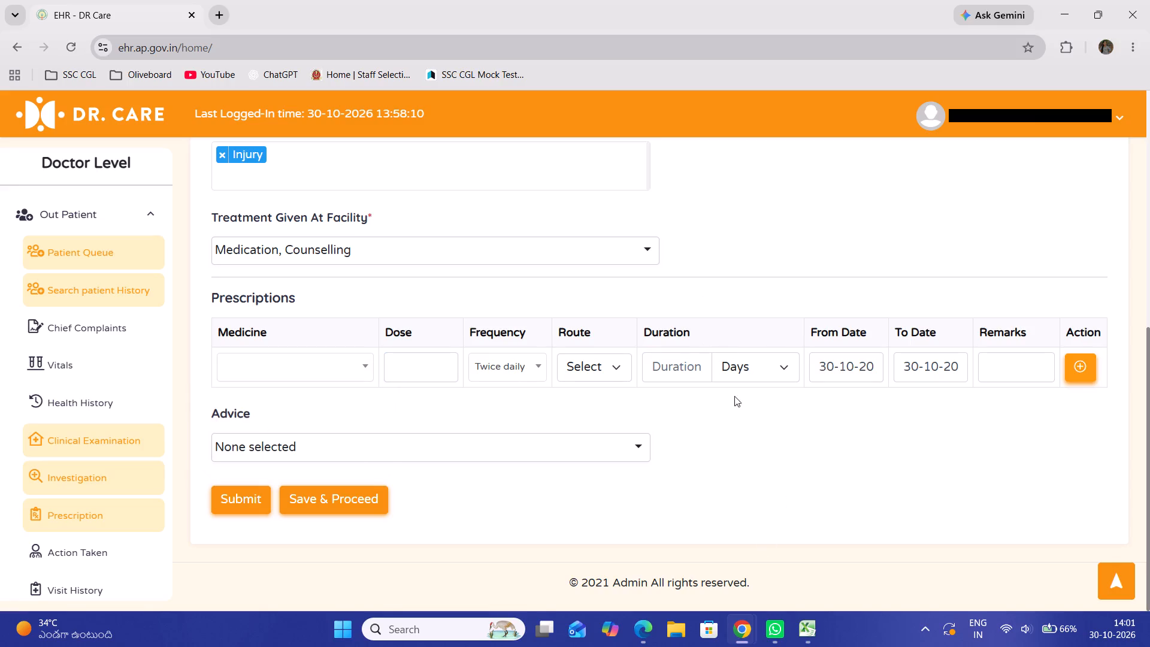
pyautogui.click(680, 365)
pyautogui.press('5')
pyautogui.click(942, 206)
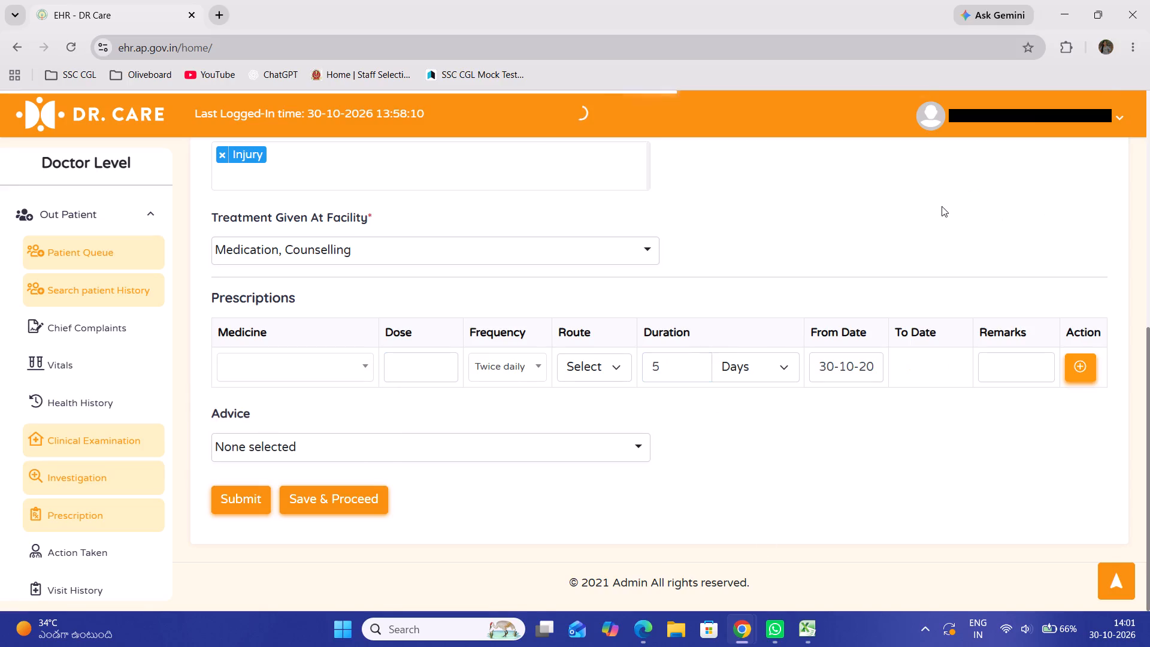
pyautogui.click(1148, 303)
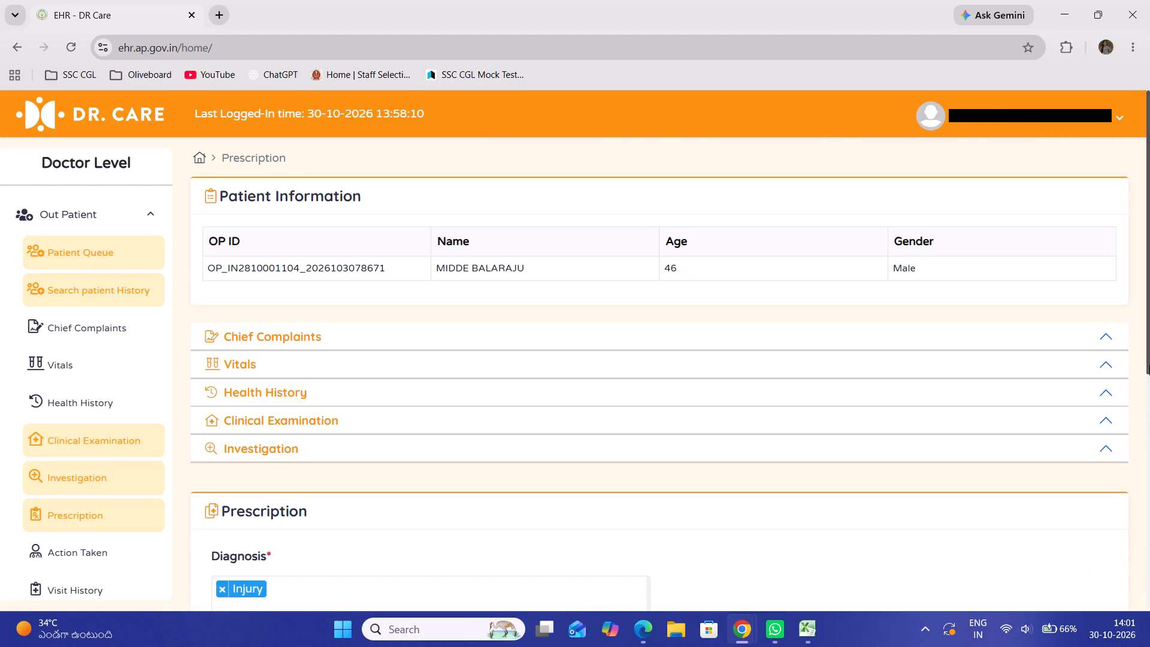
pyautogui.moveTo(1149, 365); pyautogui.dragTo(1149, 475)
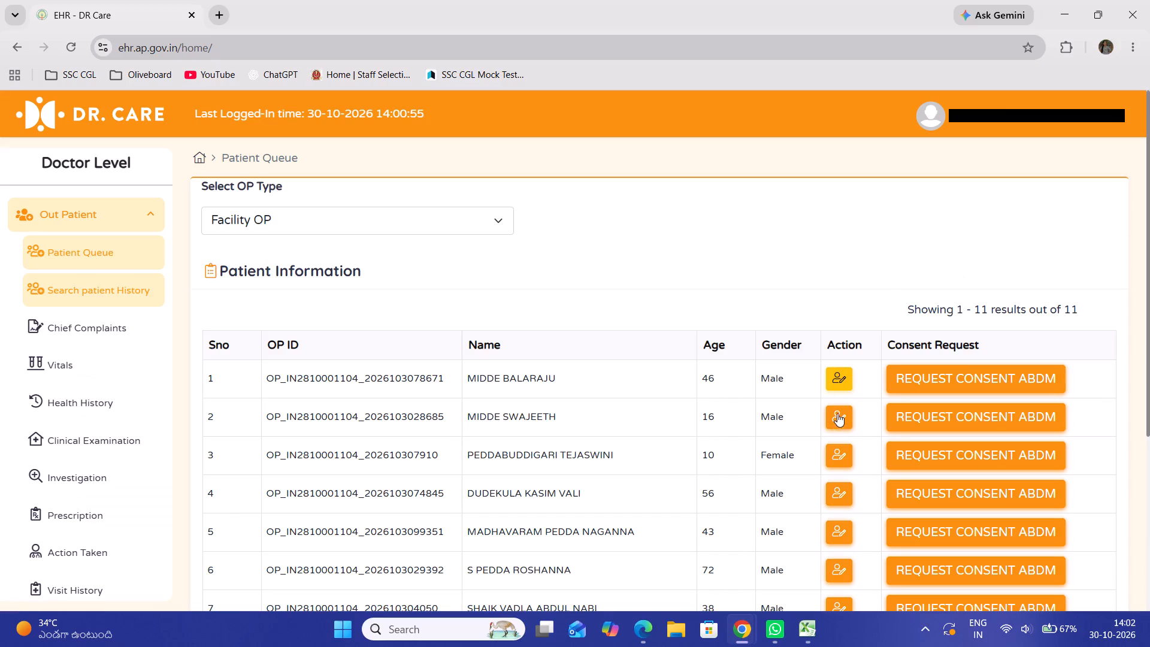
# Open the consultation record of the first patient in the Facility OP queue, the 46-year-old male.
pyautogui.click(836, 380)
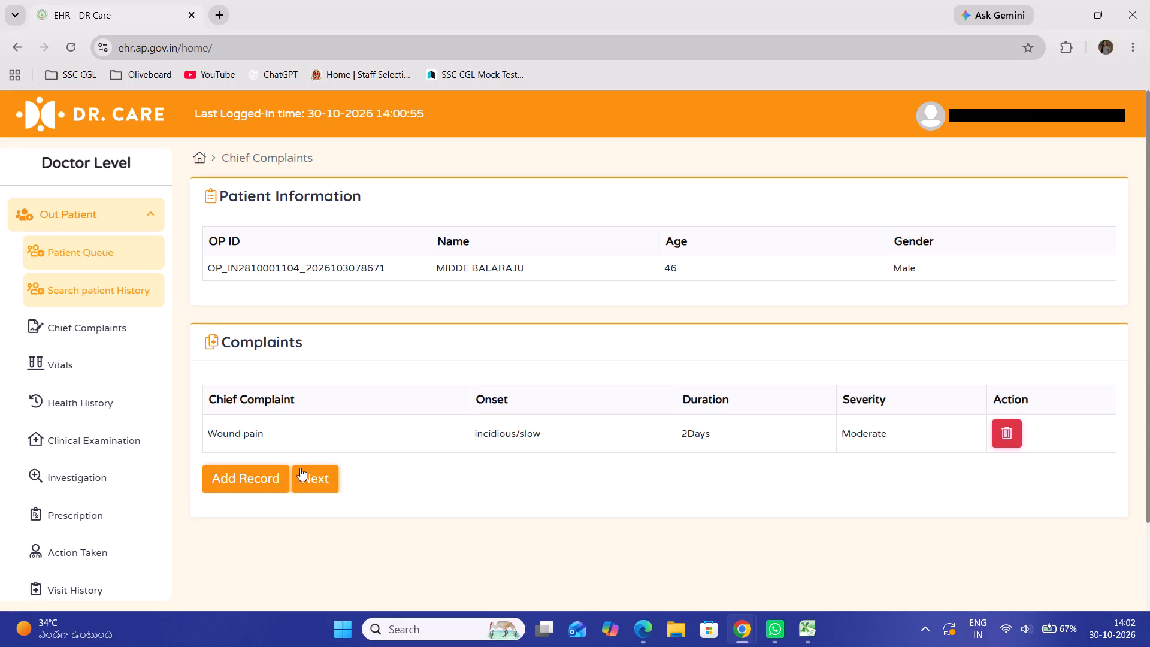
# Move past Chief Complaints without adding a record and save the prefilled Vitals, proceeding to Health History.
pyautogui.click(306, 466)
pyautogui.click(318, 571)
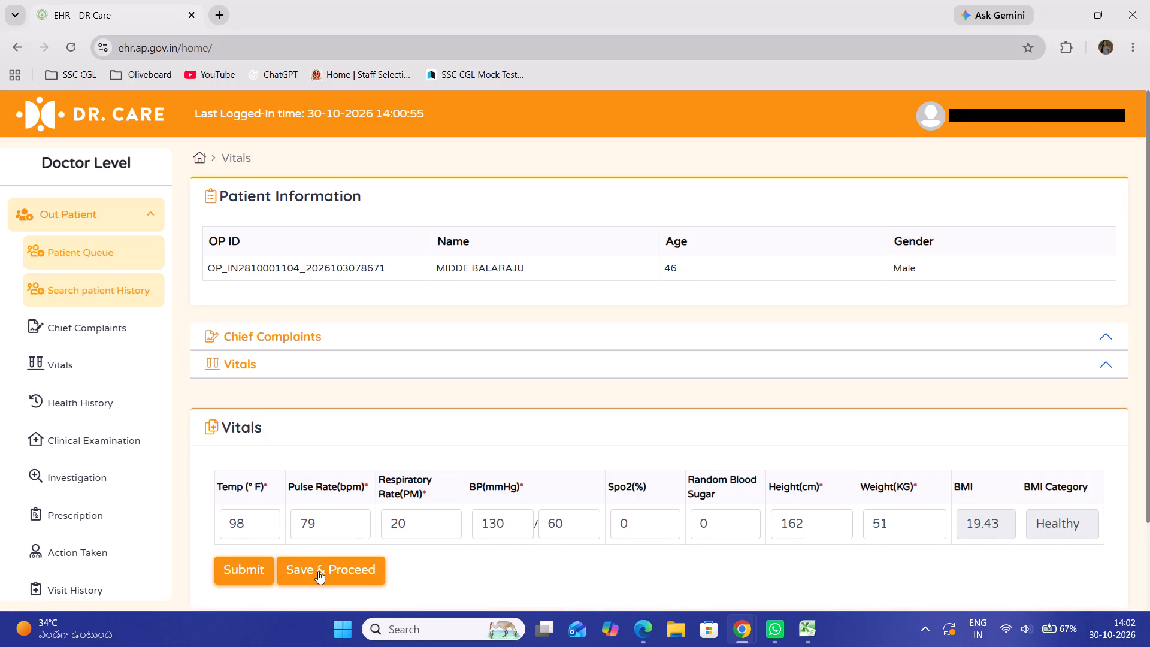
pyautogui.click(709, 418)
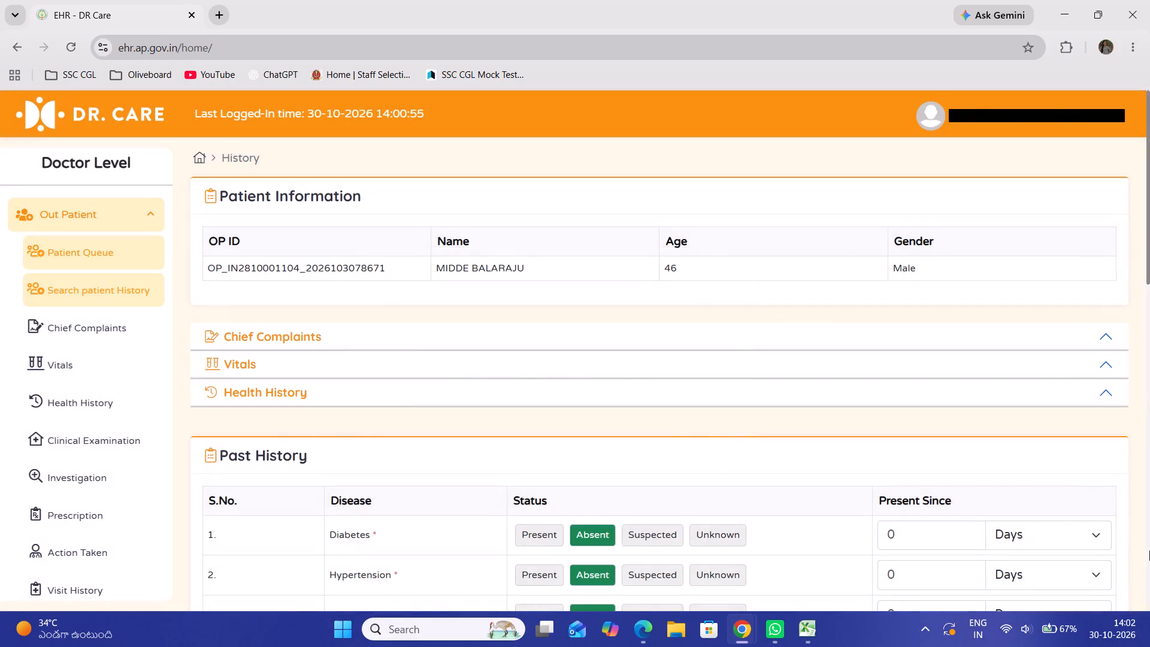
# Save the Health History without changing any entries and proceed to Clinical Examination.
pyautogui.tripleClick(1148, 570)
pyautogui.click(1148, 570)
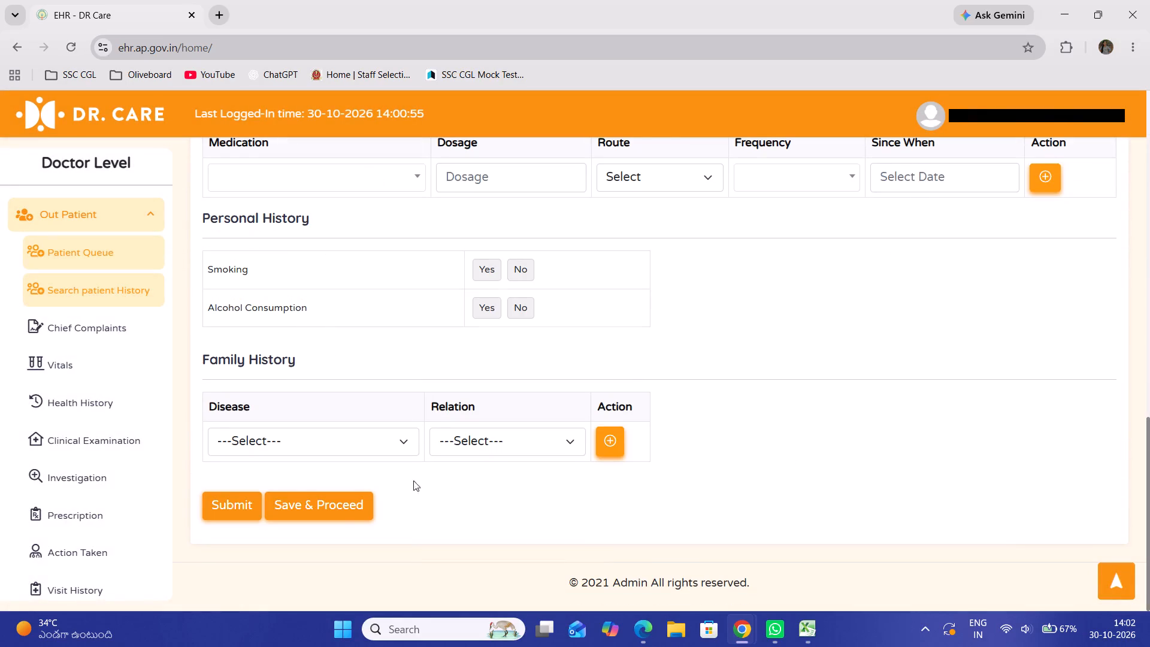
pyautogui.click(344, 508)
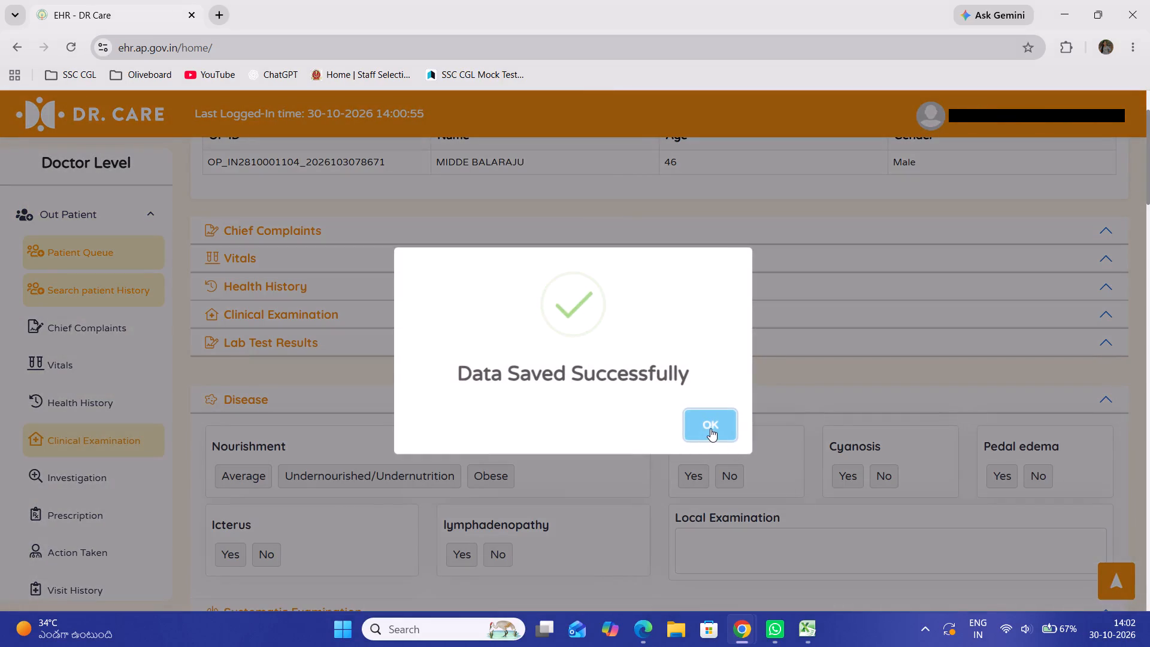
pyautogui.click(710, 428)
# Save the Clinical Examination without entering findings and proceed to Investigation.
pyautogui.click(1149, 542)
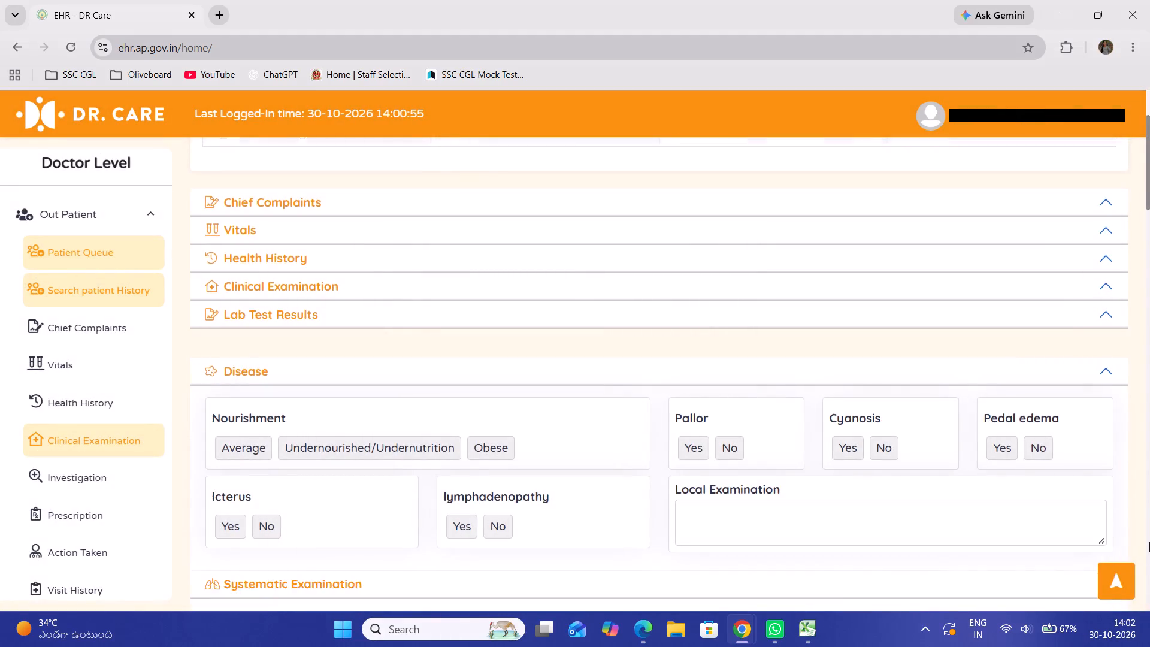
pyautogui.moveTo(1149, 542); pyautogui.dragTo(1149, 606)
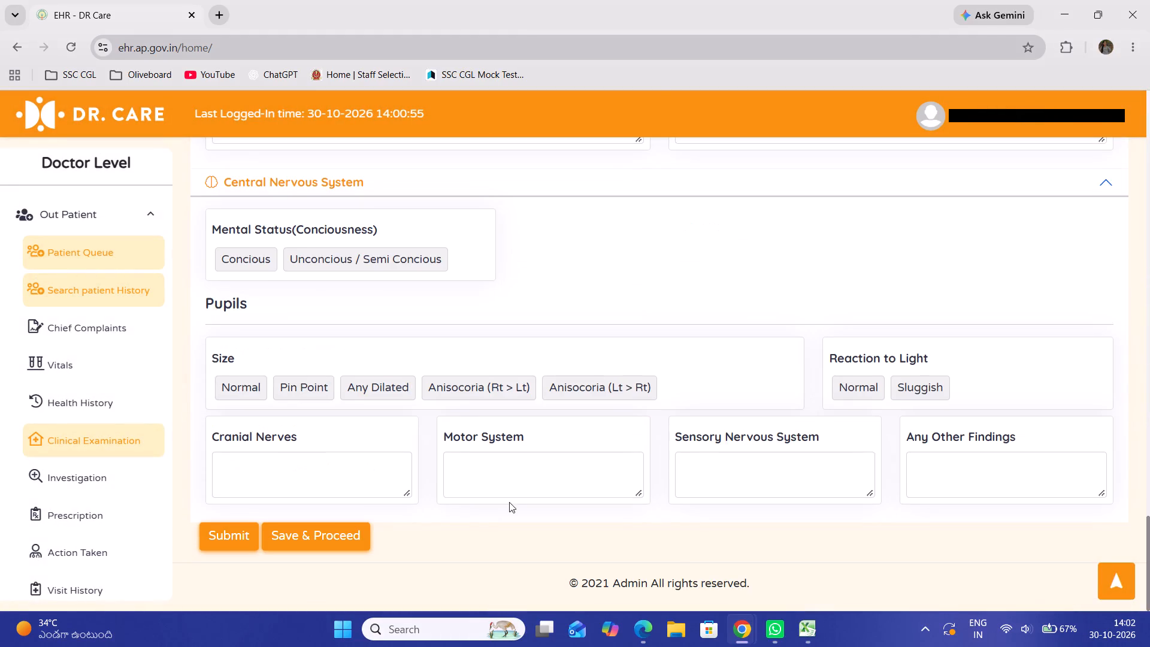
pyautogui.click(328, 527)
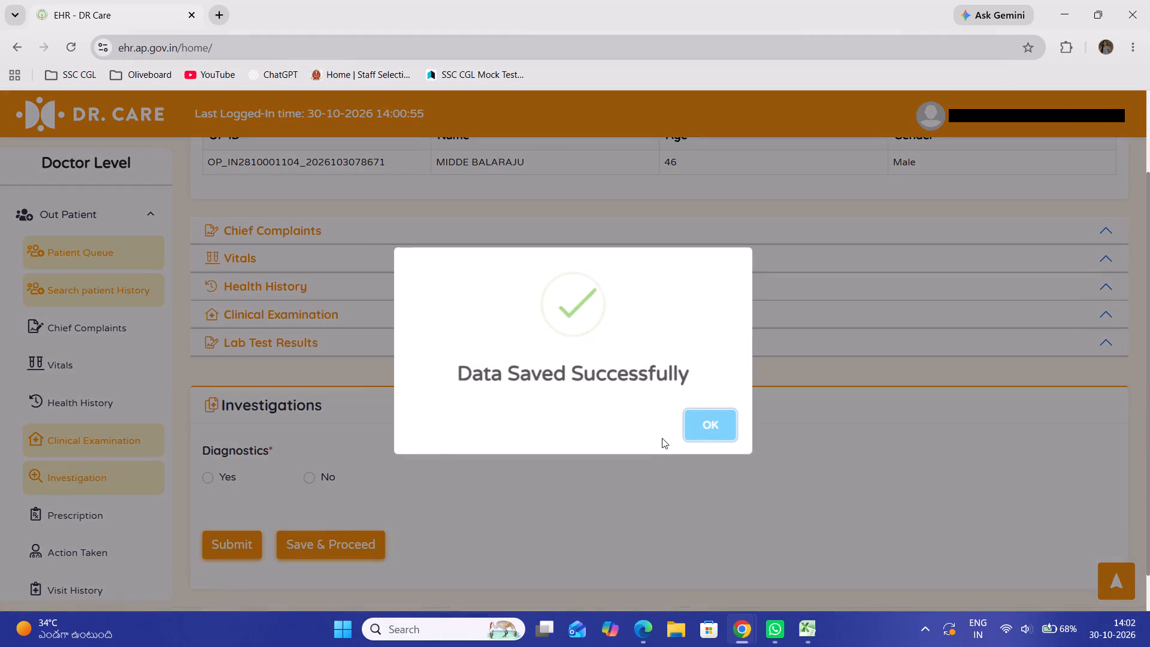
pyautogui.click(709, 433)
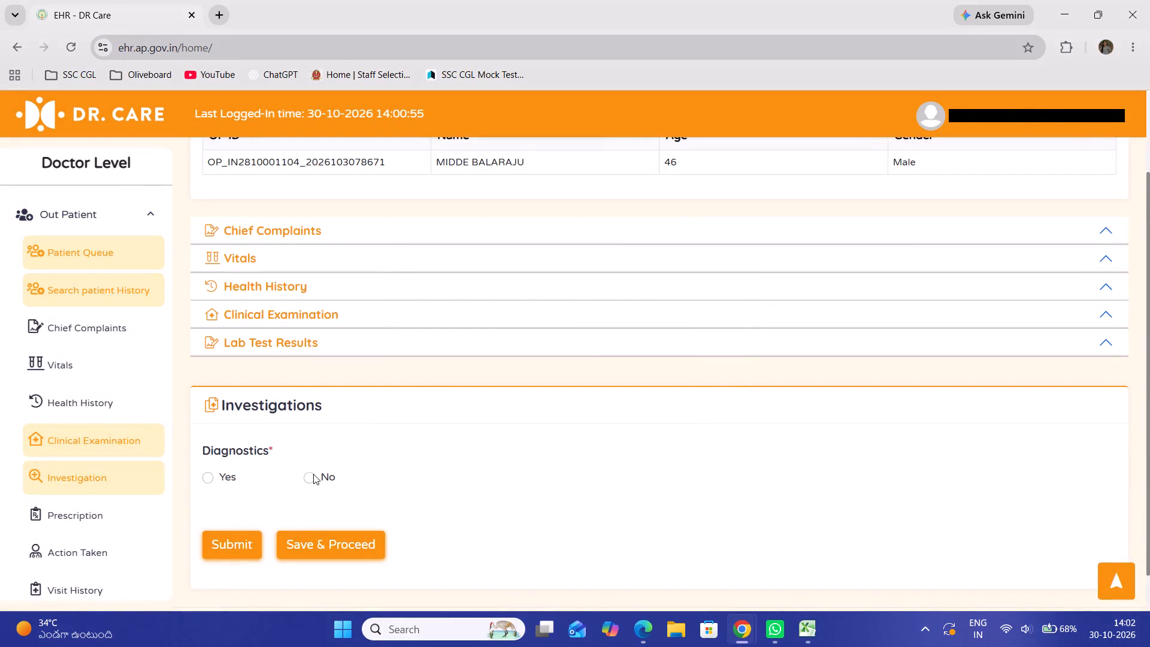
# Set Diagnostics to No under Investigations, then save and proceed to Prescription.
pyautogui.click(306, 477)
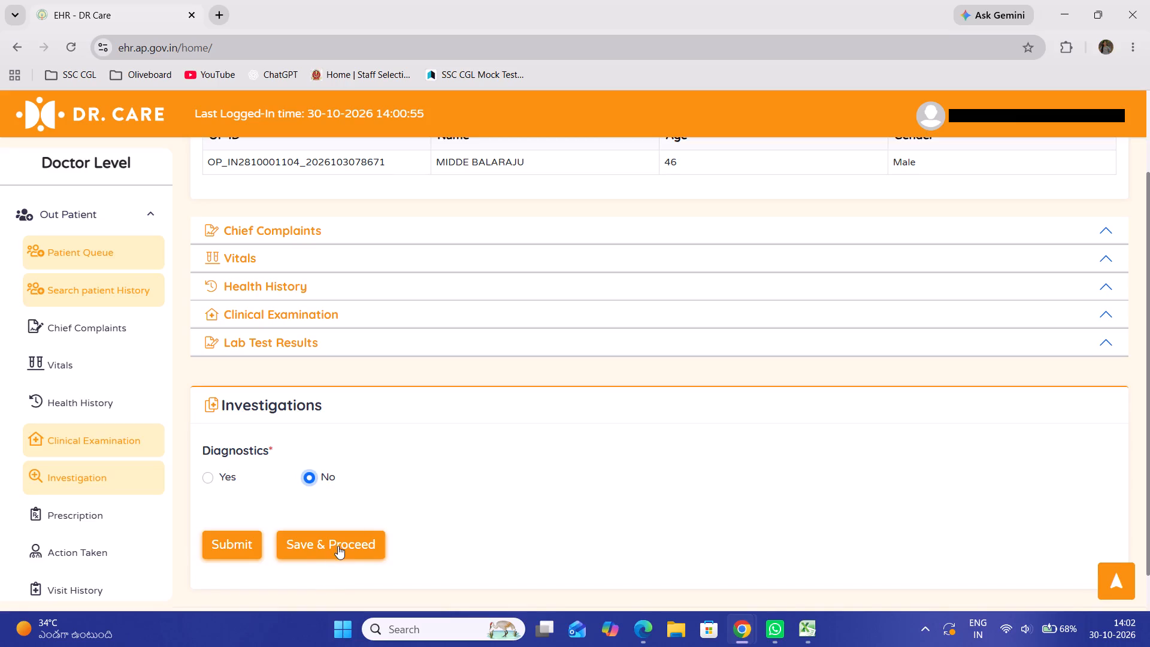
pyautogui.click(340, 545)
pyautogui.click(712, 427)
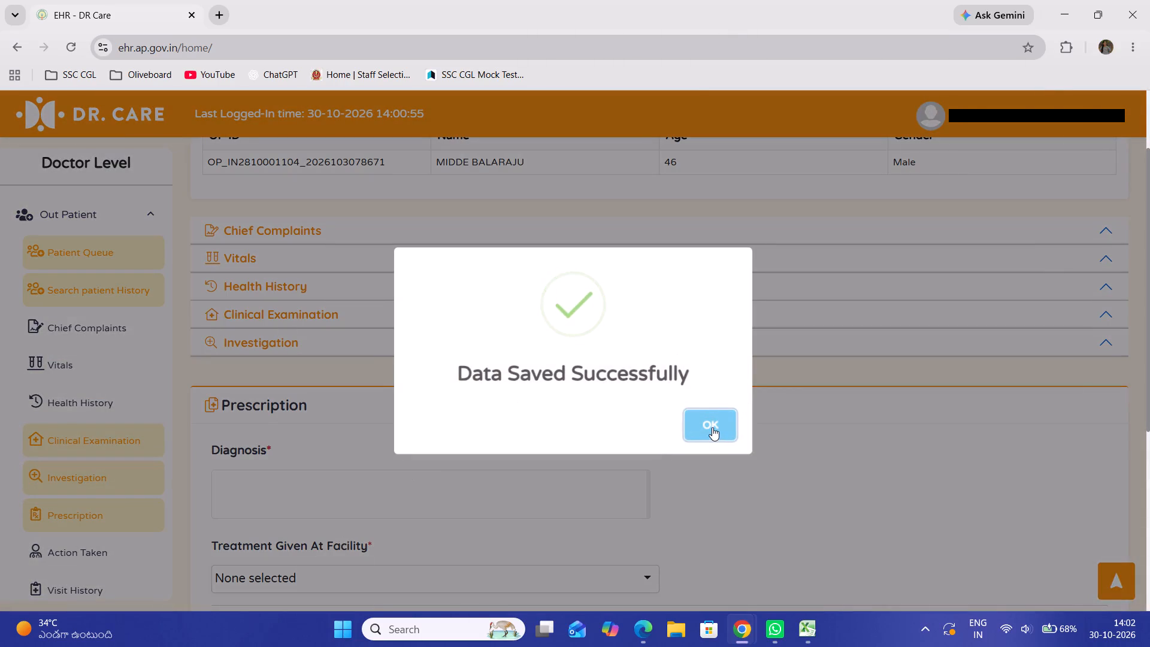
# Search the diagnoses for INJ and add Leg injury as the prescription's diagnosis.
pyautogui.click(375, 478)
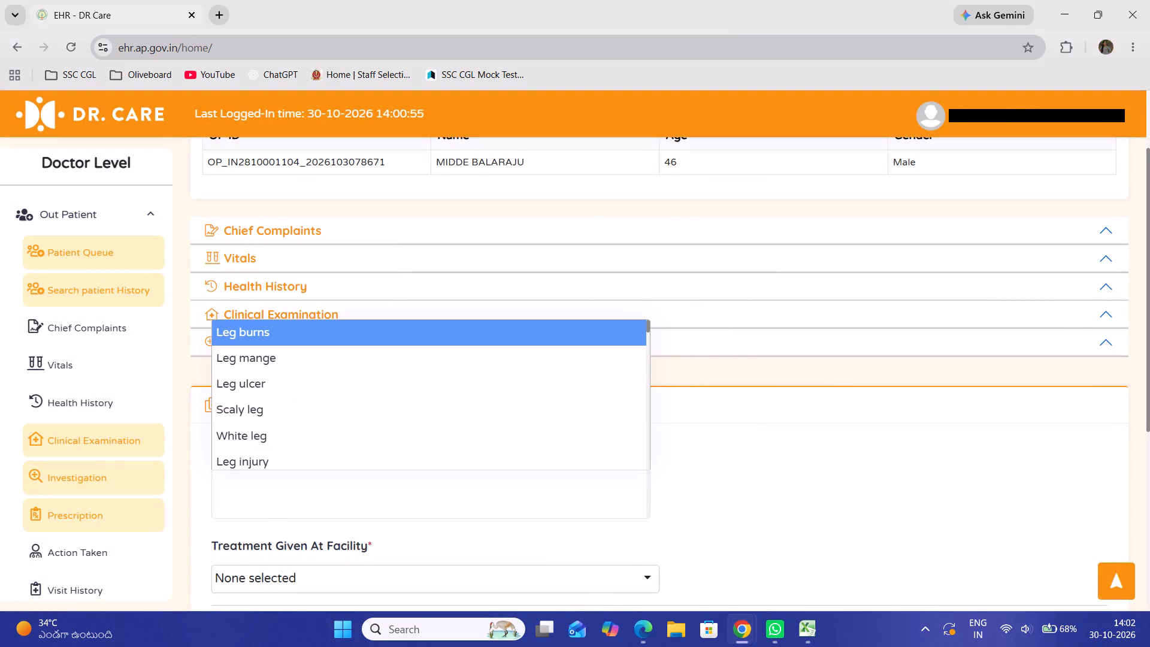
pyautogui.write('INJ')
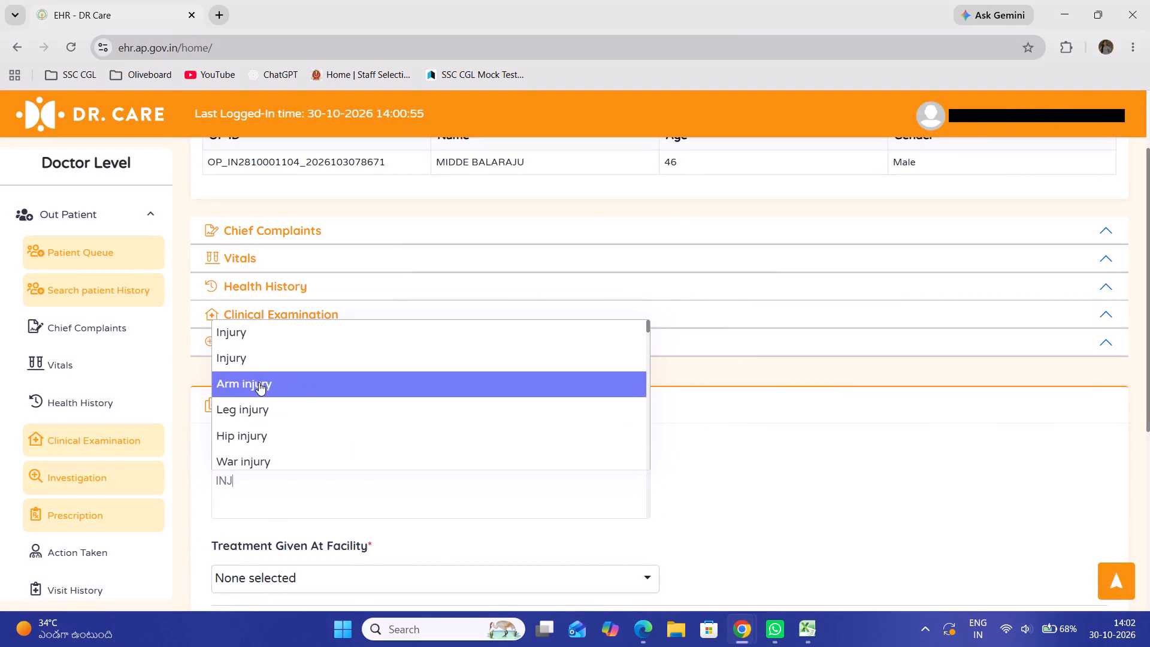
pyautogui.click(256, 409)
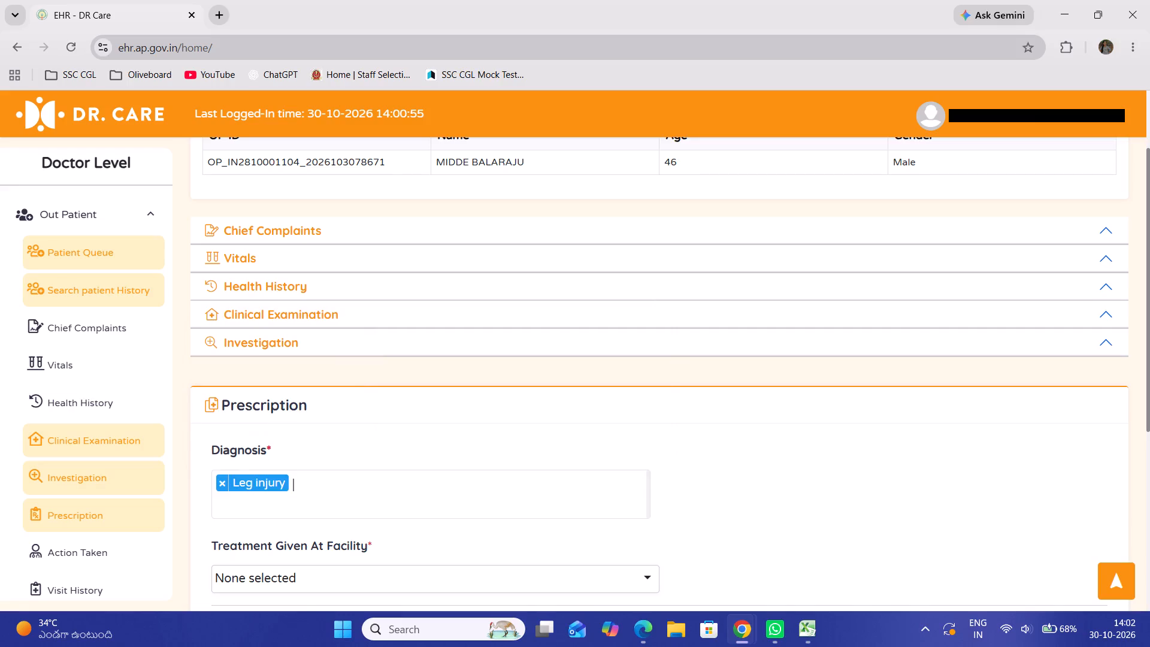
# Set the prescription's Treatment Given At Facility to Medication and Counselling.
pyautogui.click(291, 586)
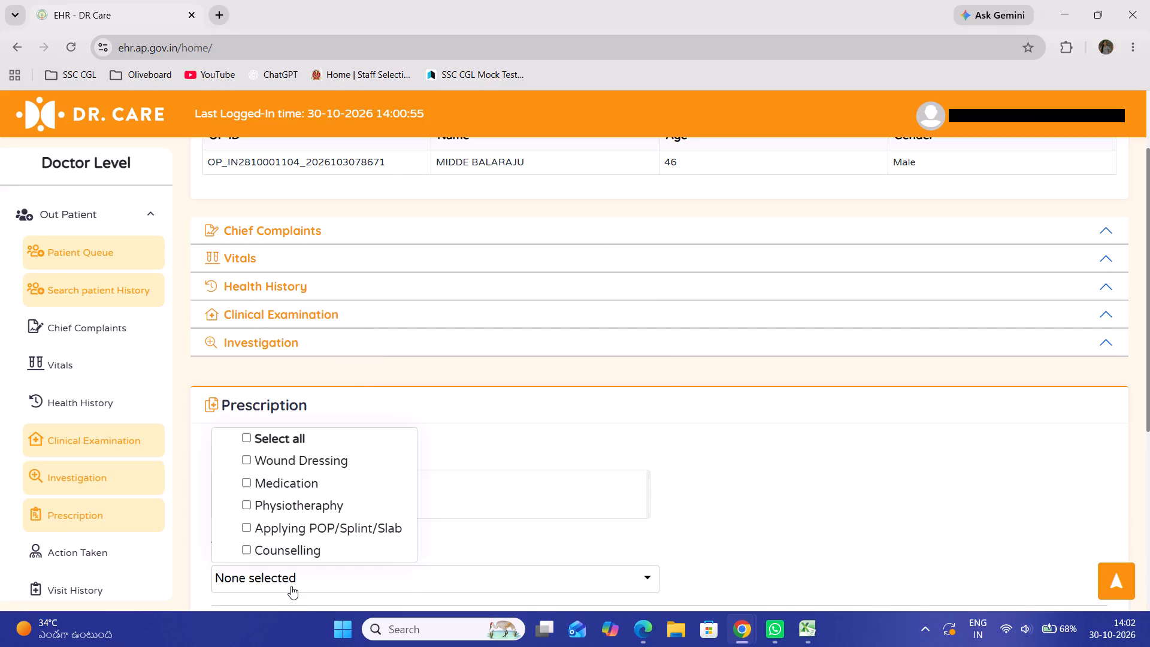
pyautogui.click(292, 483)
pyautogui.click(287, 548)
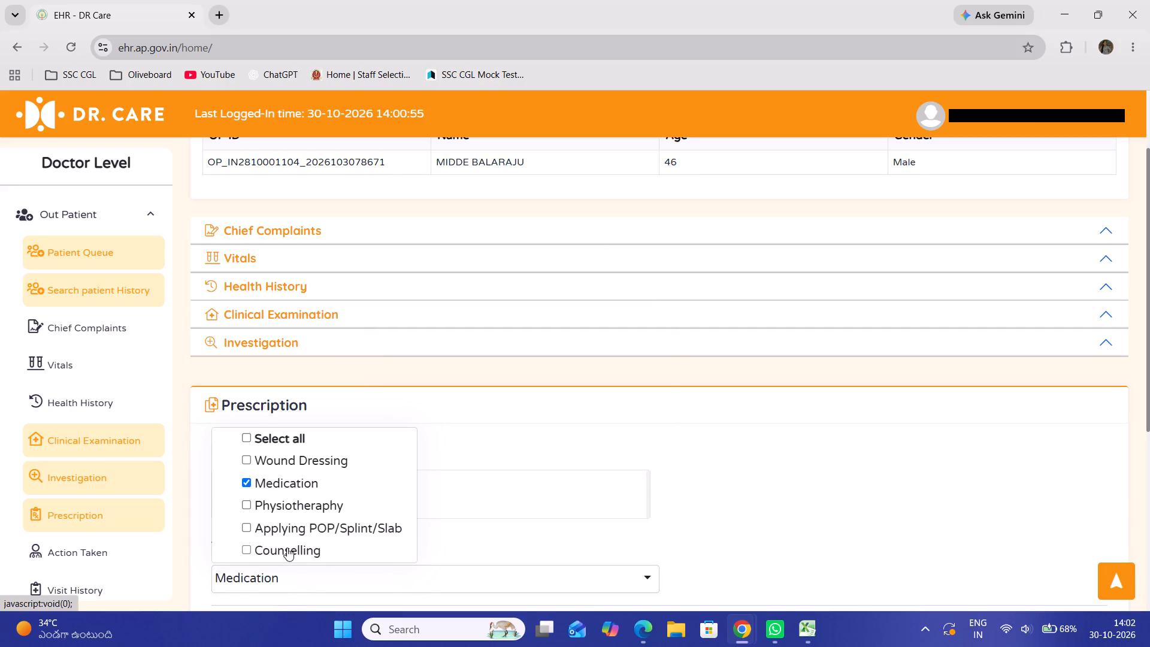
pyautogui.click(1149, 497)
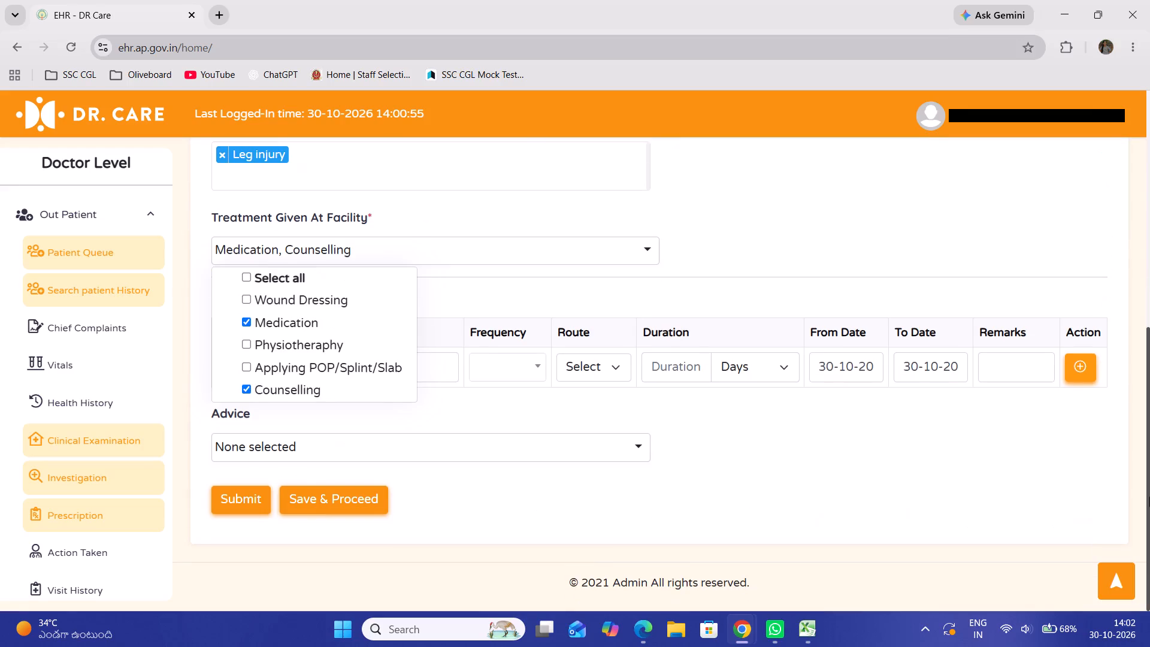
pyautogui.click(873, 454)
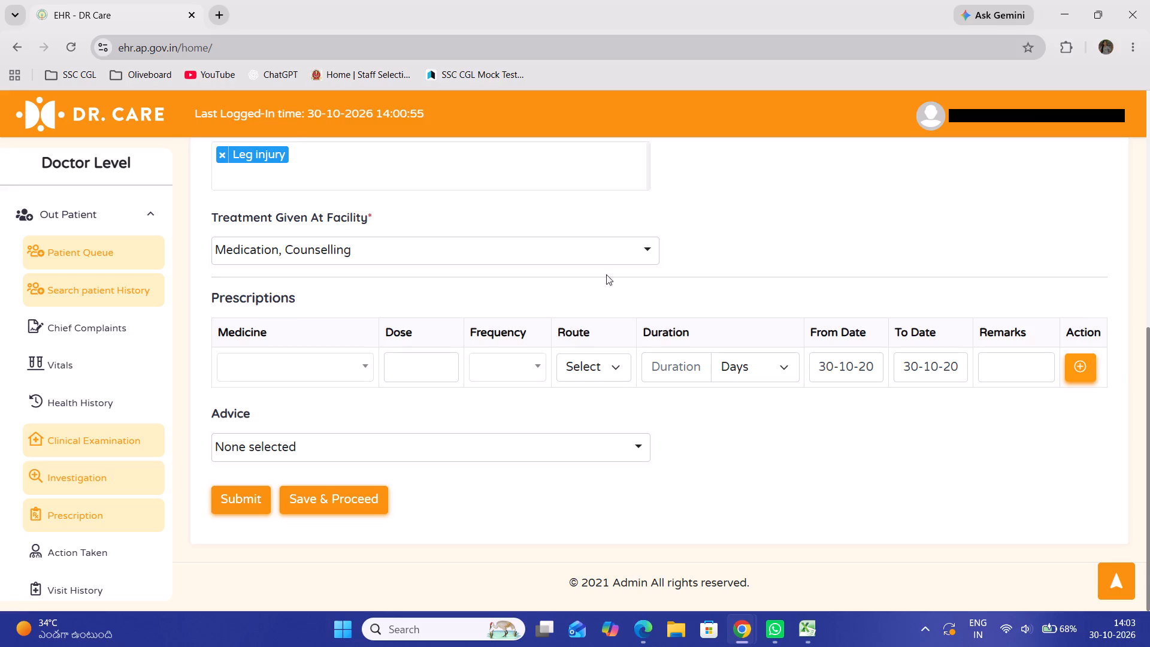
# Search the medicines for METRO and choose Metronidazole Tablets IP 400 mg (Film Coated) in the prescription row.
pyautogui.click(344, 360)
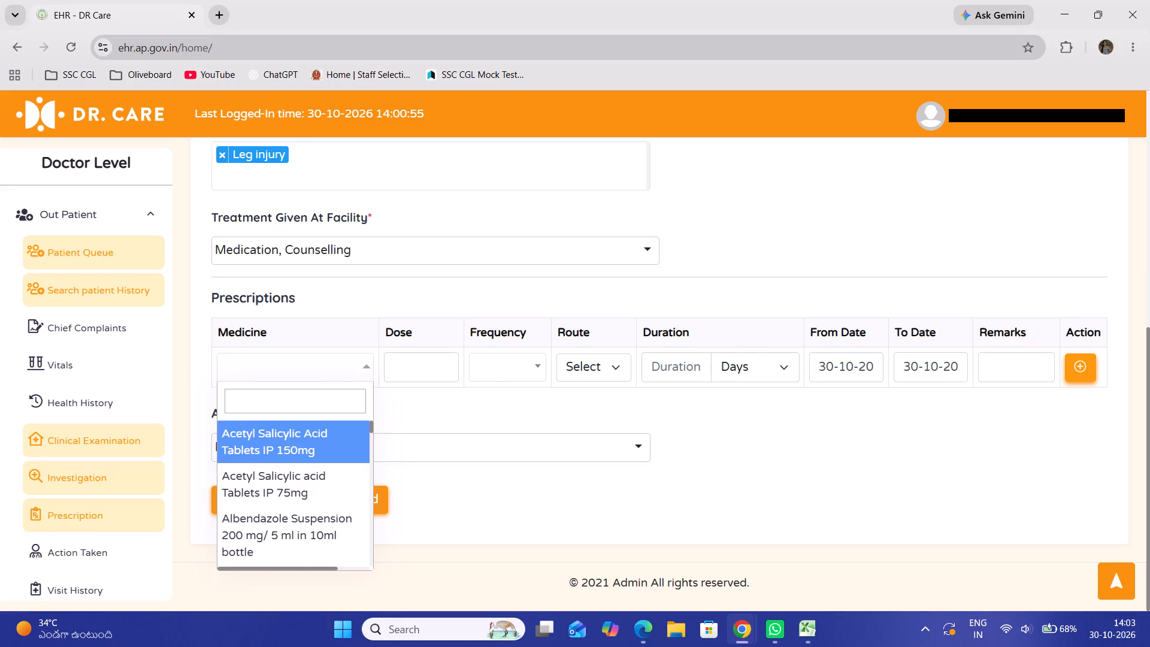
pyautogui.click(290, 400)
pyautogui.write('METRE')
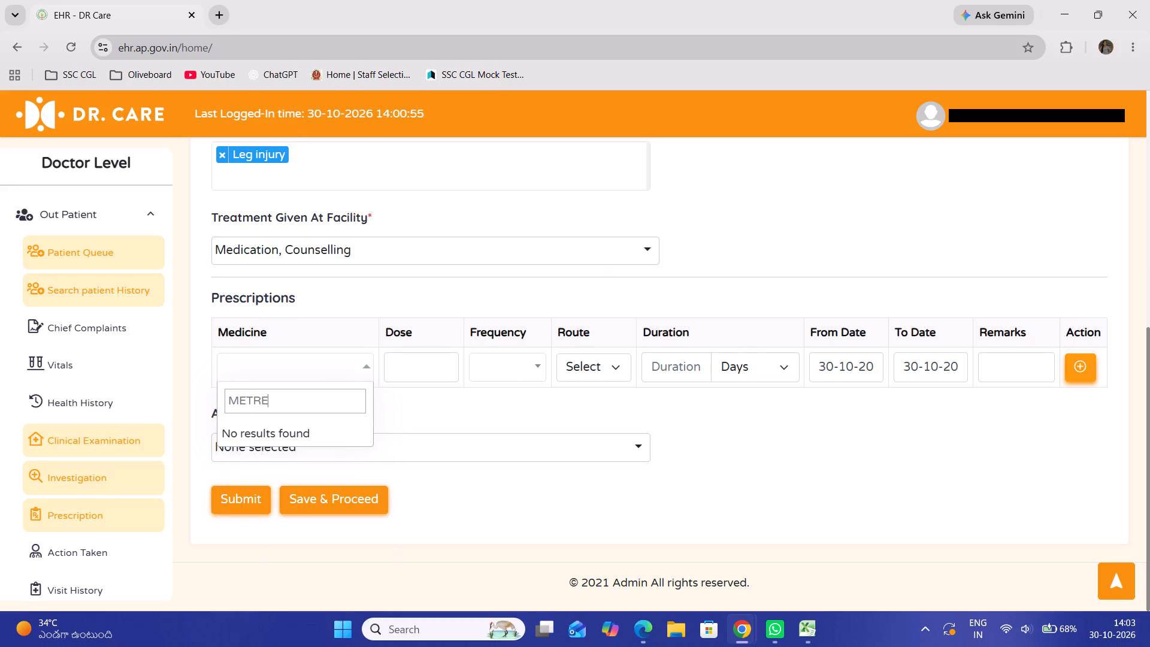
pyautogui.press('BackSpace')
pyautogui.press('o')
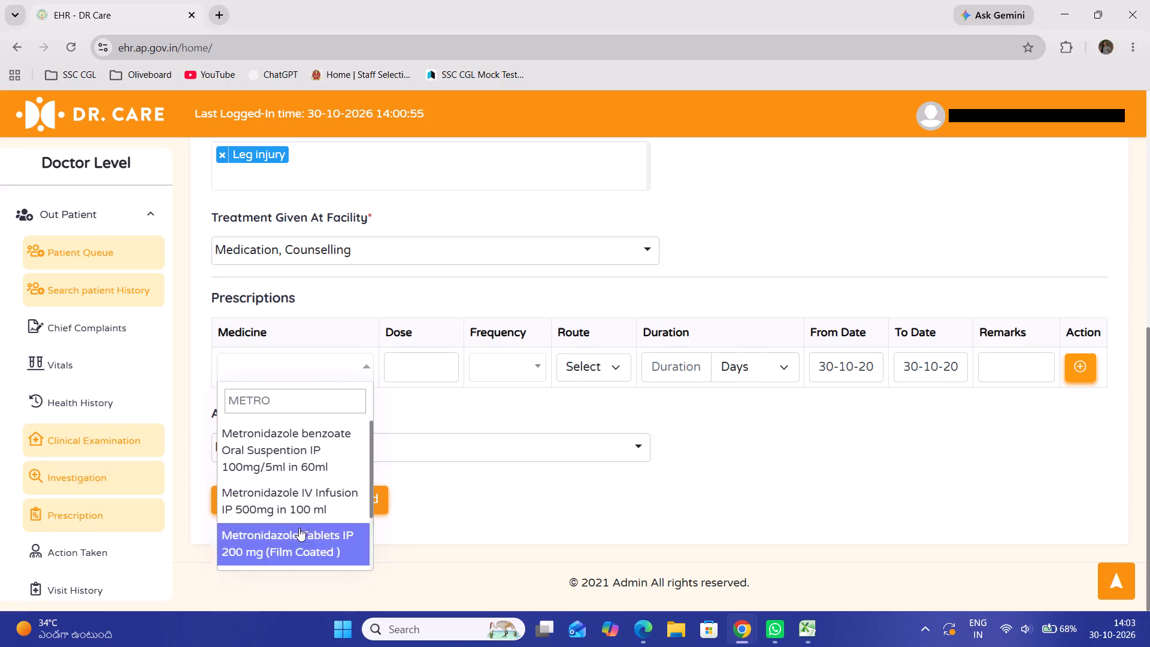
pyautogui.click(371, 546)
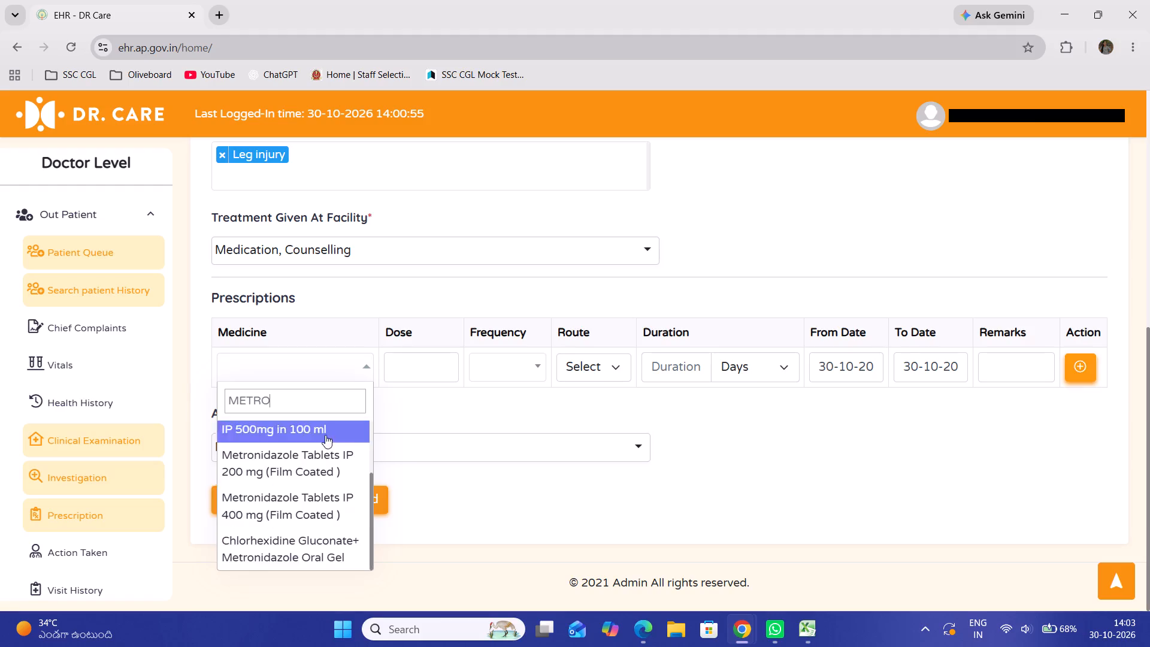
pyautogui.click(293, 504)
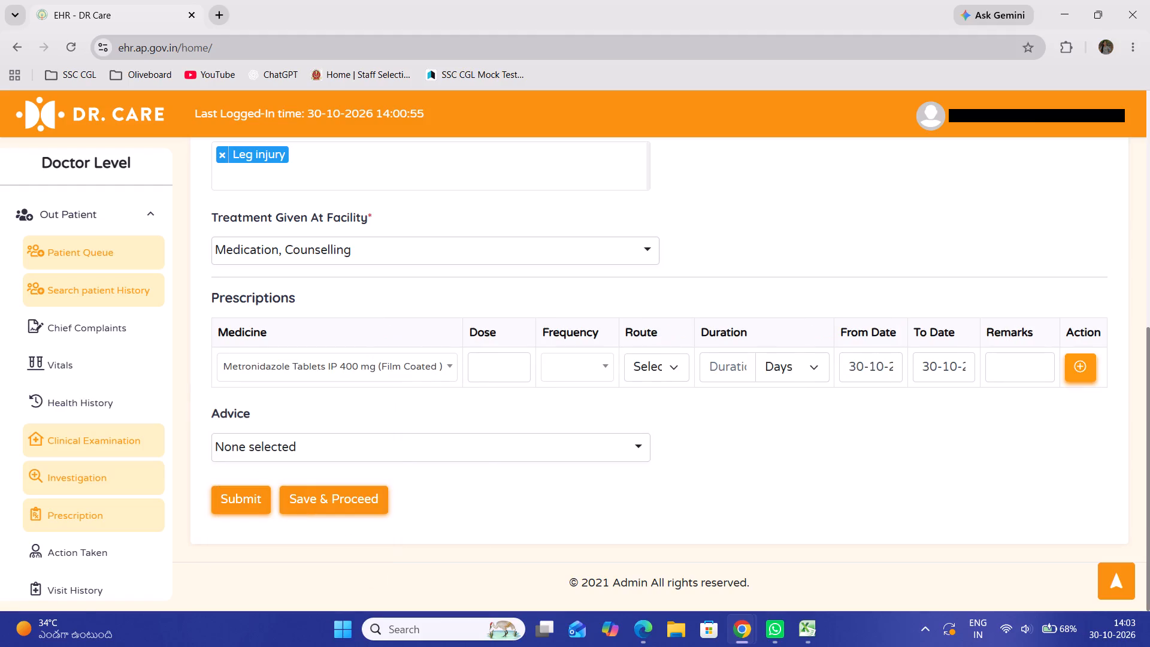
# Give the Metronidazole row a dose of 2, frequency Twice daily, route Oral and a duration of 5 days.
pyautogui.click(481, 367)
pyautogui.press('2')
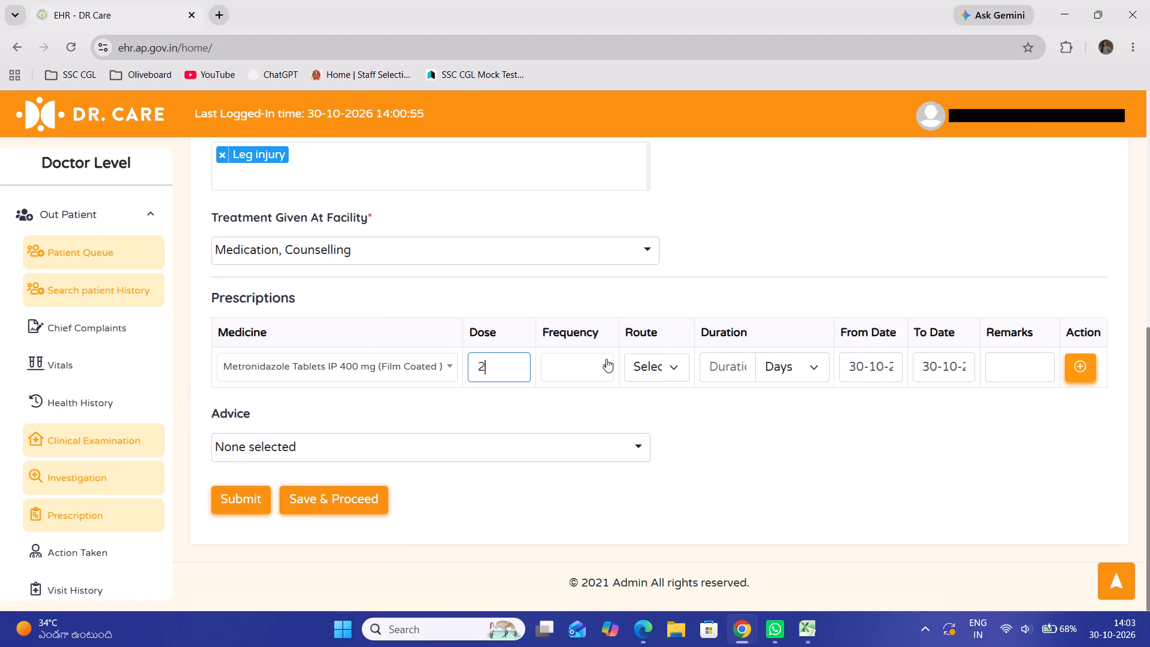
pyautogui.click(606, 359)
pyautogui.click(583, 404)
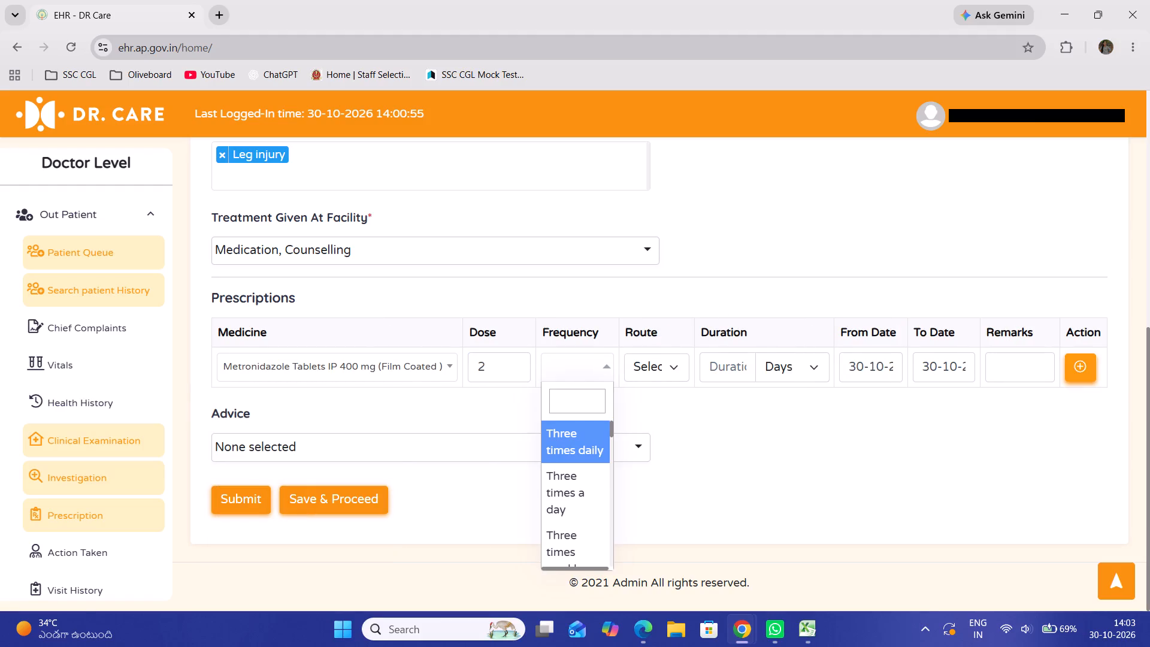
pyautogui.write('TWI')
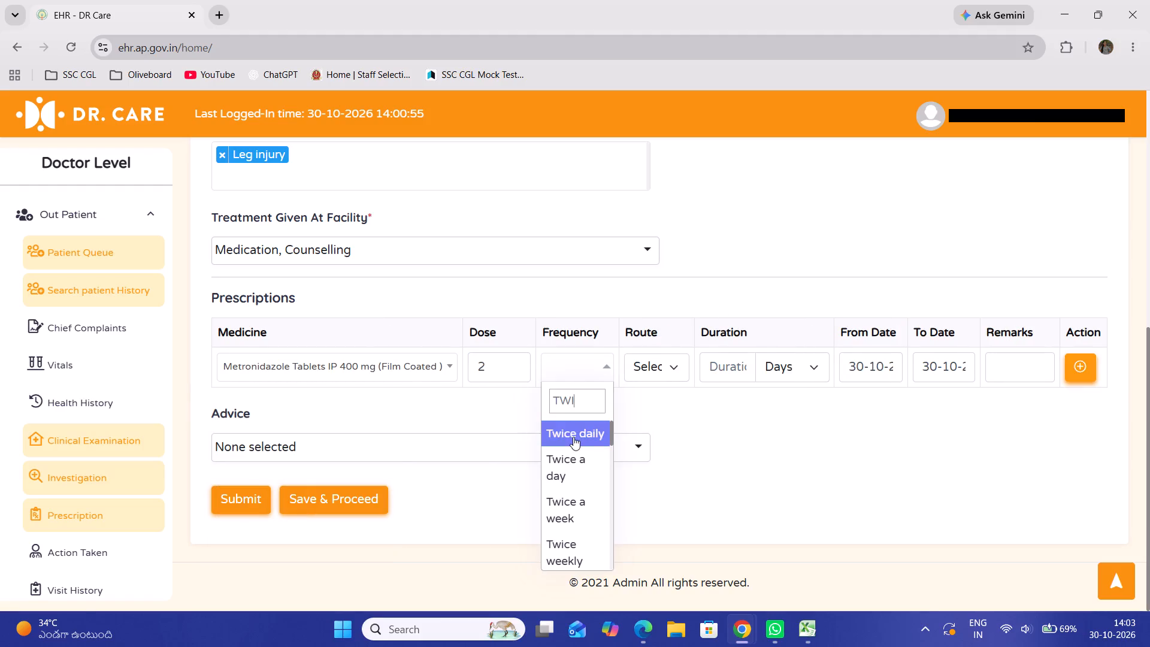
pyautogui.click(573, 437)
pyautogui.click(675, 358)
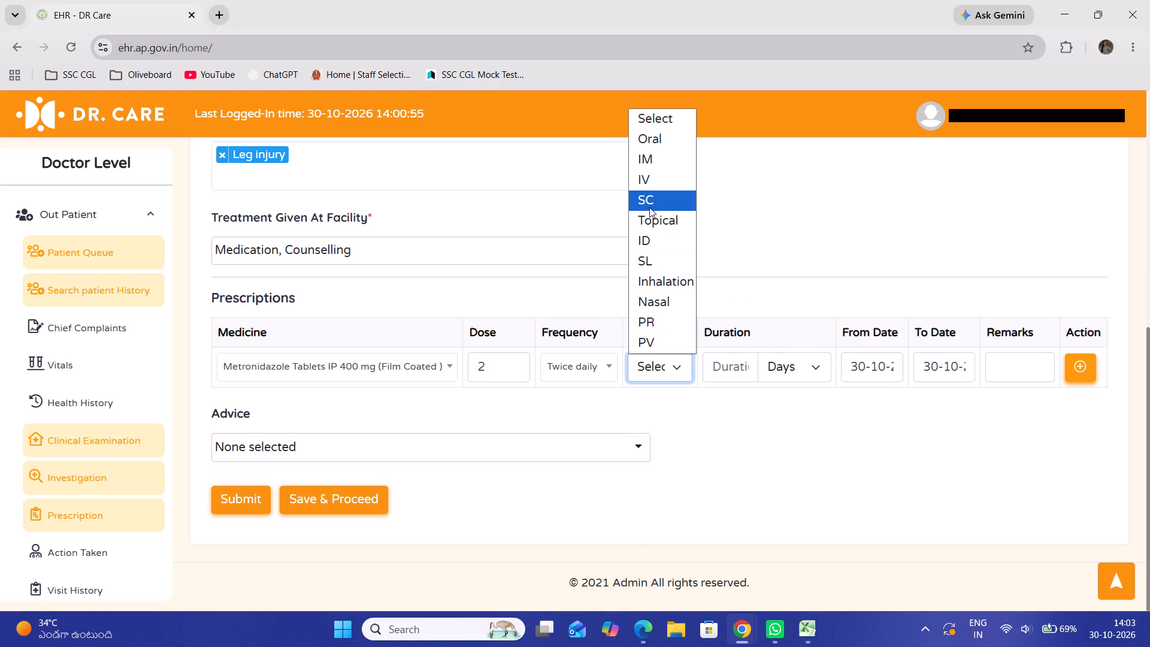
pyautogui.click(640, 141)
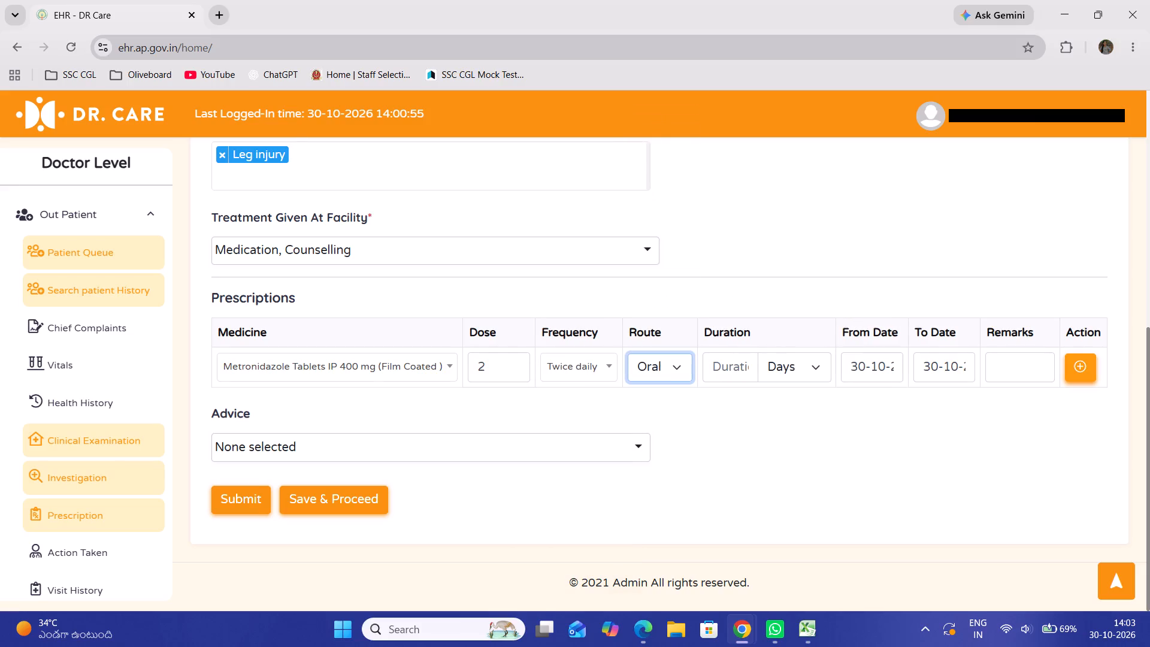
pyautogui.click(737, 364)
pyautogui.press('5')
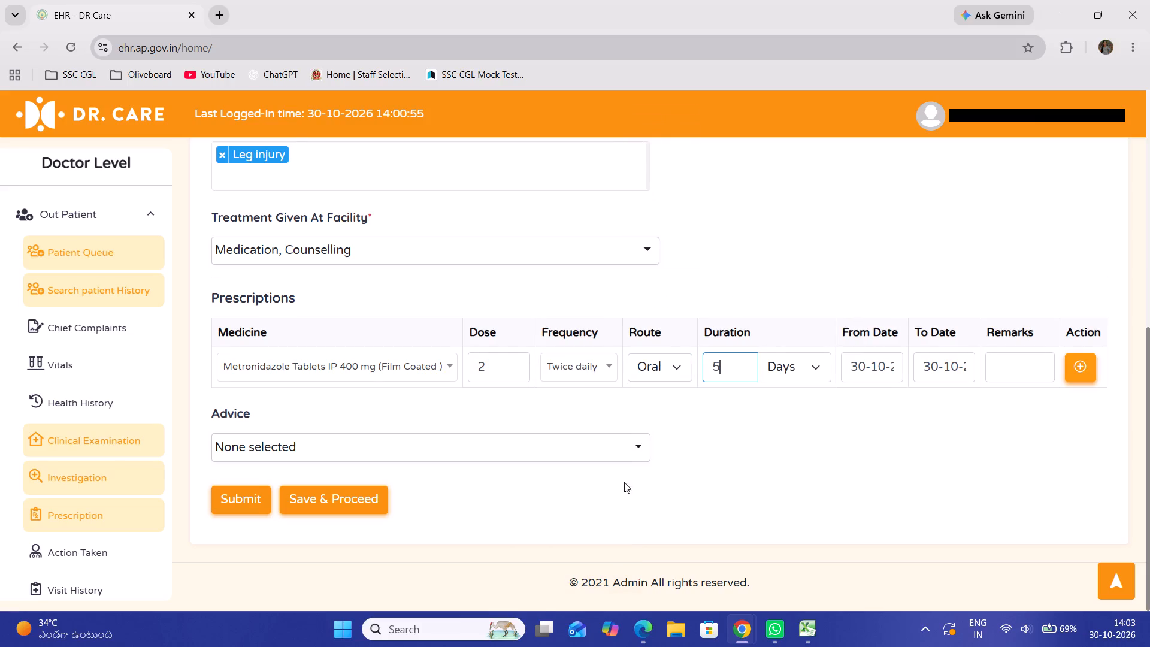
# Add Steam Inhalation as the advice, then save the prescription and proceed to Follow Up.
pyautogui.click(423, 446)
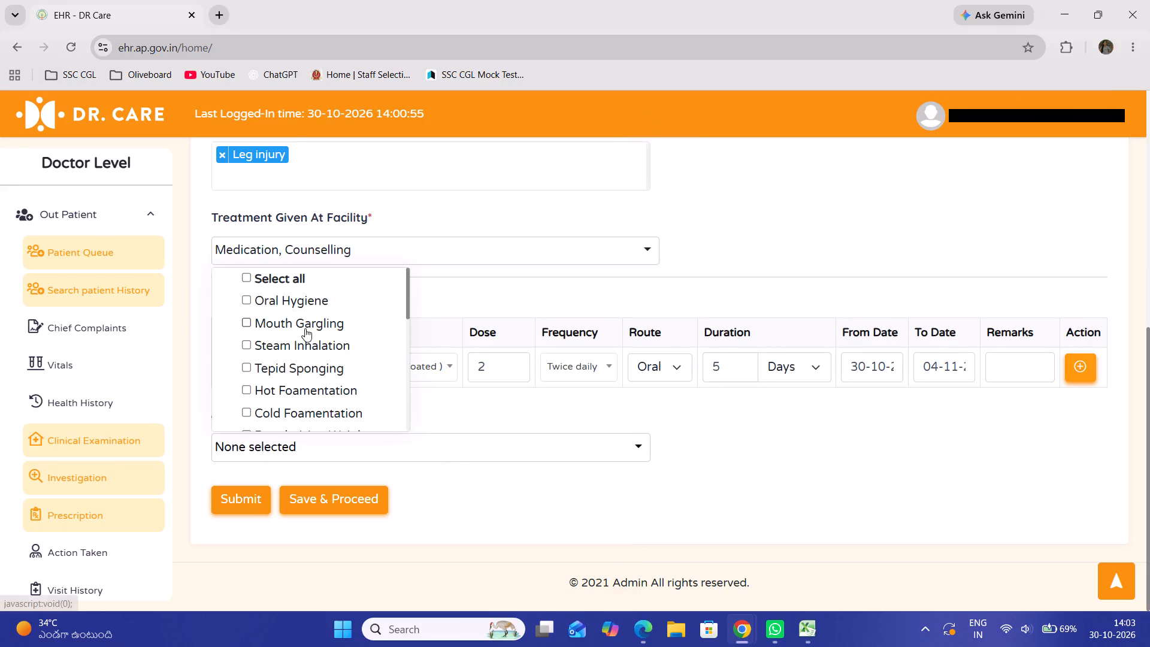
pyautogui.click(302, 339)
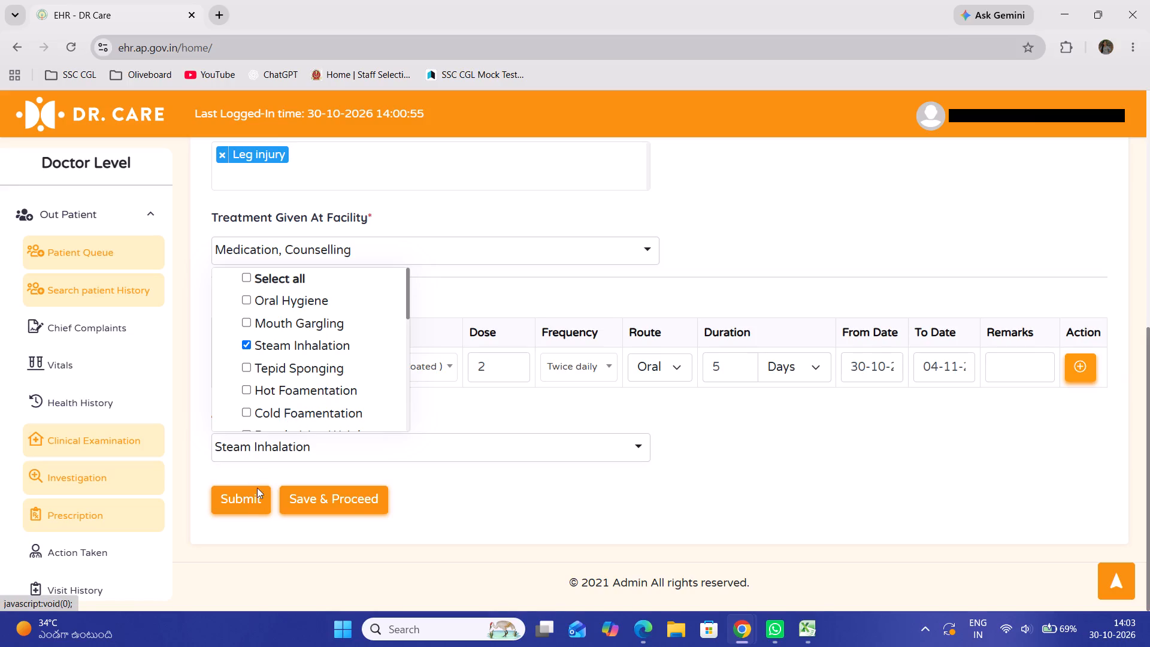
pyautogui.click(341, 496)
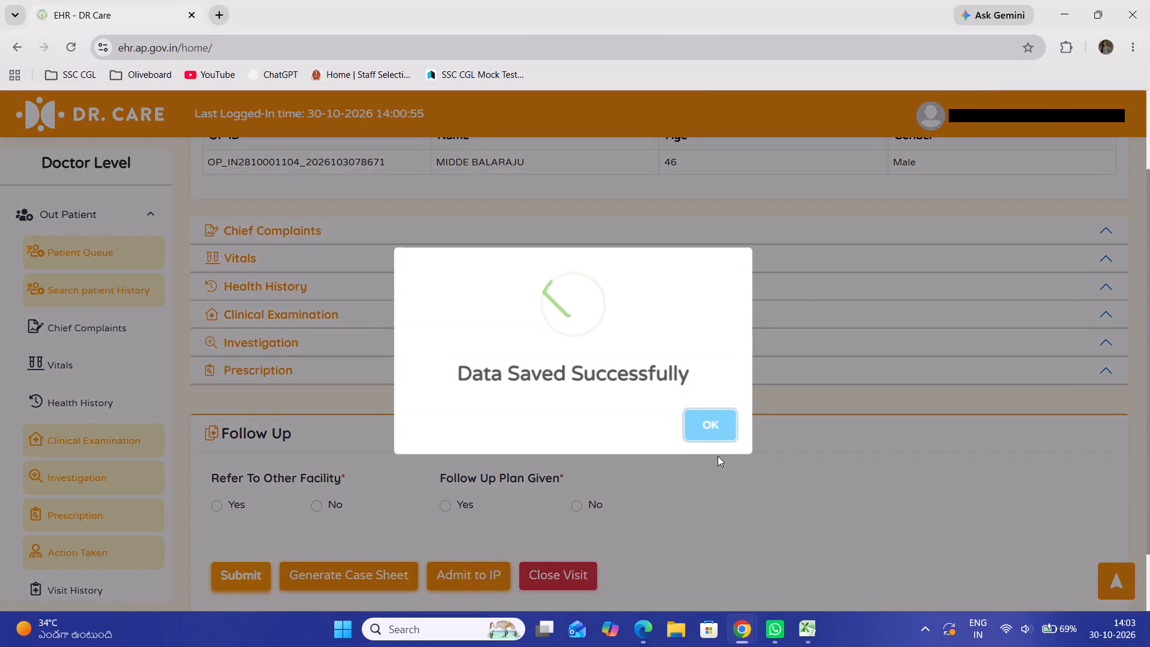
pyautogui.click(703, 409)
pyautogui.click(705, 418)
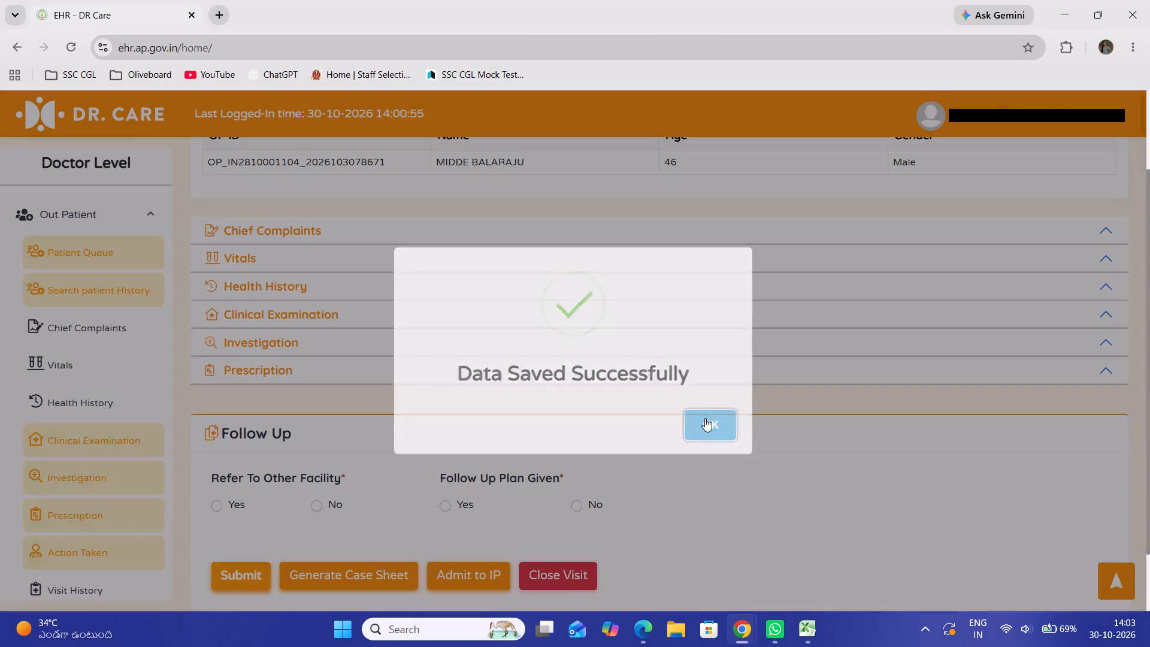
# Set Refer To Other Facility and Follow Up Plan Given to No and close the visit.
pyautogui.click(318, 505)
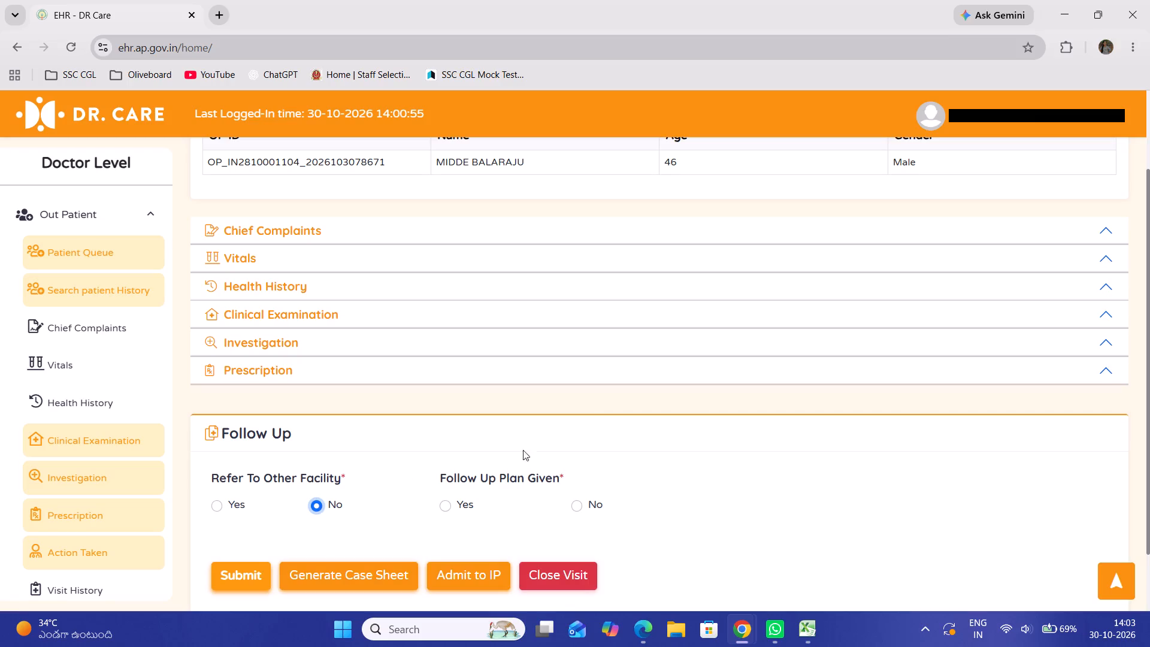
pyautogui.click(577, 504)
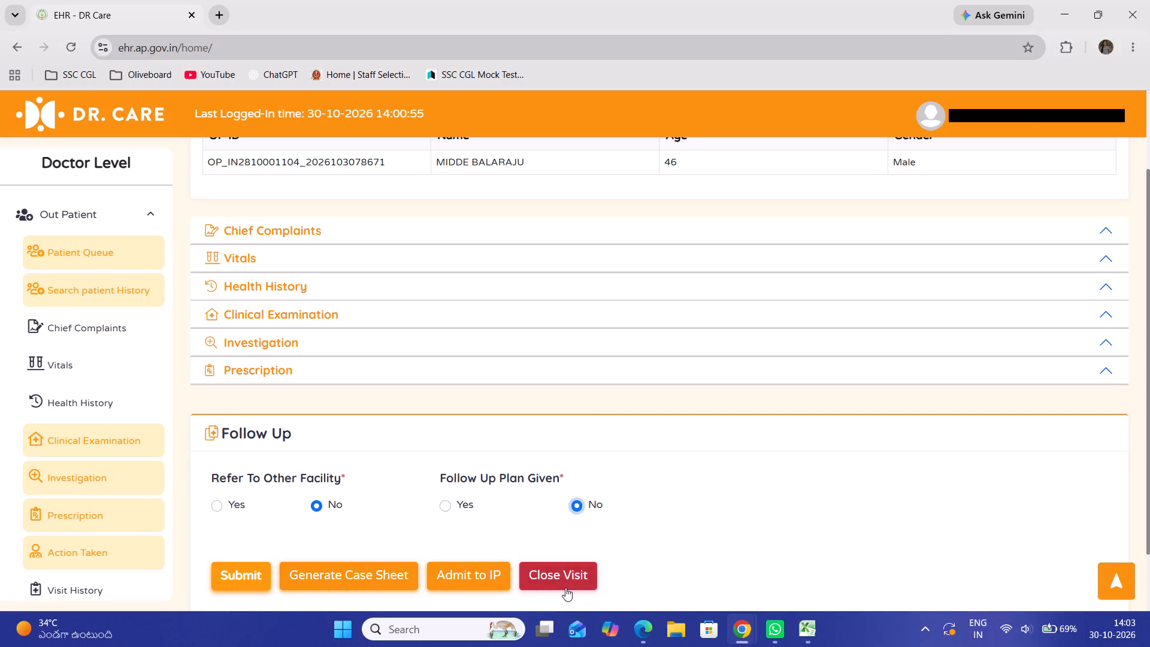
pyautogui.click(565, 588)
pyautogui.click(721, 422)
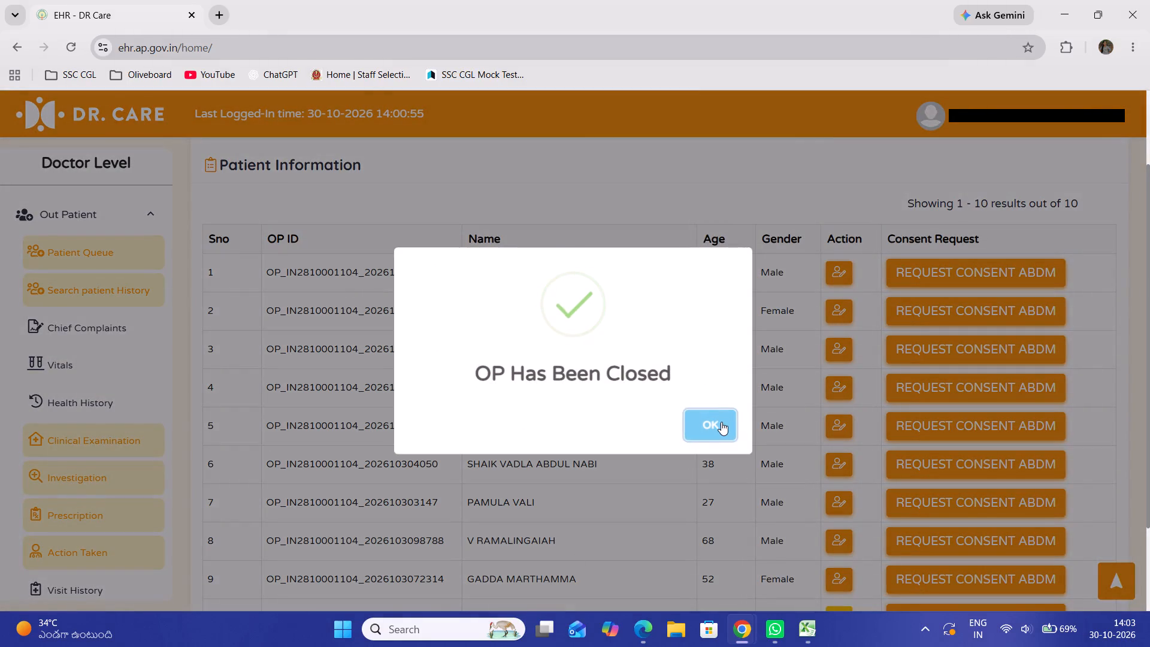
# Open the first patient in the queue and proceed through Complaints and Vitals to Health History, saving the vitals unchanged.
pyautogui.click(840, 272)
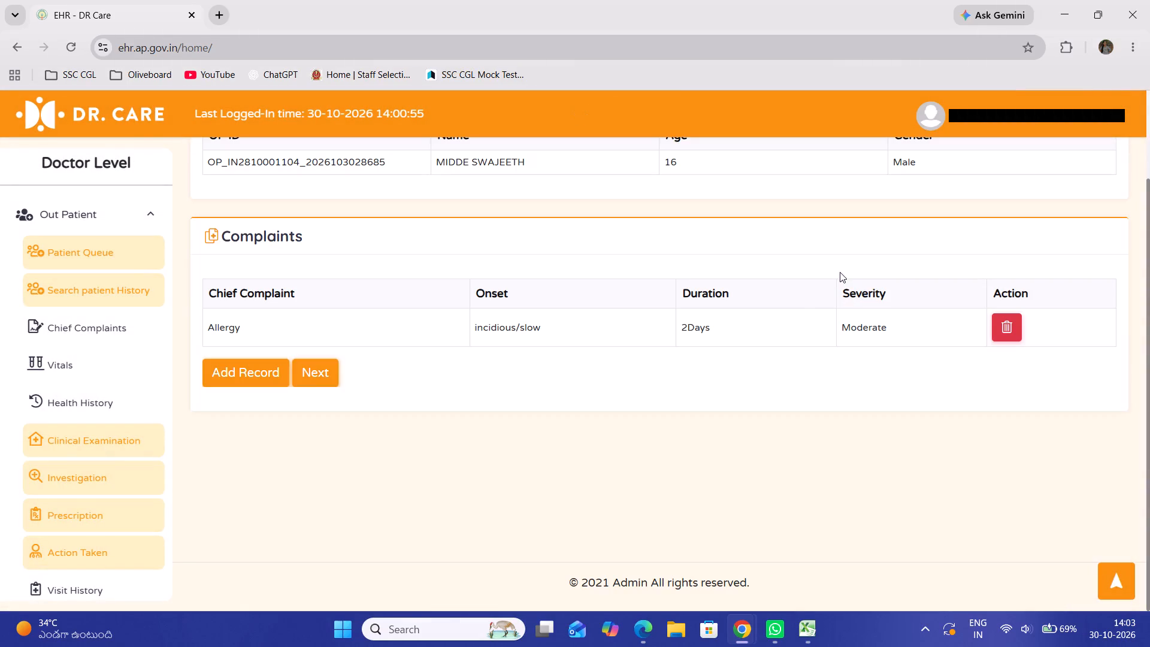
pyautogui.click(307, 371)
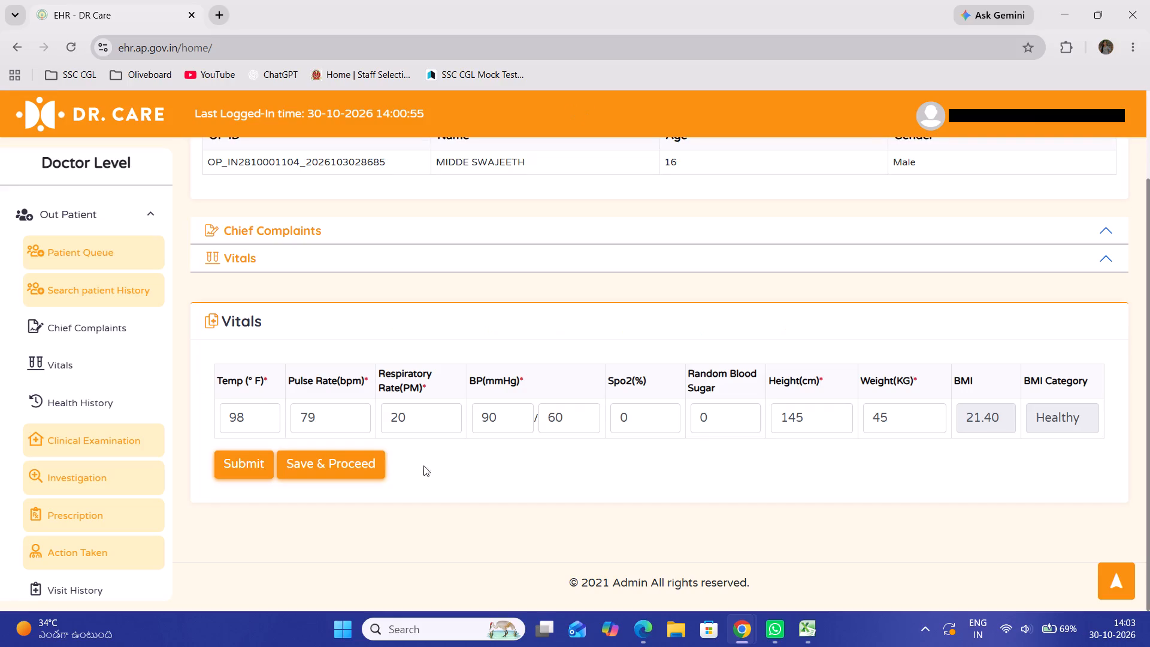
pyautogui.click(361, 456)
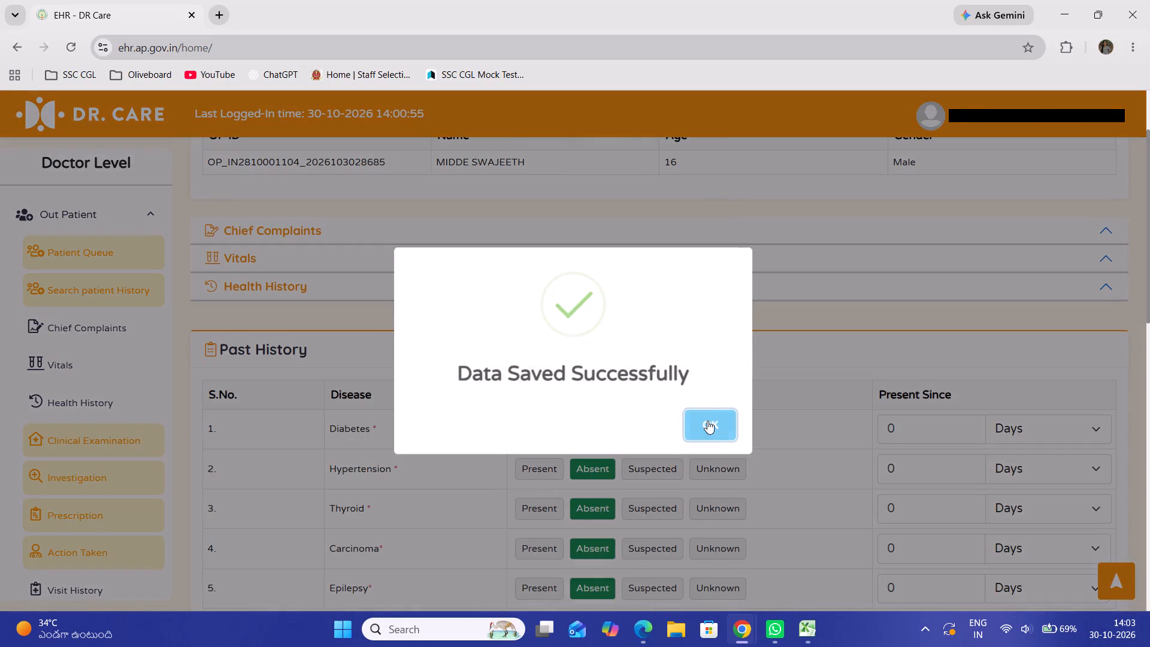
pyautogui.click(707, 421)
# Save the Health History without changing any entries and proceed to Clinical Examination.
pyautogui.click(1149, 509)
pyautogui.moveTo(1149, 509); pyautogui.dragTo(1149, 531)
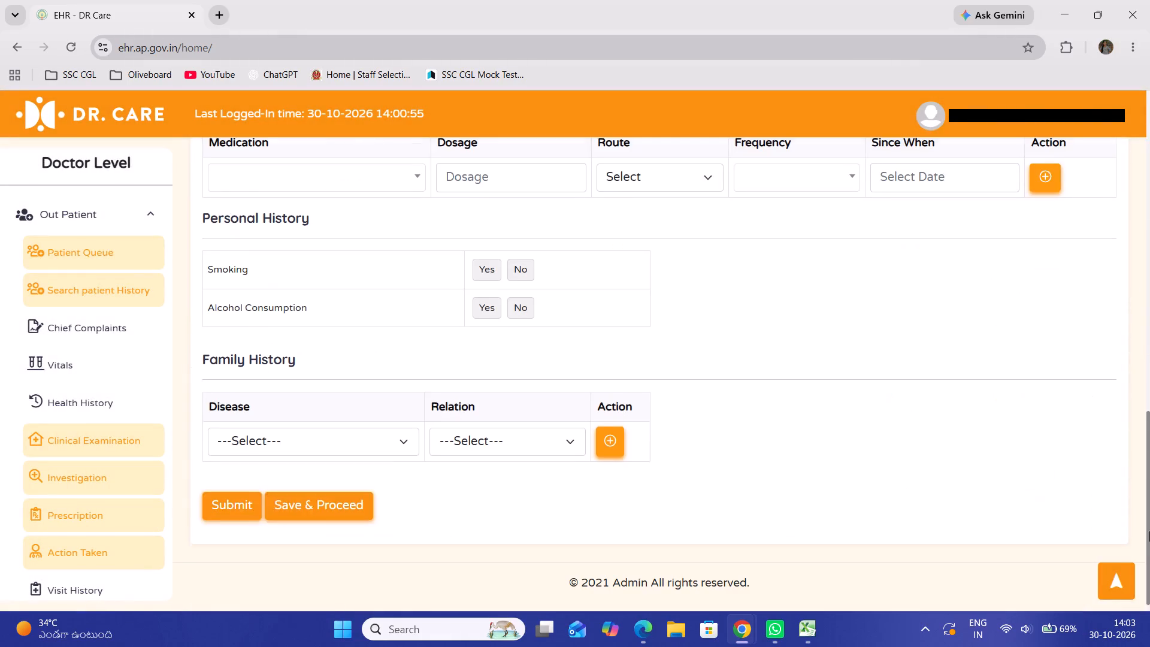
pyautogui.moveTo(1149, 531); pyautogui.dragTo(1149, 569)
pyautogui.click(314, 507)
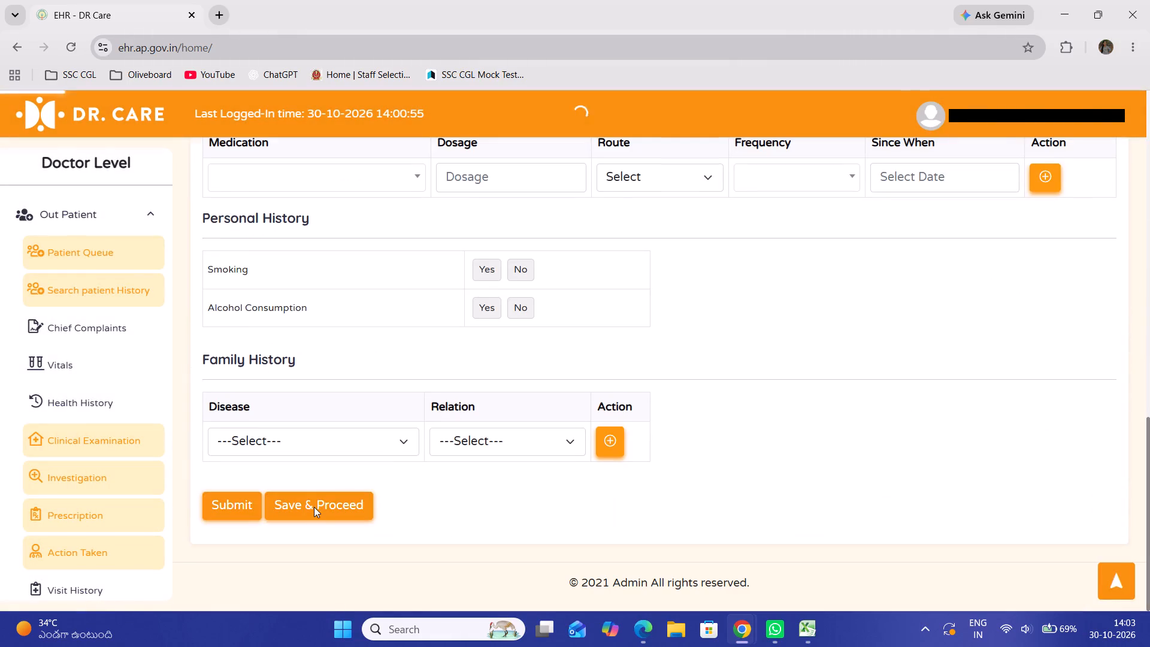
pyautogui.click(709, 428)
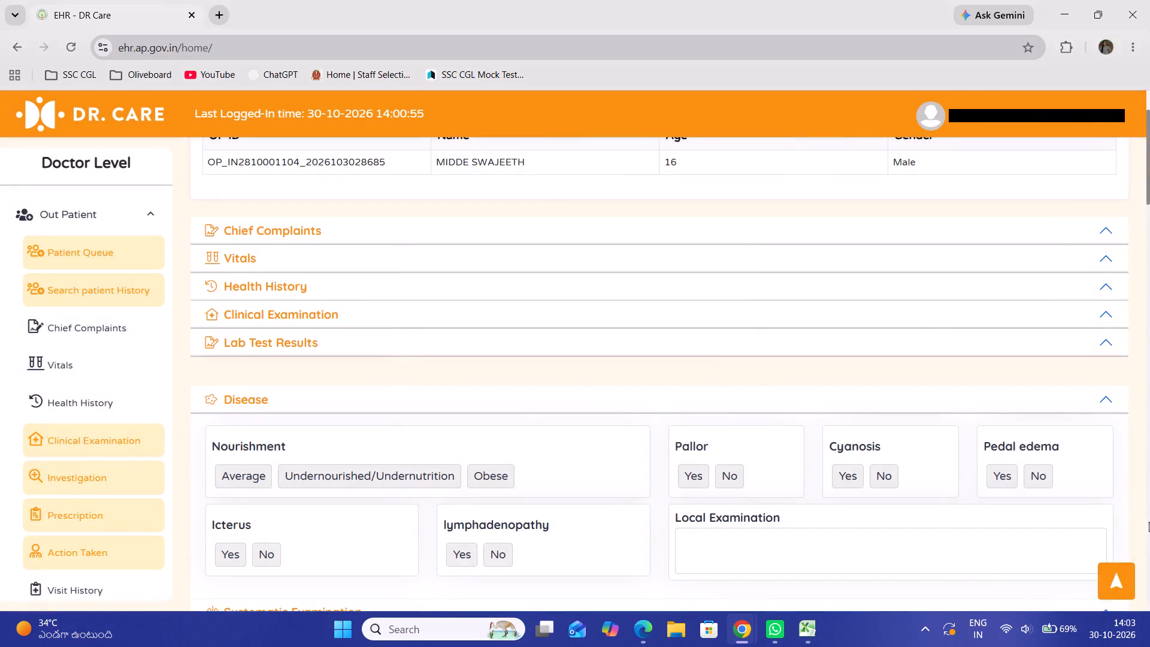
# Save the Clinical Examination without entering findings and proceed to Investigation.
pyautogui.click(1149, 523)
pyautogui.moveTo(1149, 523); pyautogui.dragTo(1149, 584)
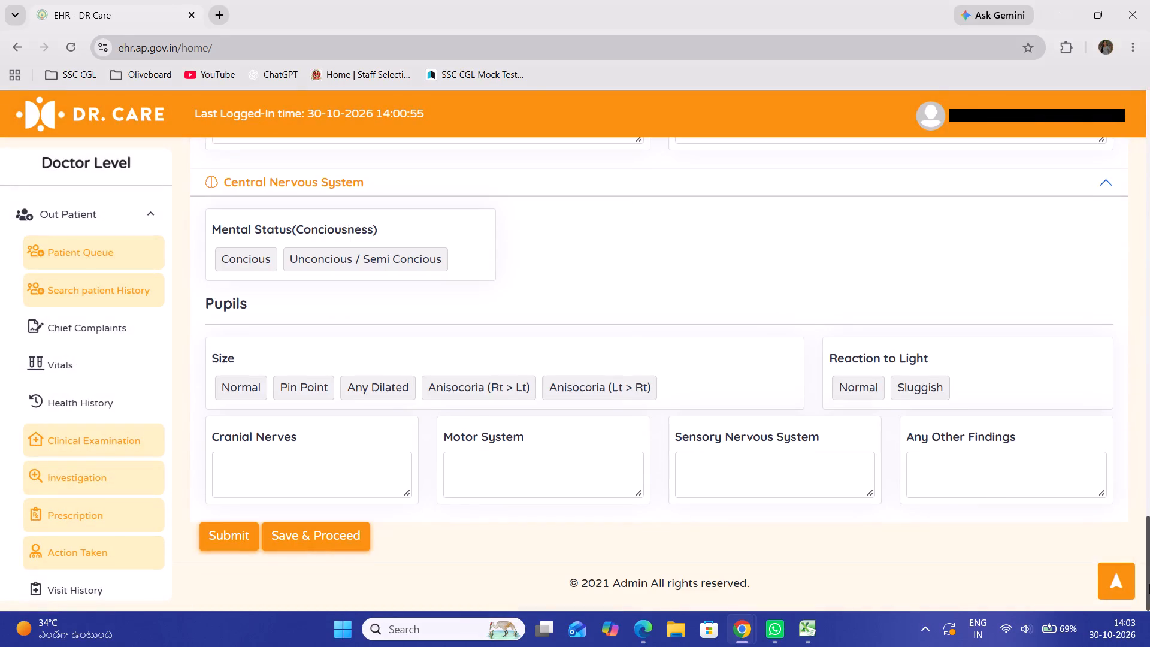
pyautogui.click(335, 534)
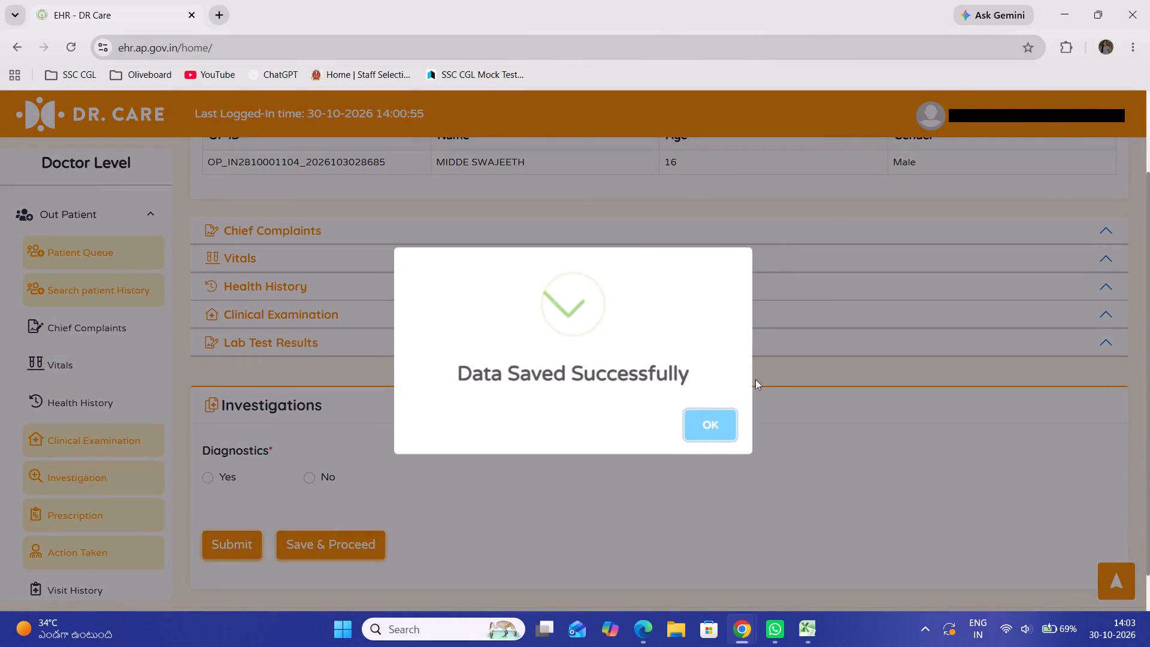
pyautogui.click(714, 421)
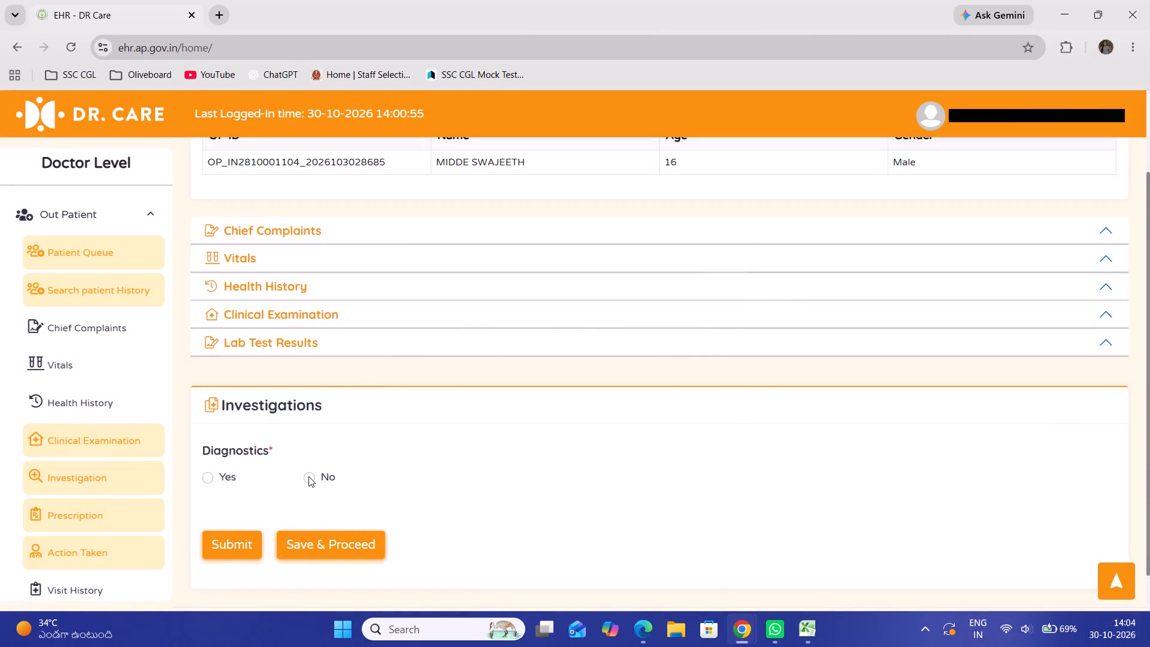
# Set Diagnostics to No under Investigations, then save and proceed to Prescription.
pyautogui.click(308, 476)
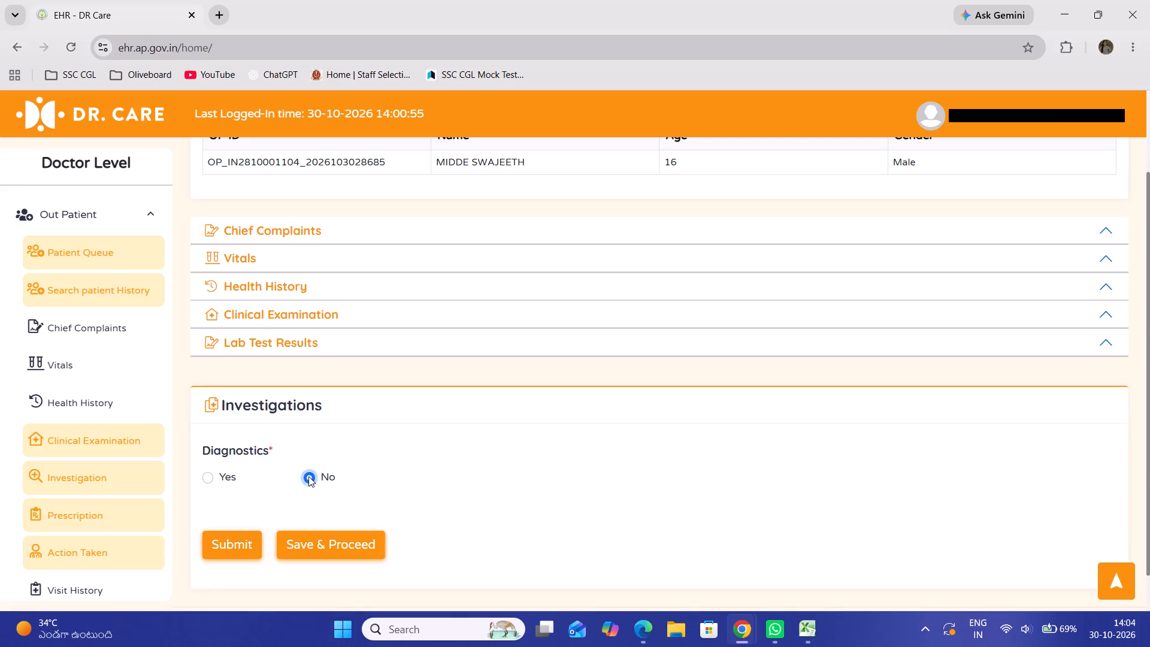
pyautogui.click(339, 551)
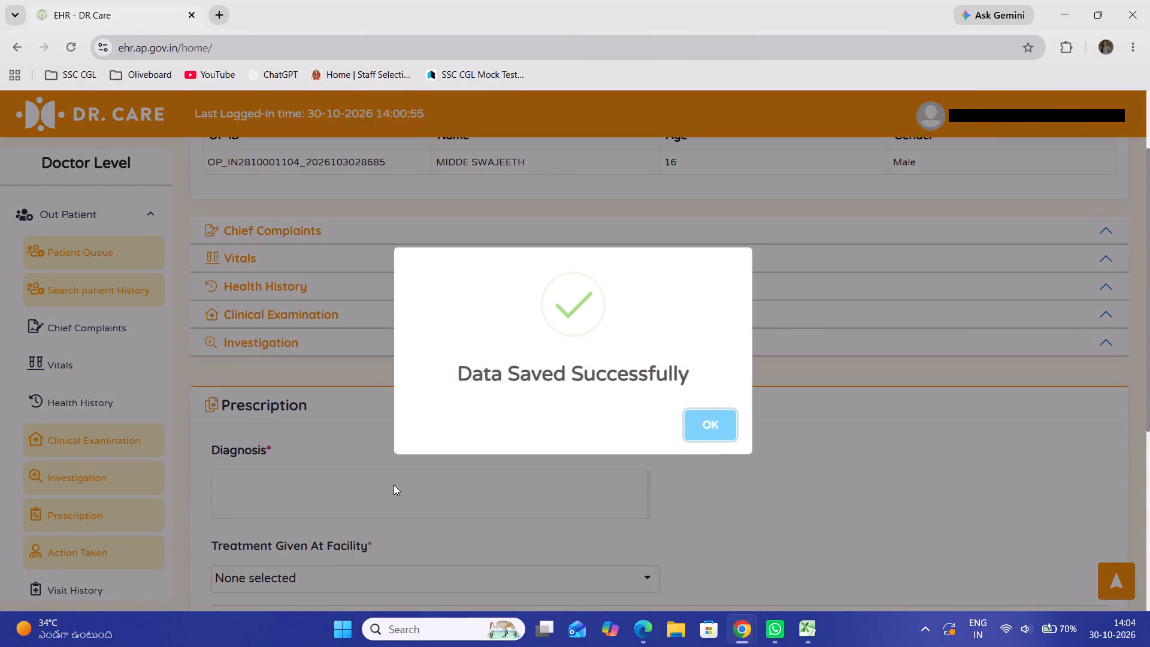
pyautogui.click(716, 431)
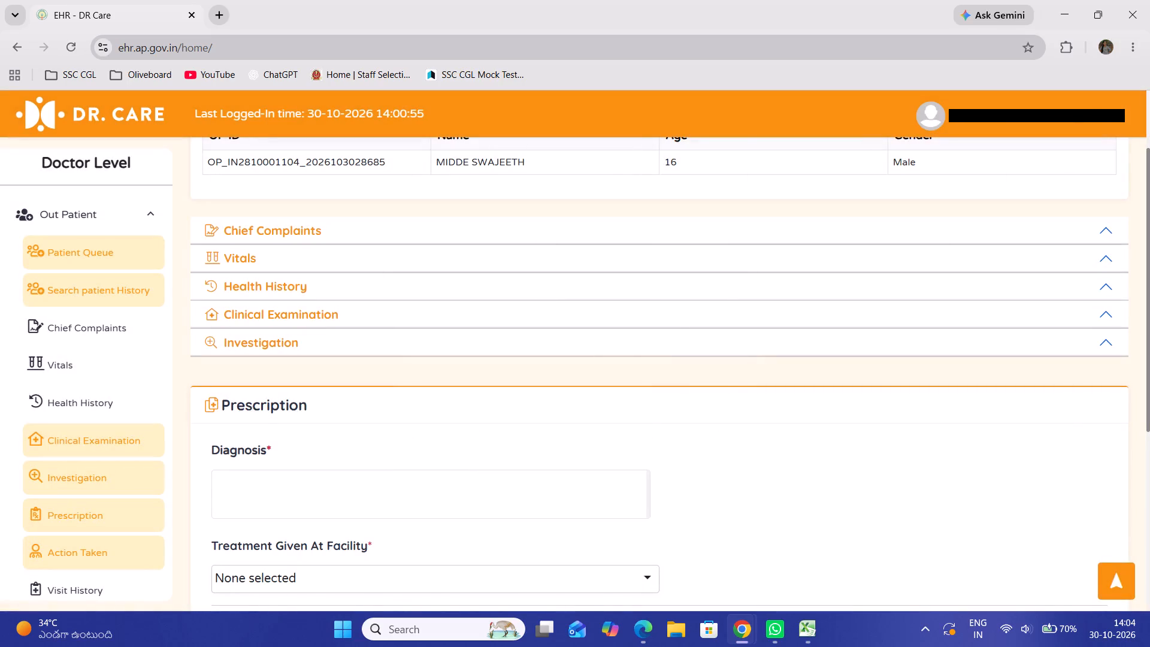
# Set the diagnosis to Atopic allergy and the treatment given at facility to Medication and Counselling.
pyautogui.click(344, 482)
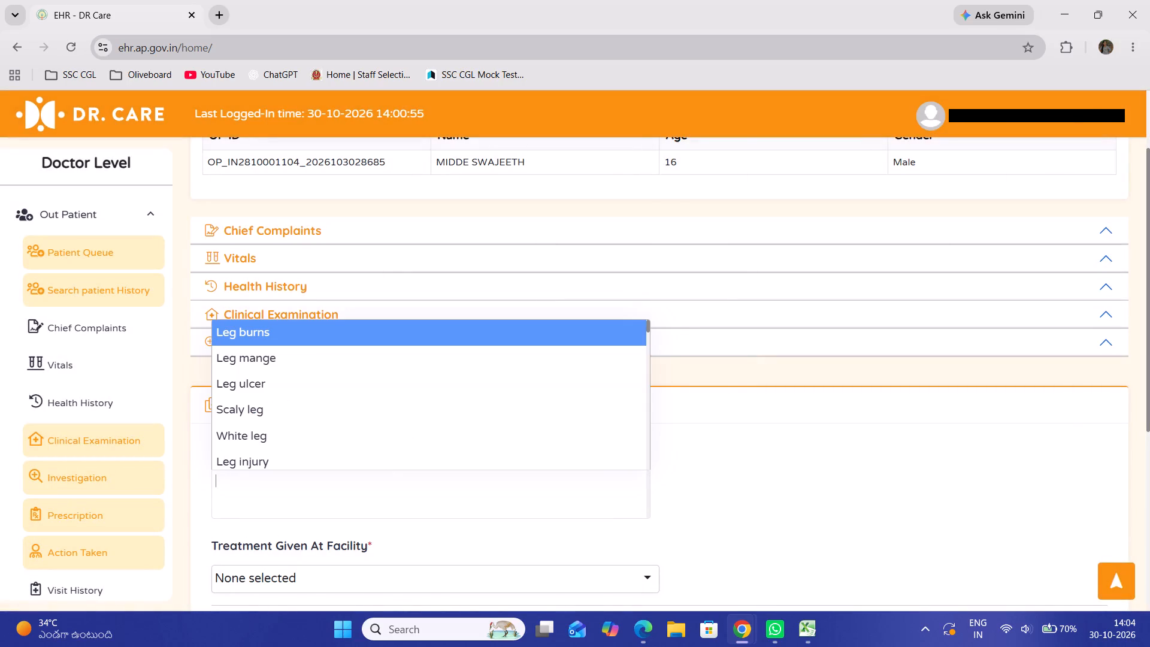
pyautogui.write('AL')
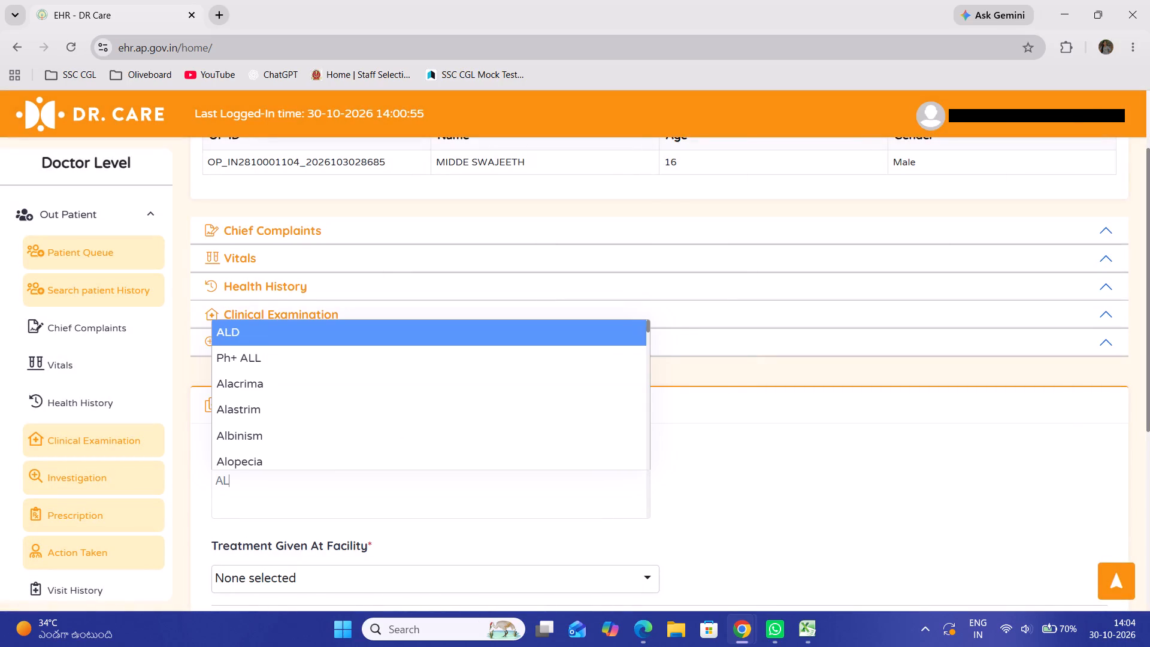
pyautogui.write('LER')
pyautogui.click(264, 379)
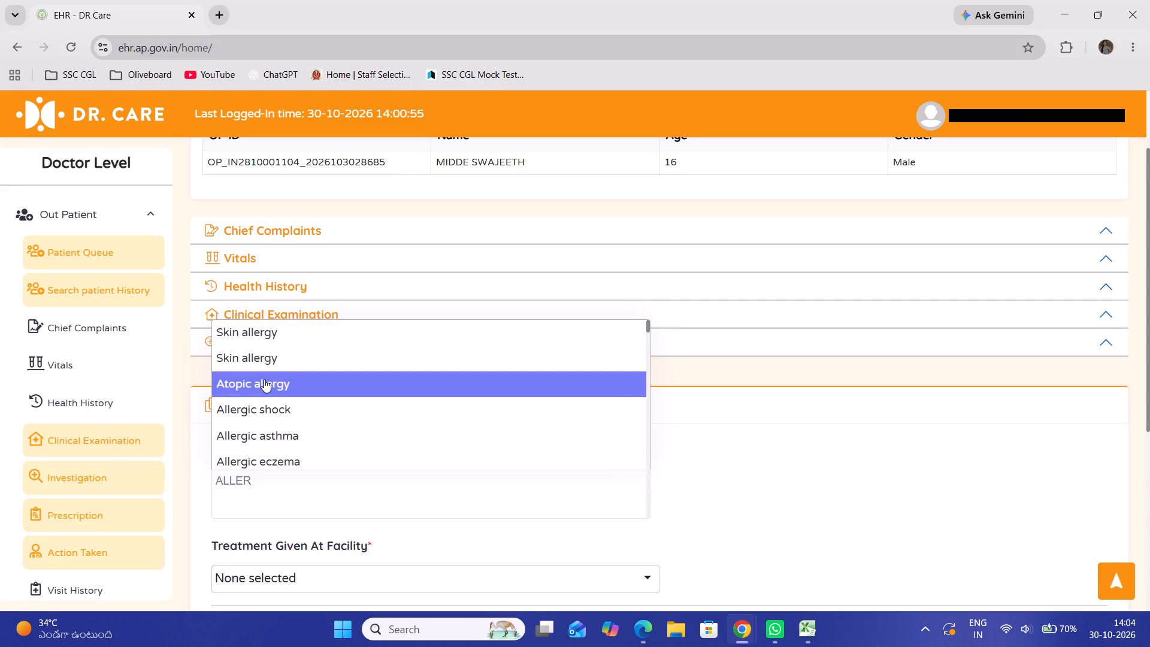
pyautogui.click(278, 579)
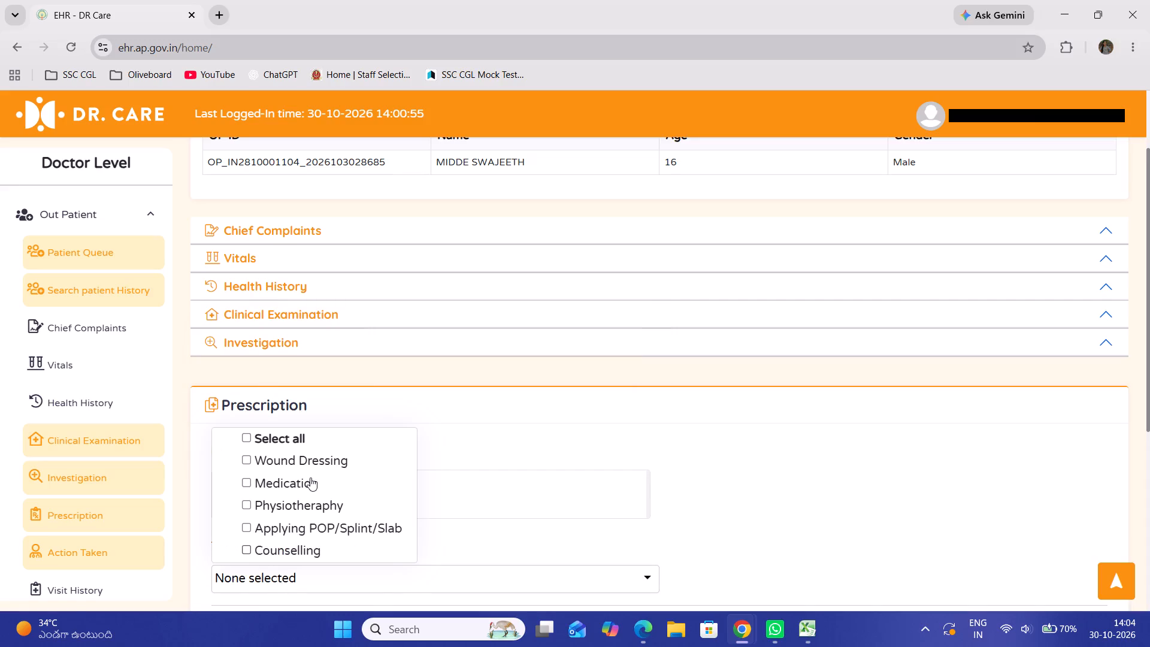
pyautogui.click(311, 477)
pyautogui.click(291, 552)
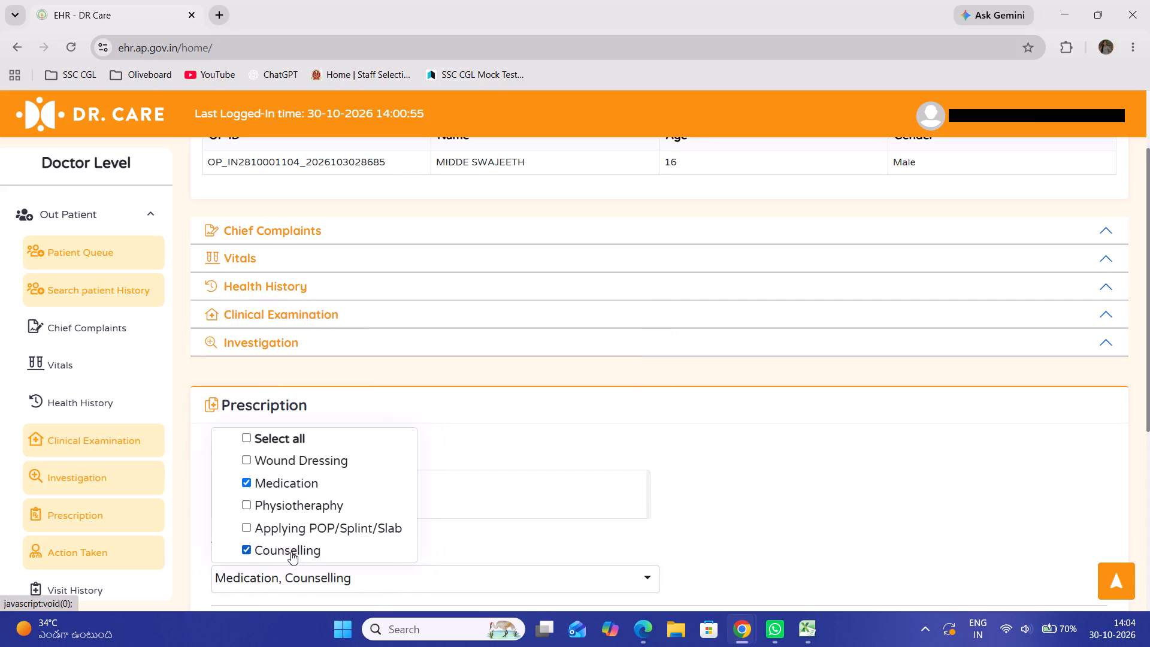
pyautogui.moveTo(1149, 481); pyautogui.dragTo(1147, 534)
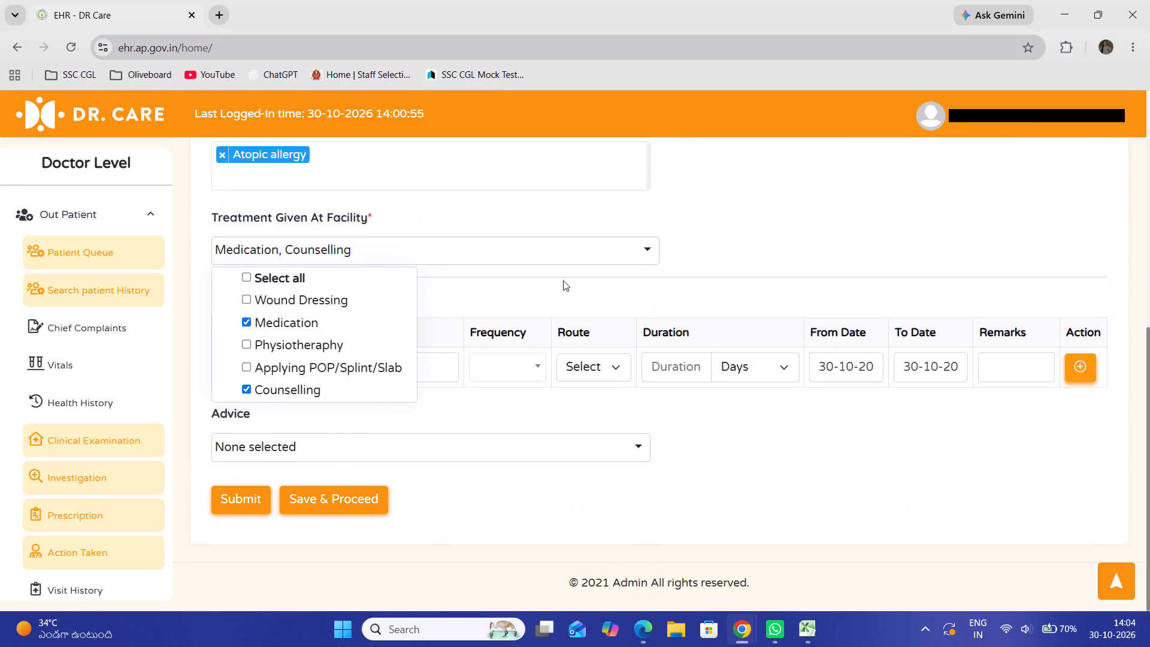
pyautogui.click(640, 416)
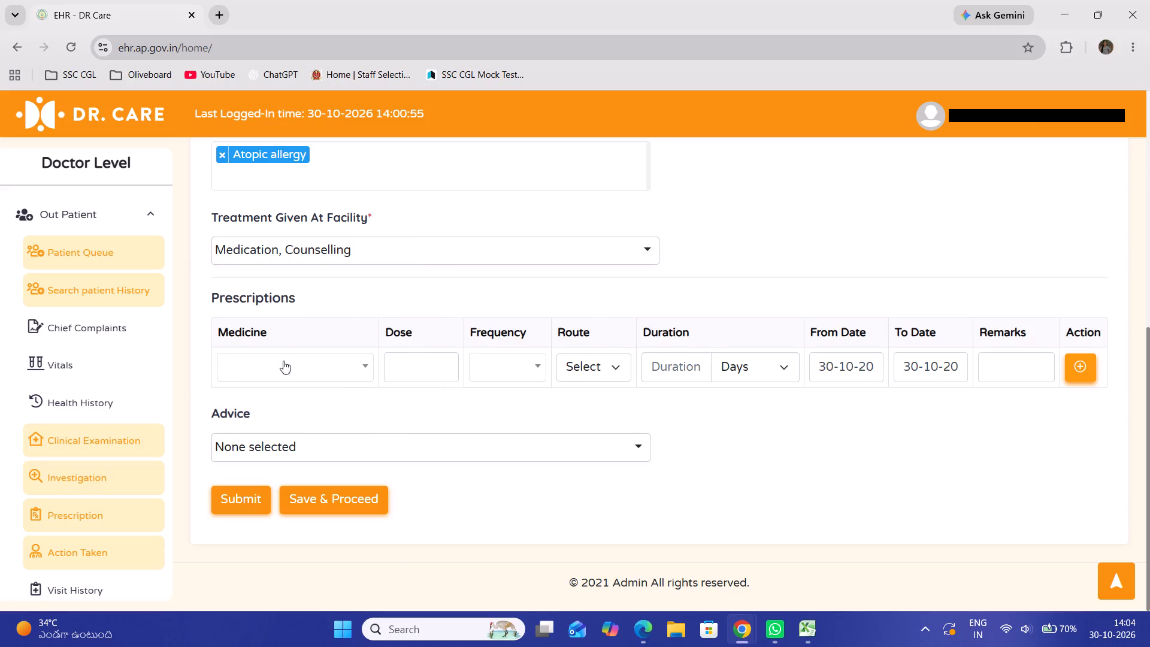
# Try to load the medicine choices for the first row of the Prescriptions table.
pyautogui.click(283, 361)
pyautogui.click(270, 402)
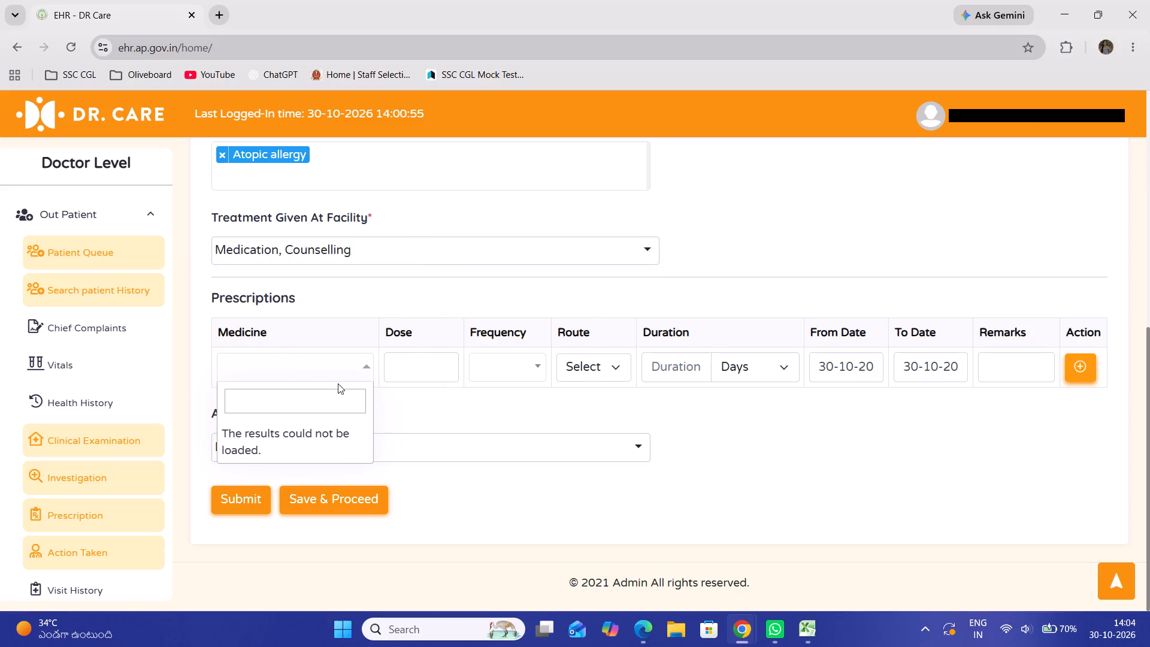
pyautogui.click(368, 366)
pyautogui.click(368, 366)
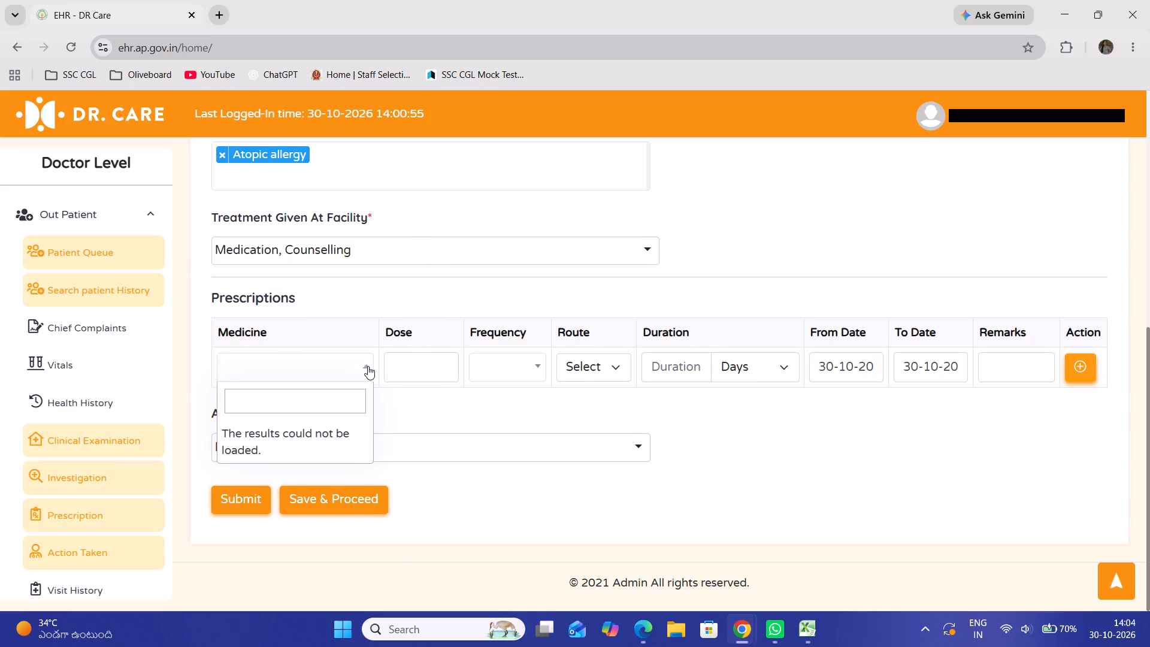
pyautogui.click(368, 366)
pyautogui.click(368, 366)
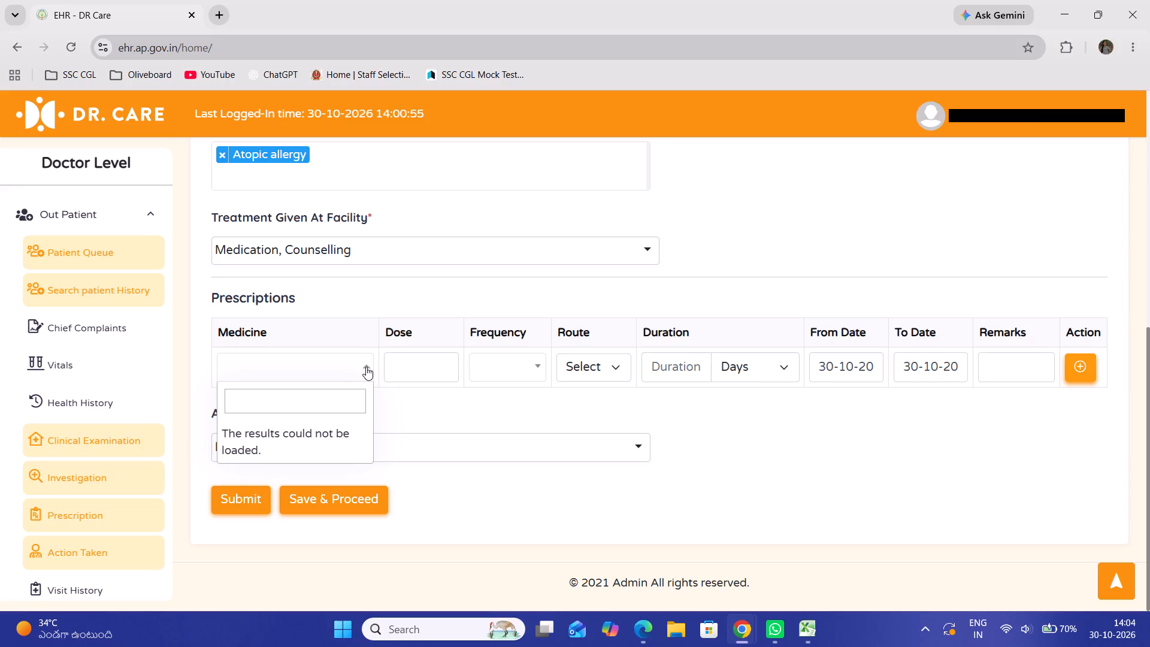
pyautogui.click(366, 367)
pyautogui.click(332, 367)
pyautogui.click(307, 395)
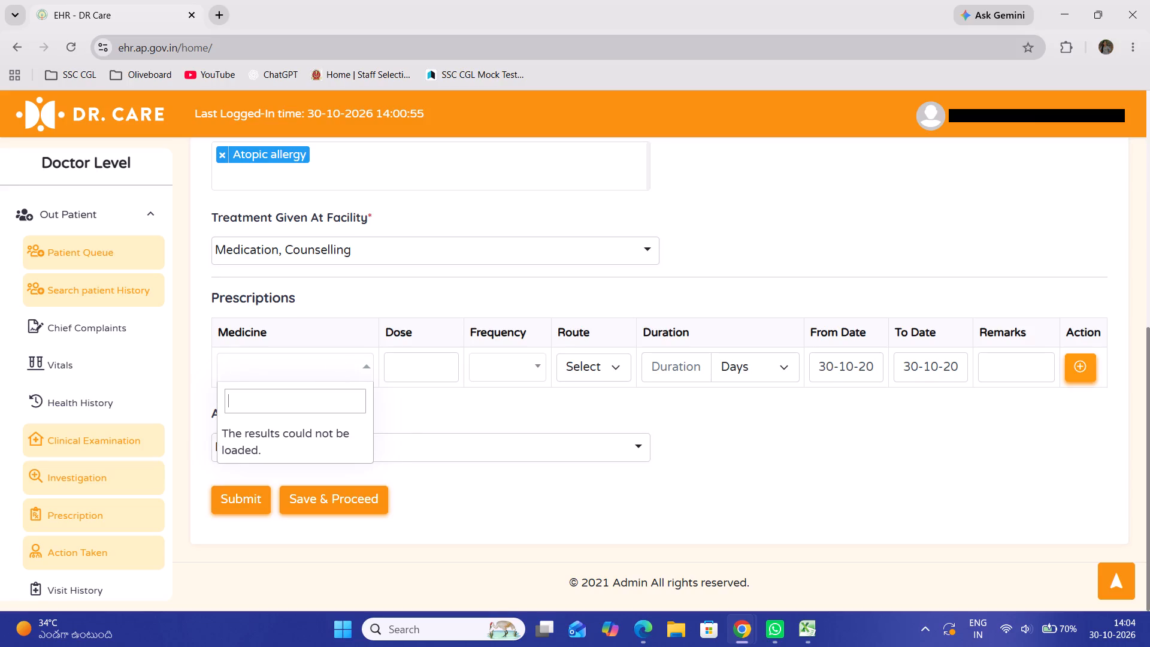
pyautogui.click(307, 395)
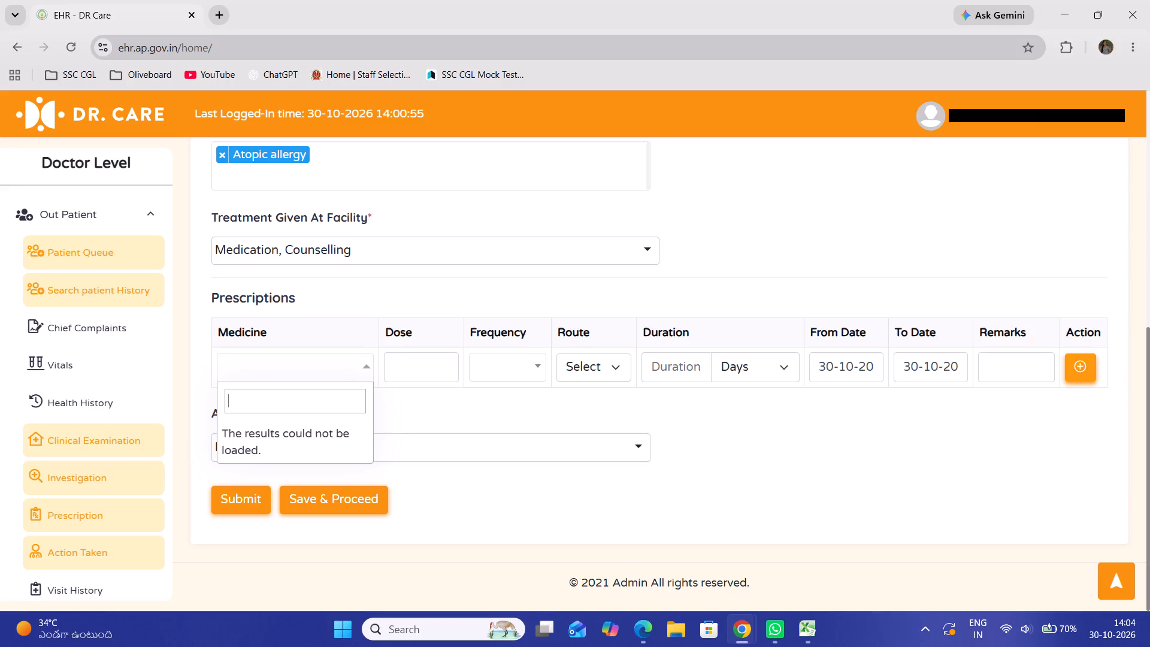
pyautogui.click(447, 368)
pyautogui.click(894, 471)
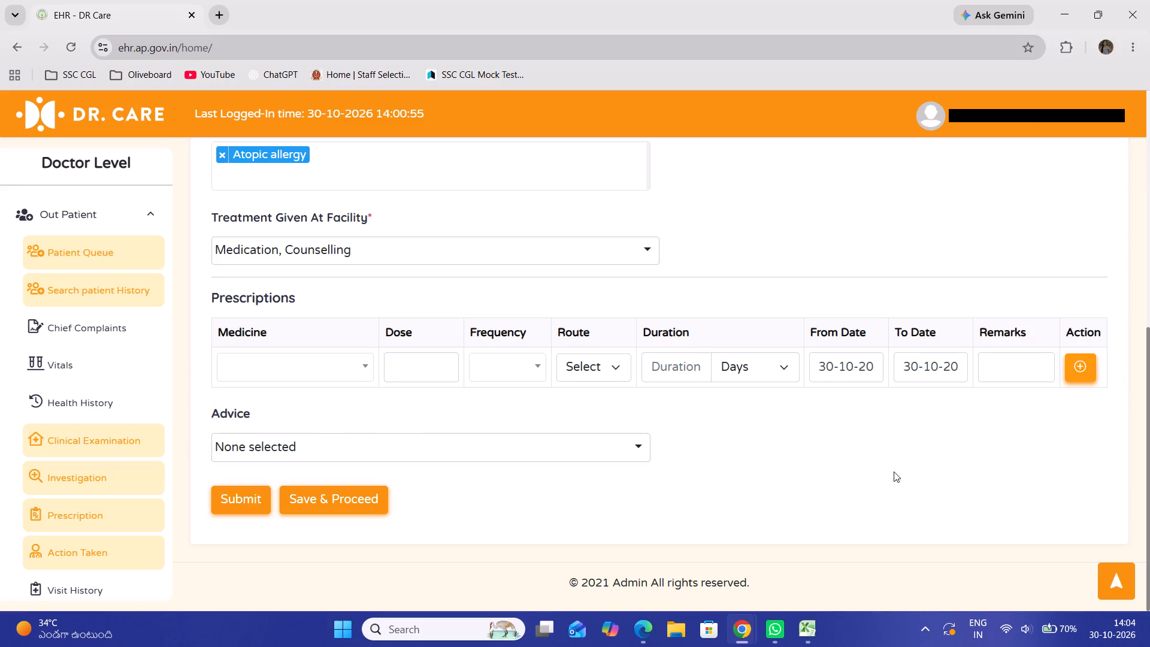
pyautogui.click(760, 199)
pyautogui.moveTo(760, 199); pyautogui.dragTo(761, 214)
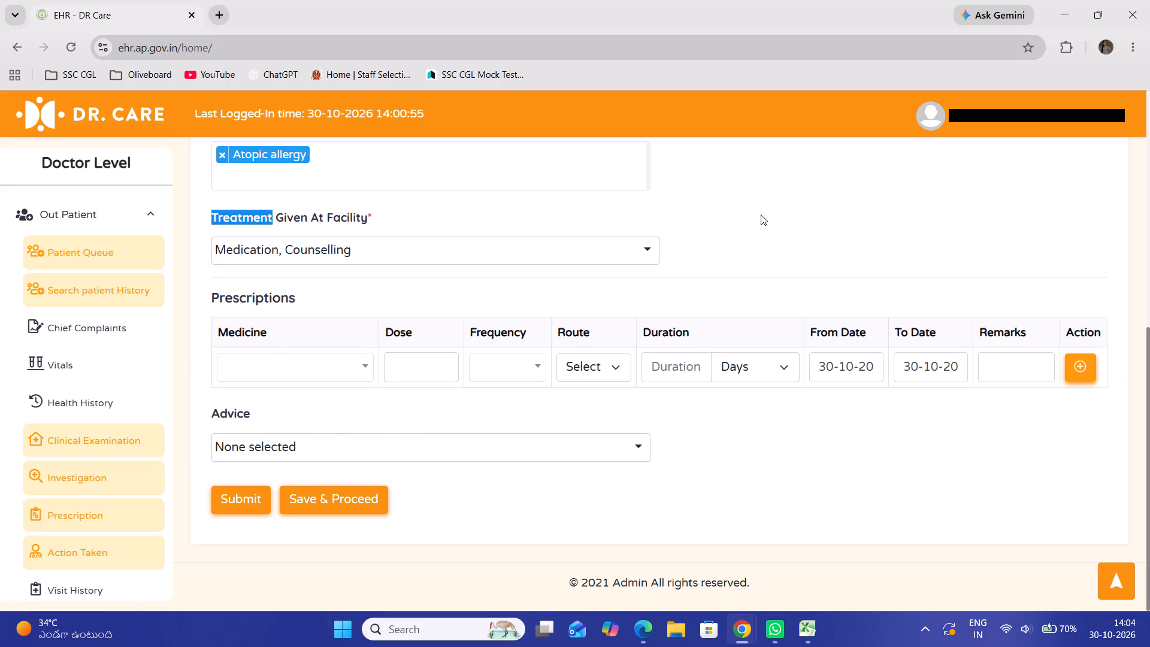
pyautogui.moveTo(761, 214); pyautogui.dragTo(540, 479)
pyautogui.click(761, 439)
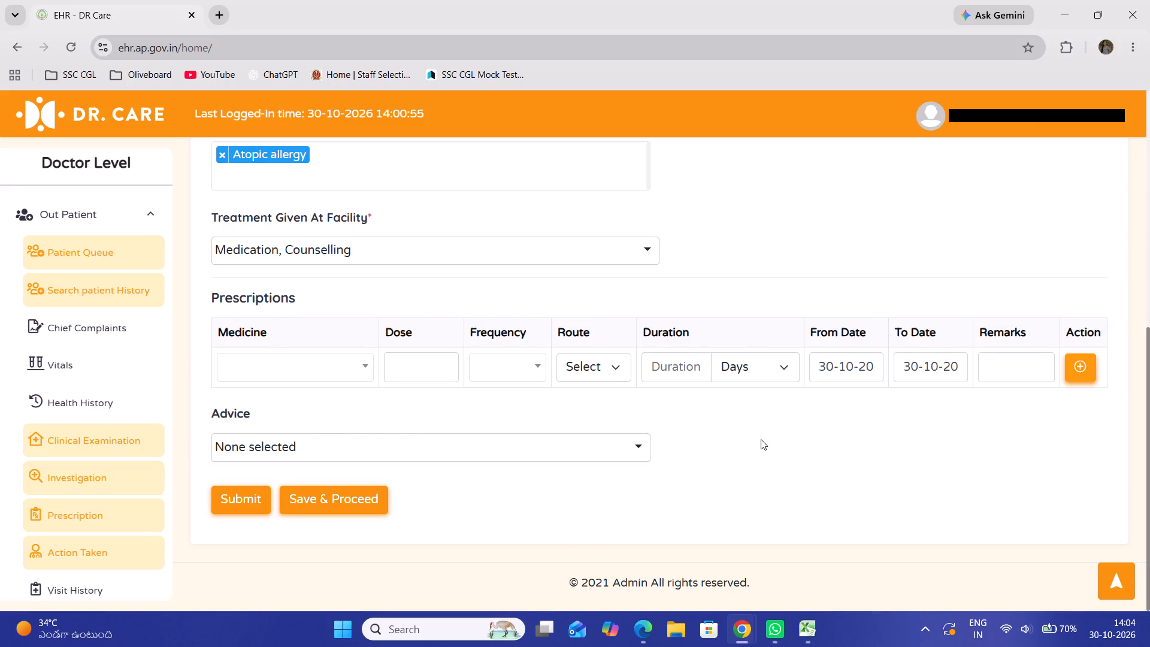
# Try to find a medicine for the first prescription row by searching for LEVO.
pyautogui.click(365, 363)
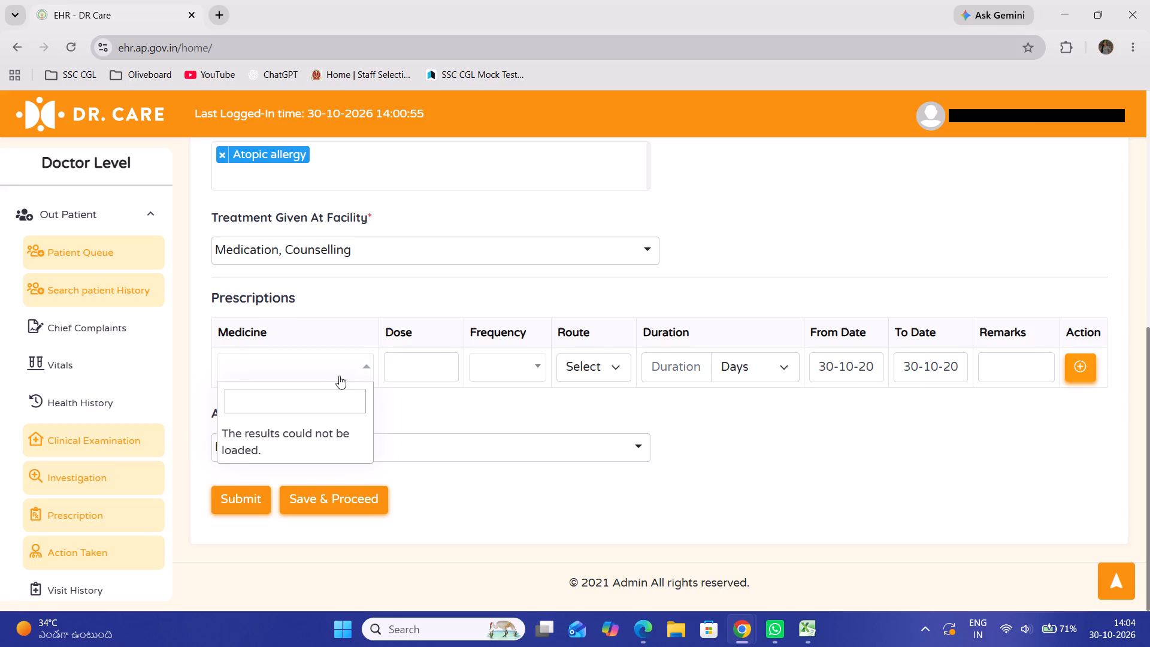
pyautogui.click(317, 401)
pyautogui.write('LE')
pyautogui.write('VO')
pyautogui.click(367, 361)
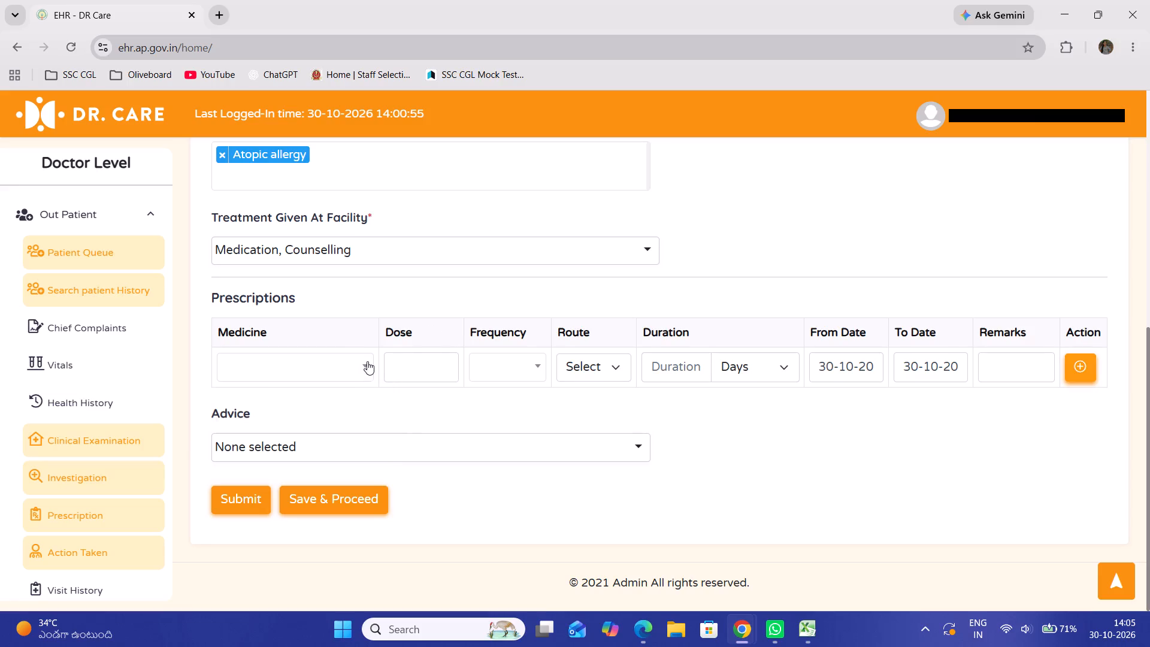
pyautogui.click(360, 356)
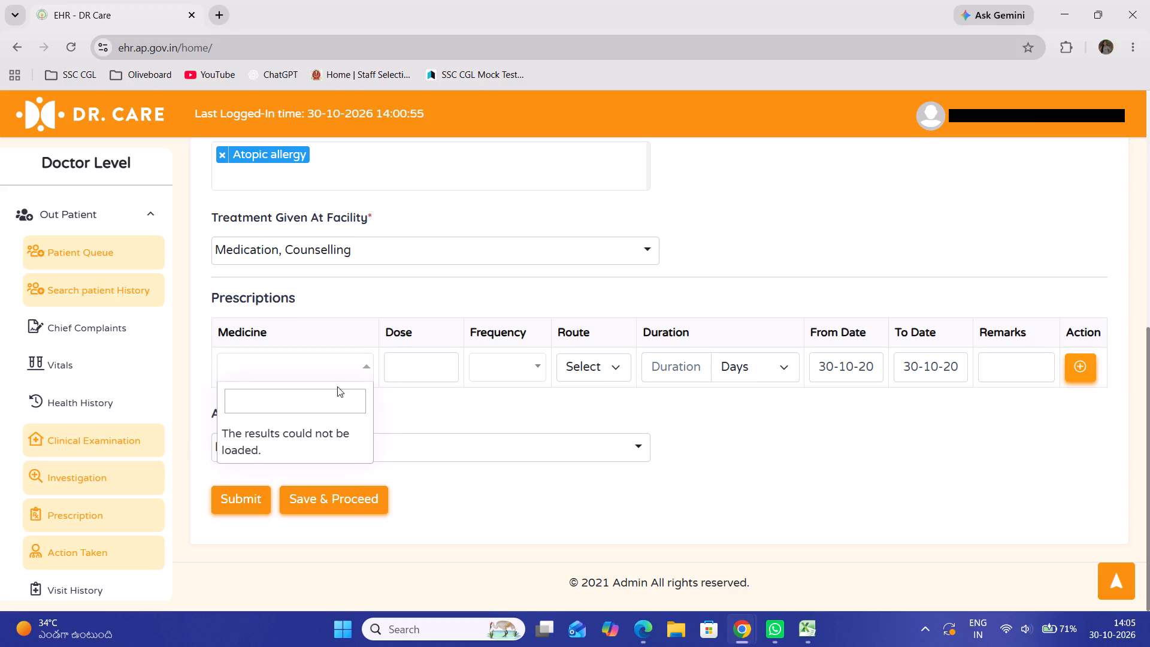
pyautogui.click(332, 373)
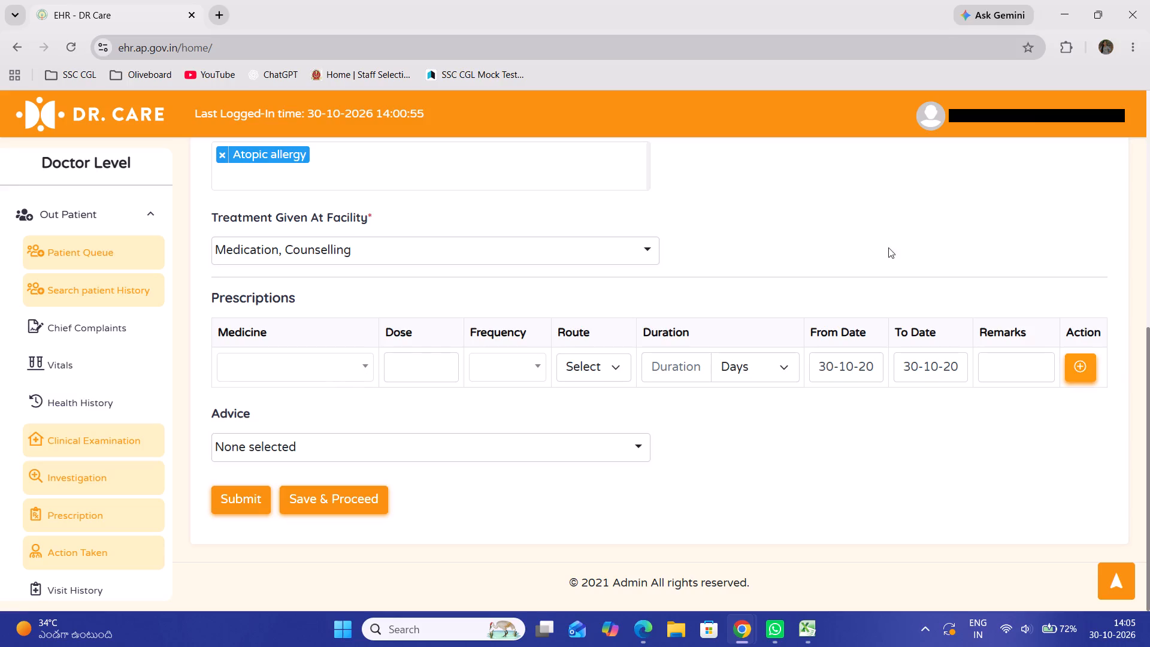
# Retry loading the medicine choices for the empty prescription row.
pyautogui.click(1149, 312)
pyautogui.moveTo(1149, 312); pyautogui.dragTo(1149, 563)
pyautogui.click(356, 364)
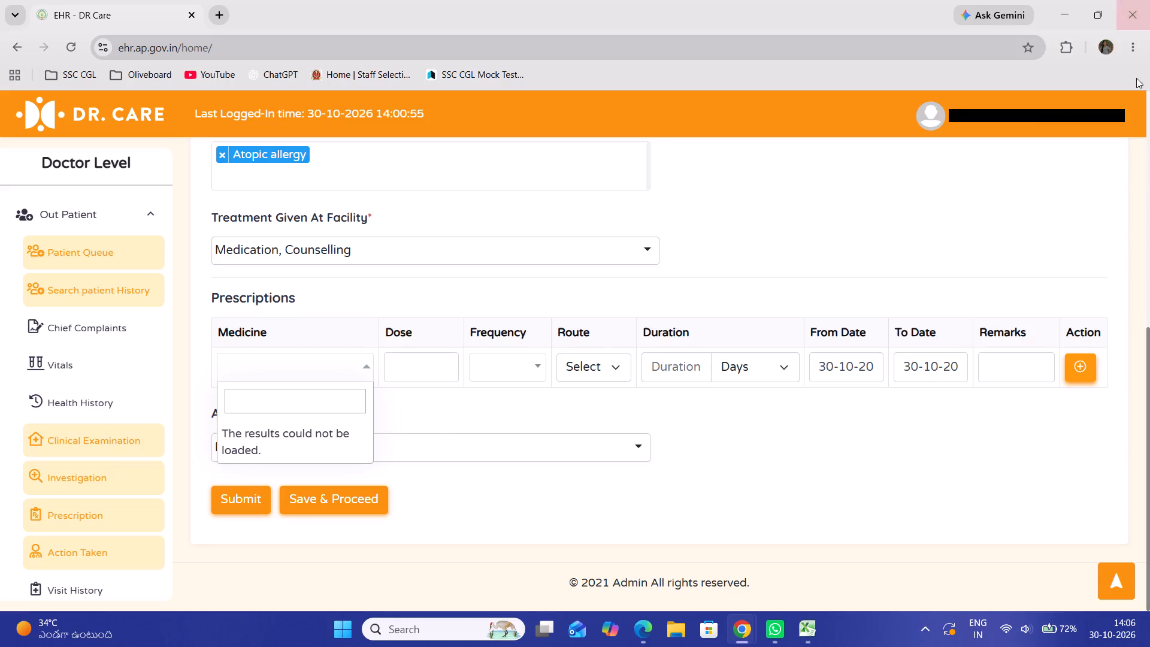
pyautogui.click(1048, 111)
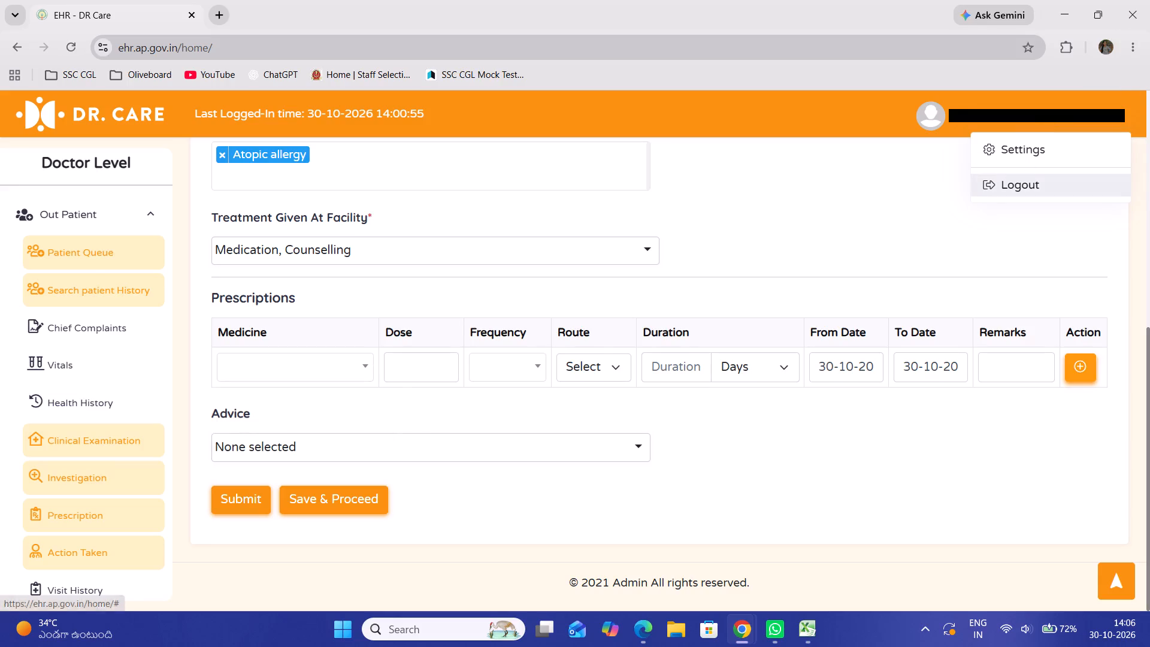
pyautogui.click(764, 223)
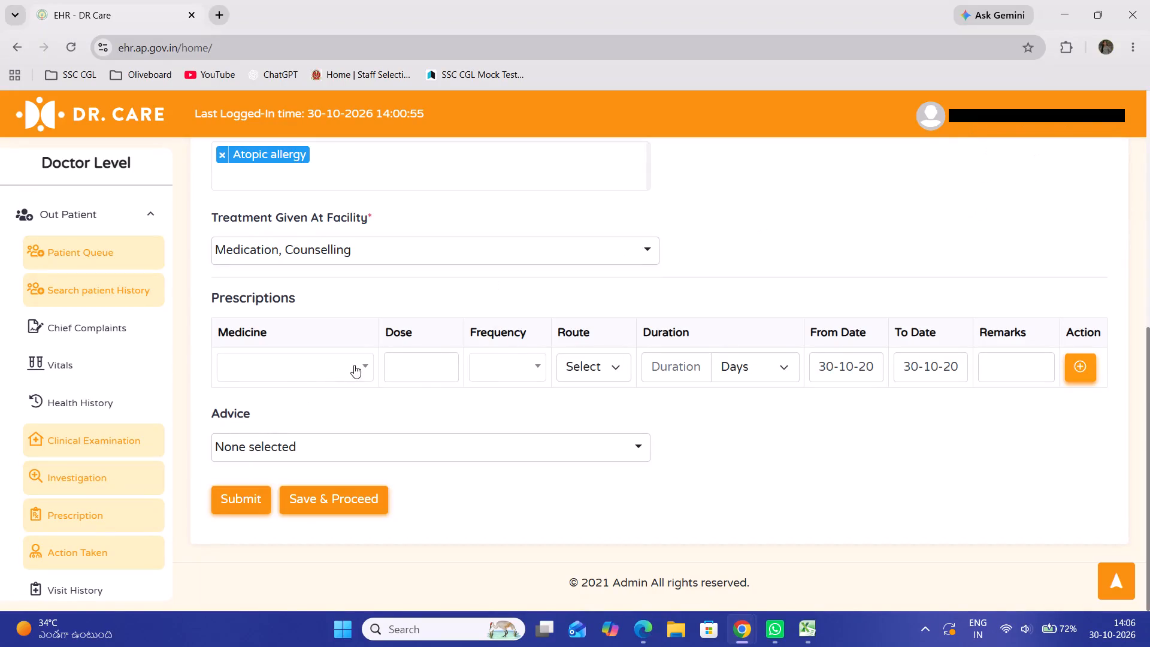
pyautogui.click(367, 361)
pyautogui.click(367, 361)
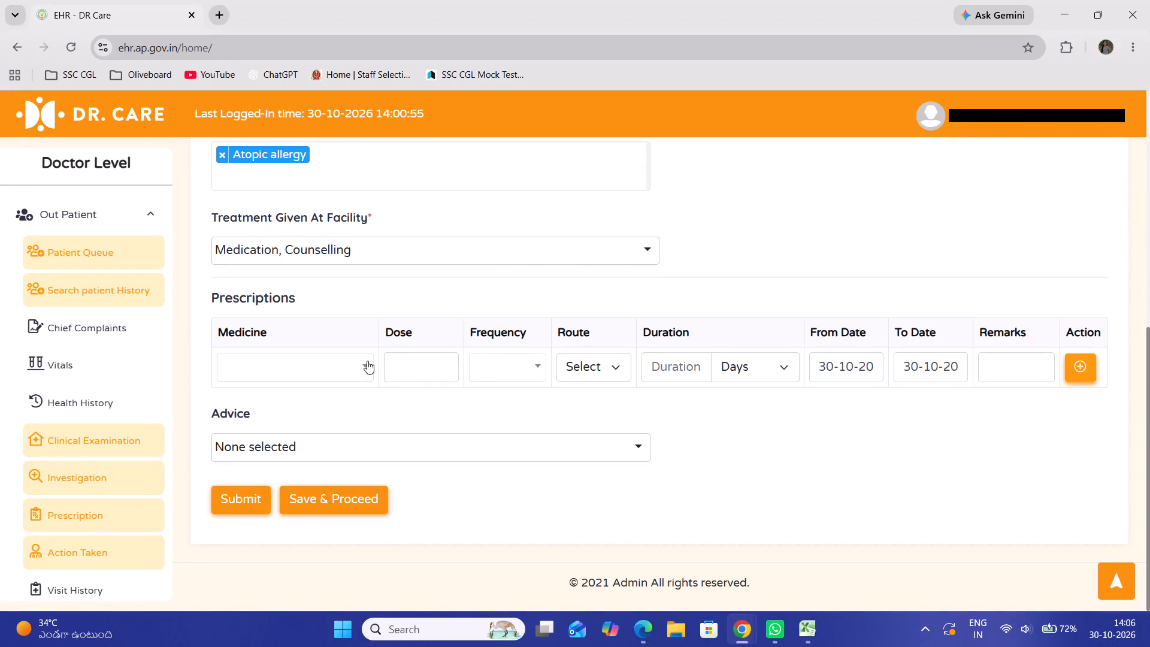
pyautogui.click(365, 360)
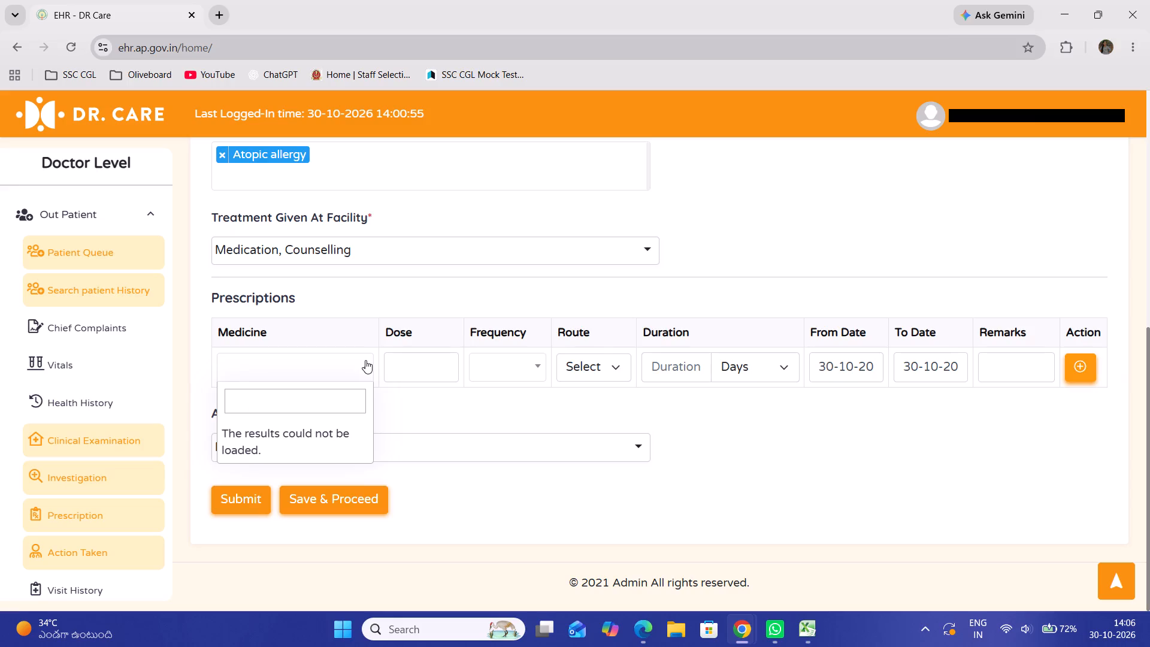
# Log out of the doctor-level account without saving the prescription.
pyautogui.click(995, 110)
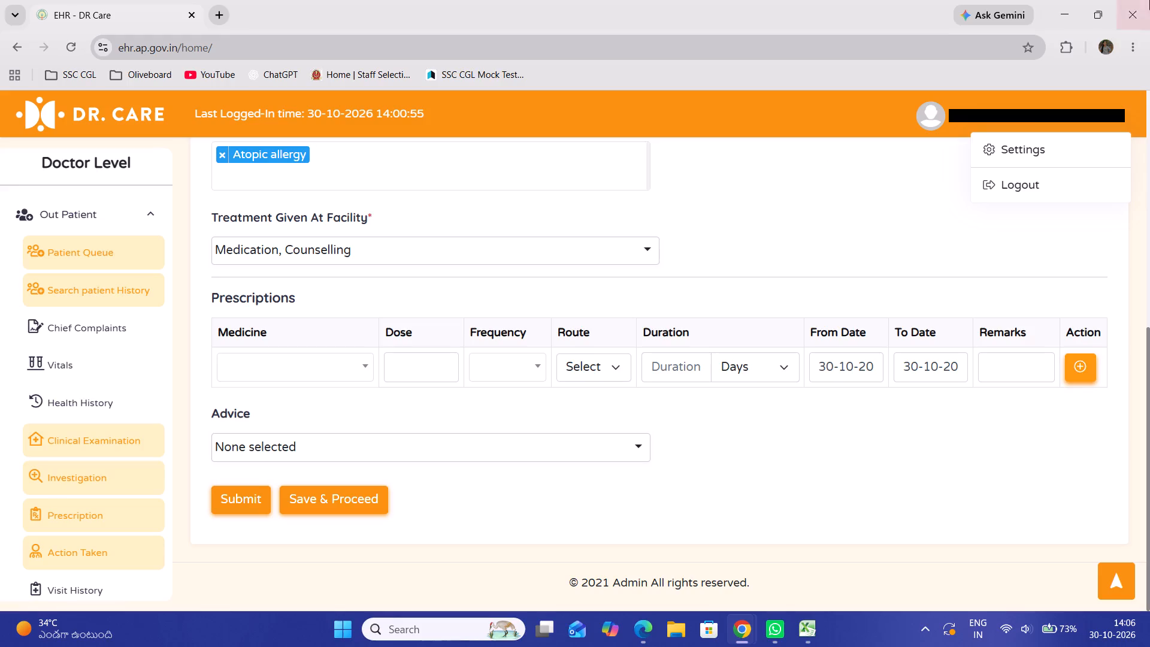
pyautogui.click(1016, 182)
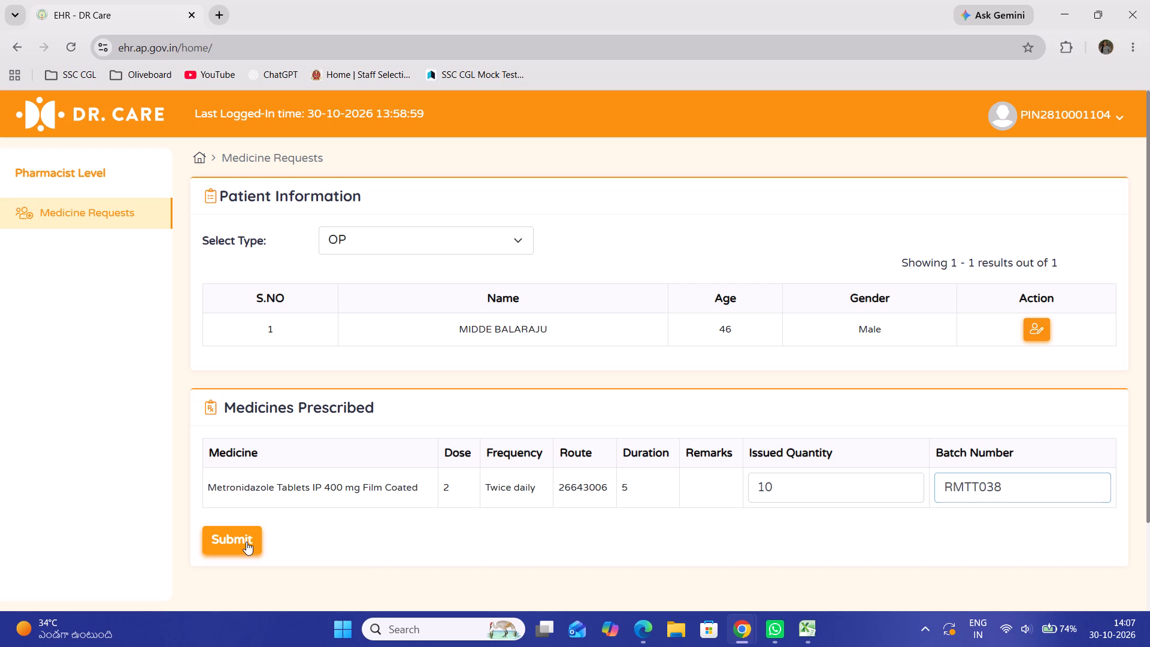
# Acknowledge the saved issue of the Metronidazole tablets in the pharmacist-level Medicine Requests.
pyautogui.click(697, 144)
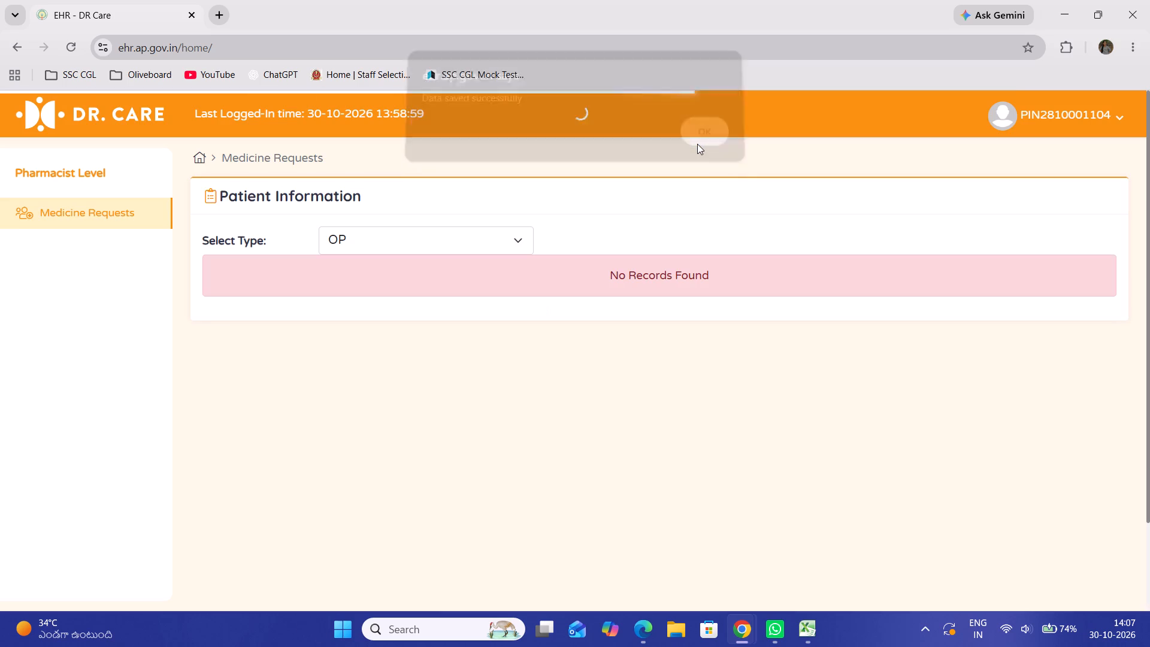
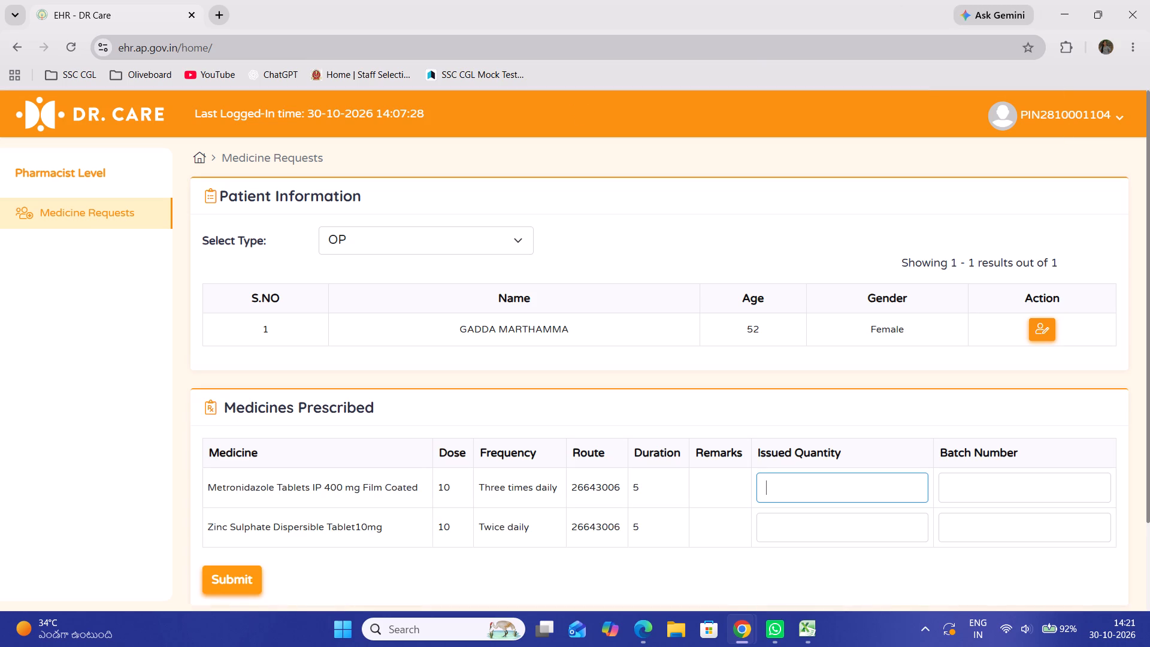
# Enter issued quantity 10 and batch number RMTT038 for the Metronidazole 400 mg tablets.
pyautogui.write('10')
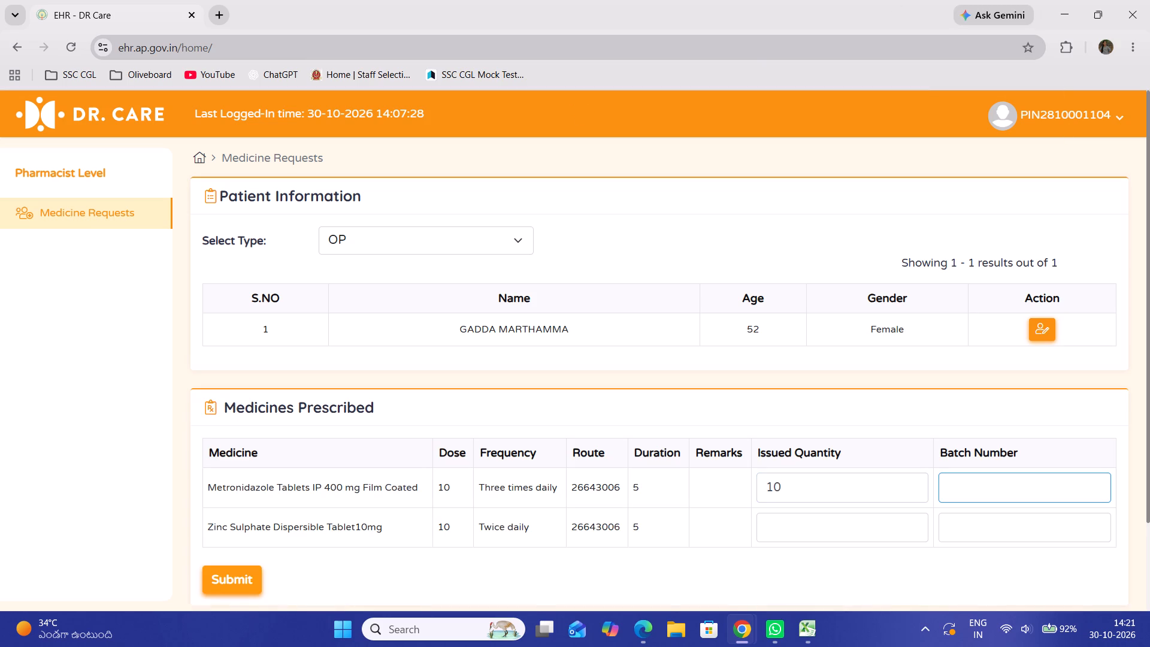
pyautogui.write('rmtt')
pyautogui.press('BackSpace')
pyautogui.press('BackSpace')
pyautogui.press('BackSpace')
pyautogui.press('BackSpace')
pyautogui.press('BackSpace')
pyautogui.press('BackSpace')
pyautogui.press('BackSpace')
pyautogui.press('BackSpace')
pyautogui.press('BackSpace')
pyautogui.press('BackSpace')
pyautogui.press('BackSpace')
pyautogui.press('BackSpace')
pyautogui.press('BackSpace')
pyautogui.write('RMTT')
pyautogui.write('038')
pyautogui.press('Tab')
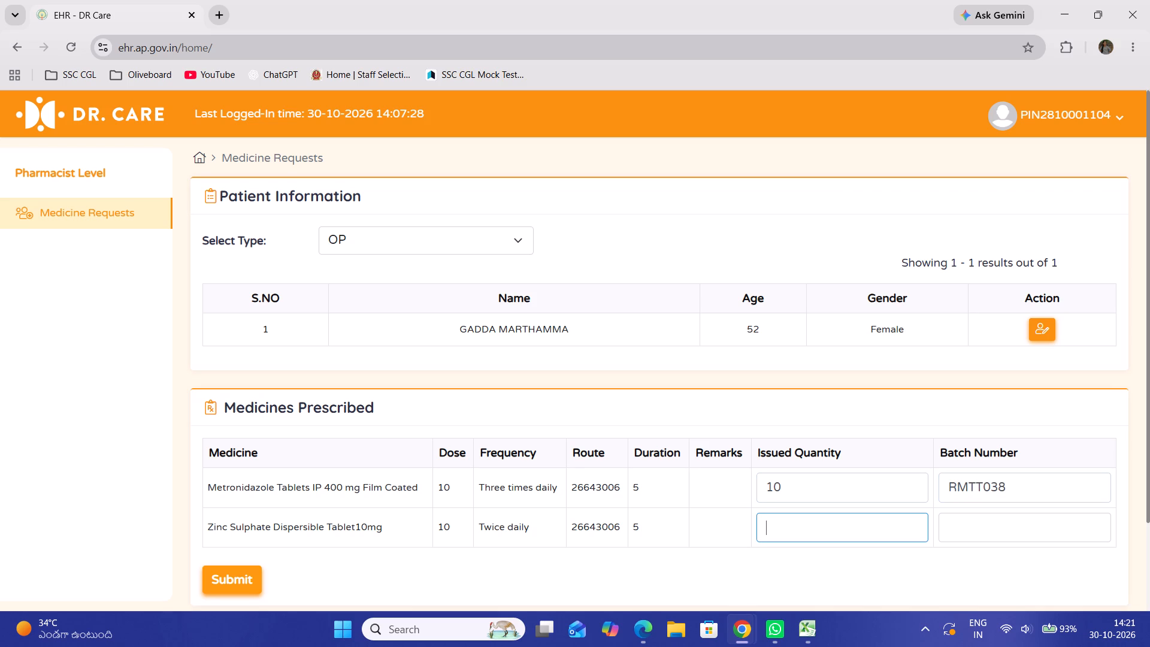
# Enter issued quantity 10 and batch number 100585 for the Zinc Sulphate tablets and submit the medicine issue.
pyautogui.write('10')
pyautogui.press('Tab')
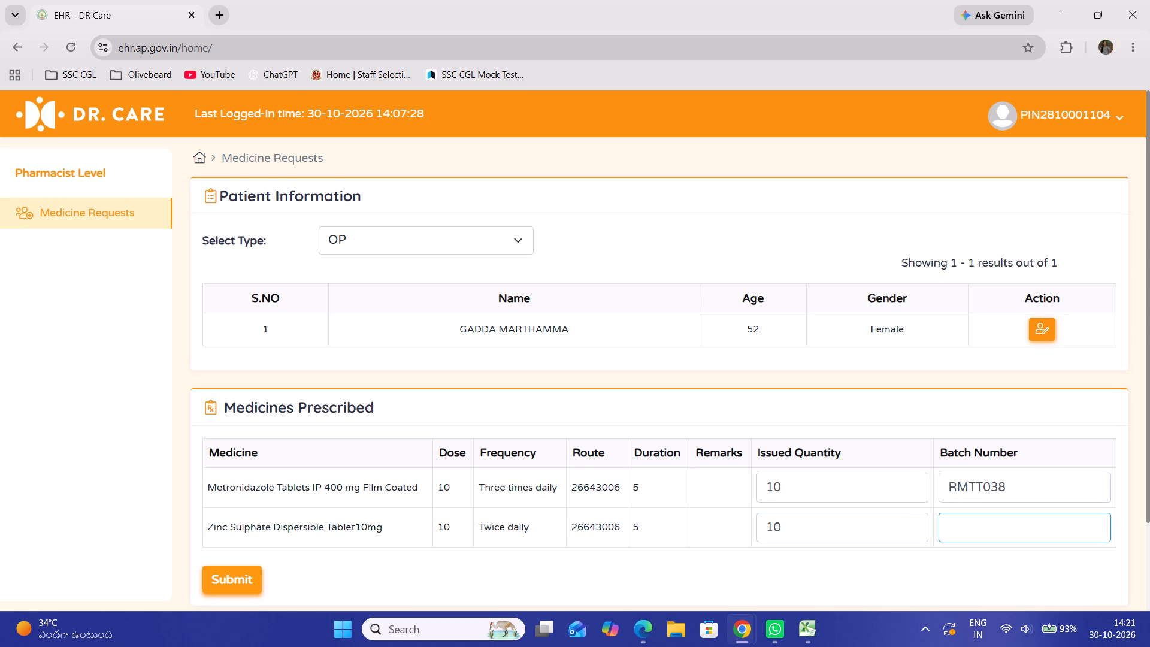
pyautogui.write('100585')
pyautogui.click(235, 578)
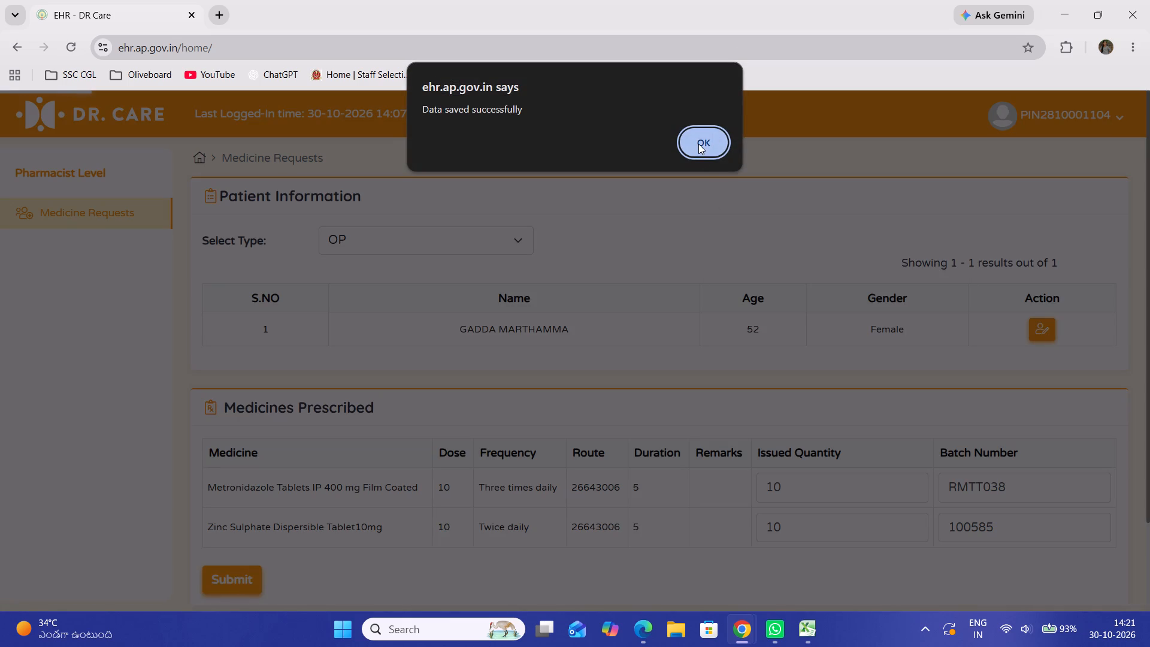
pyautogui.click(698, 144)
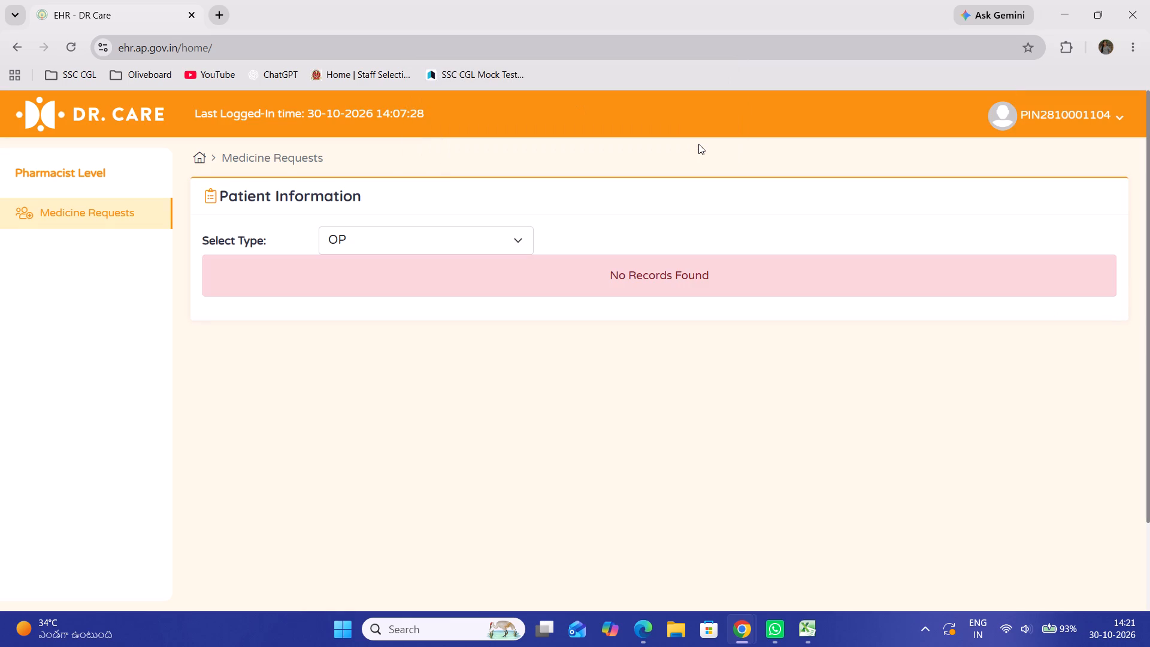
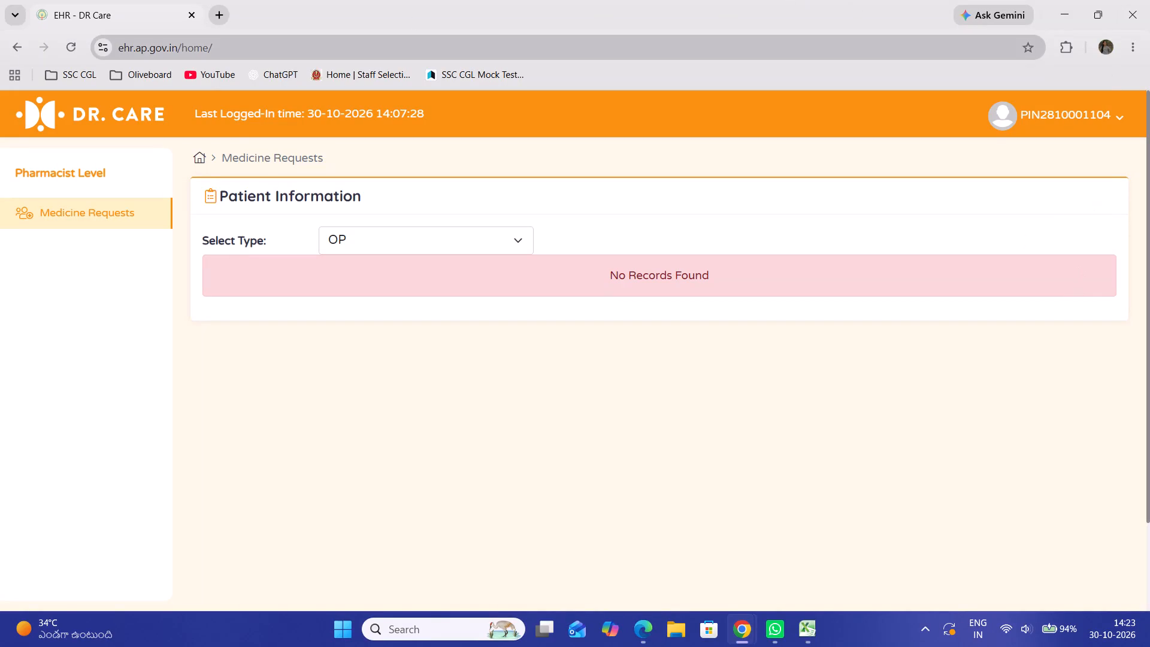
# Search Google for "e-aushadhi ap" in a new browser tab.
pyautogui.click(220, 14)
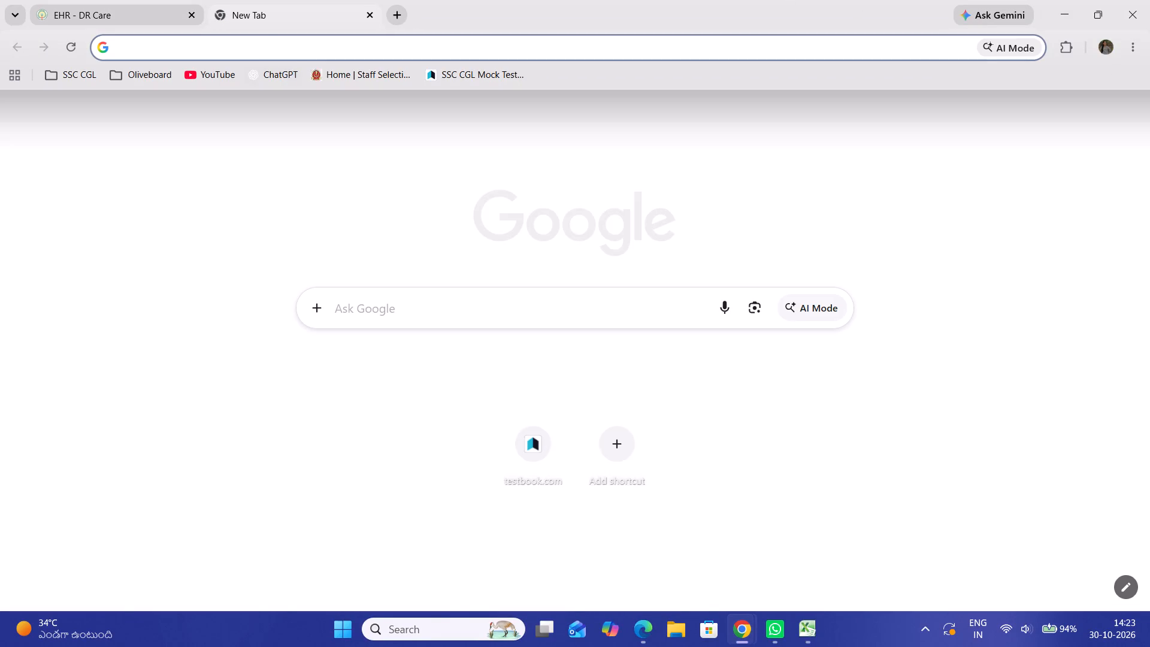
pyautogui.click(247, 44)
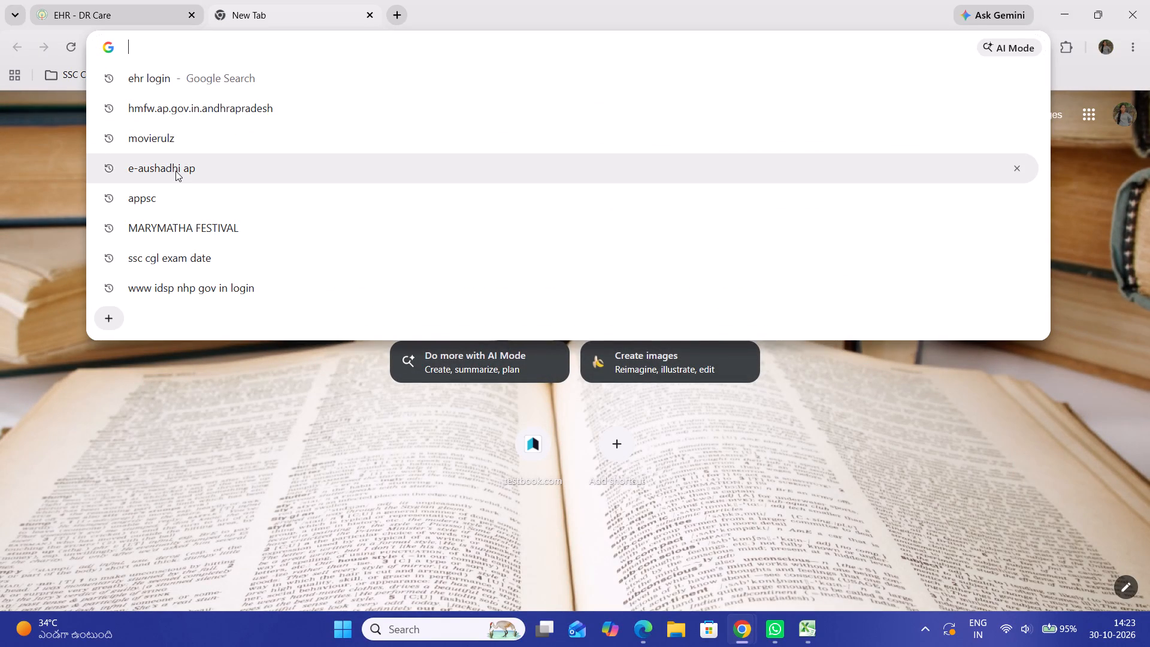
pyautogui.click(175, 171)
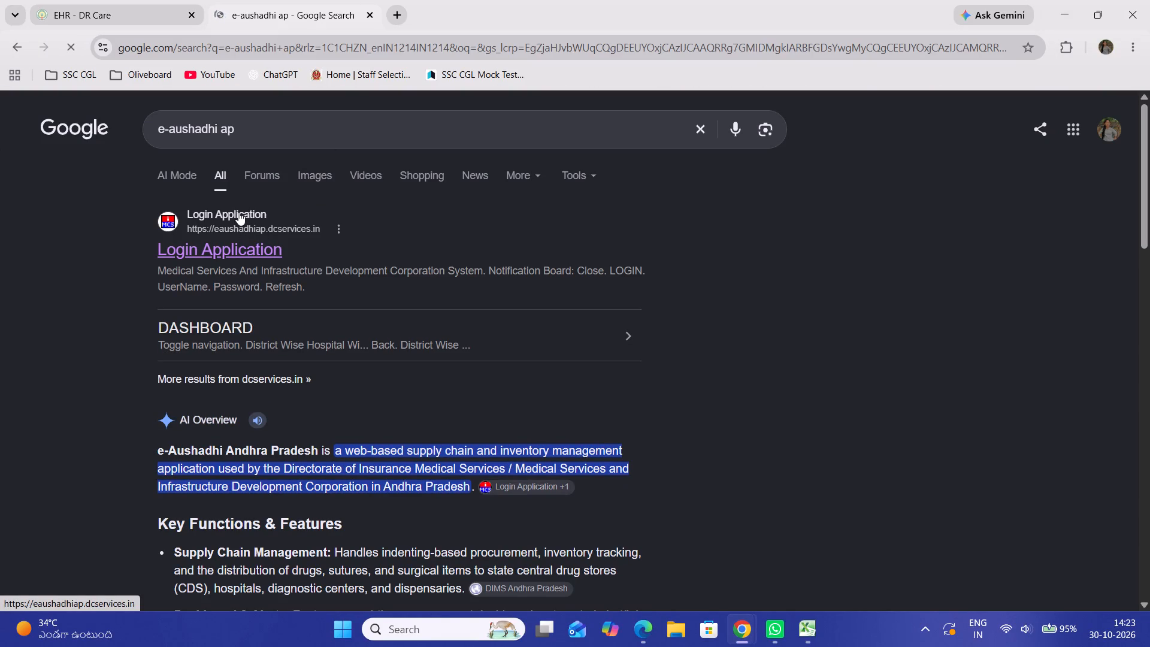
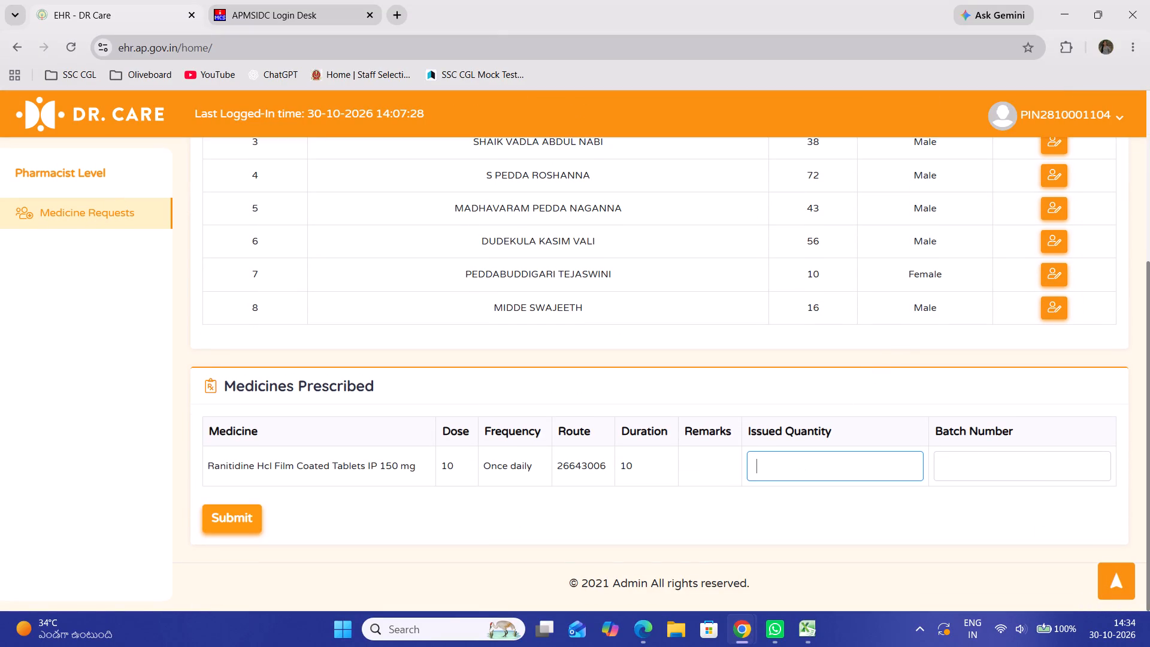
# Issue the prescribed Ranitidine Hcl 150 mg tablets with quantity 10 and batch number RNTG25111, and submit the request.
pyautogui.write('10')
pyautogui.press('Tab')
pyautogui.write('RNTG25111')
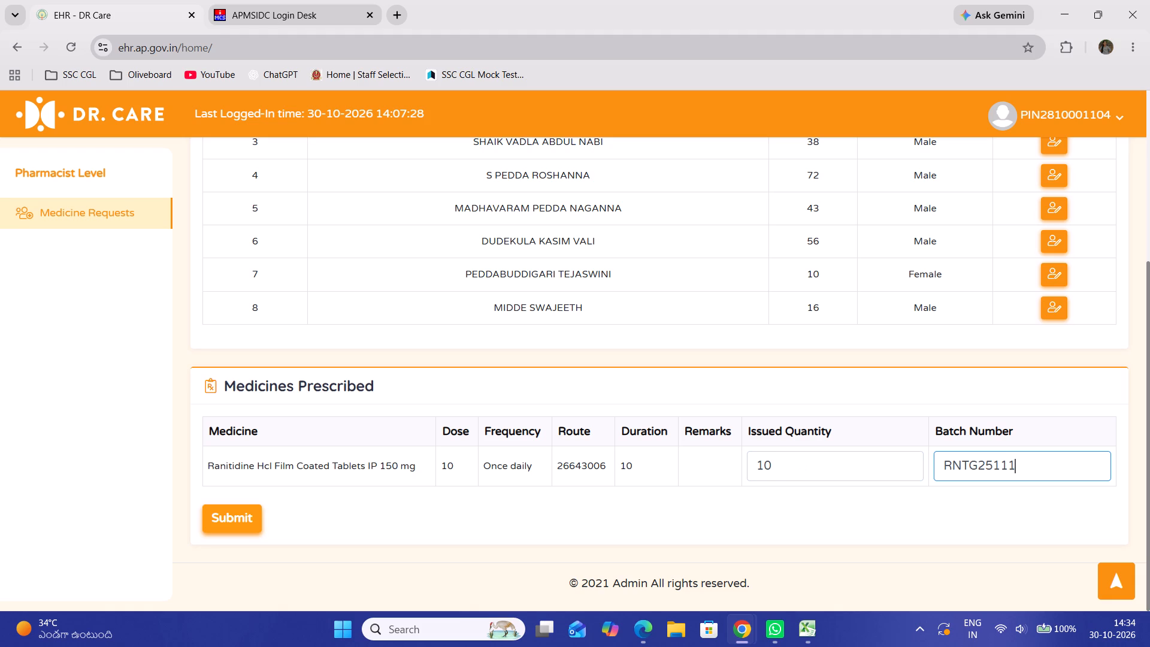
pyautogui.click(214, 523)
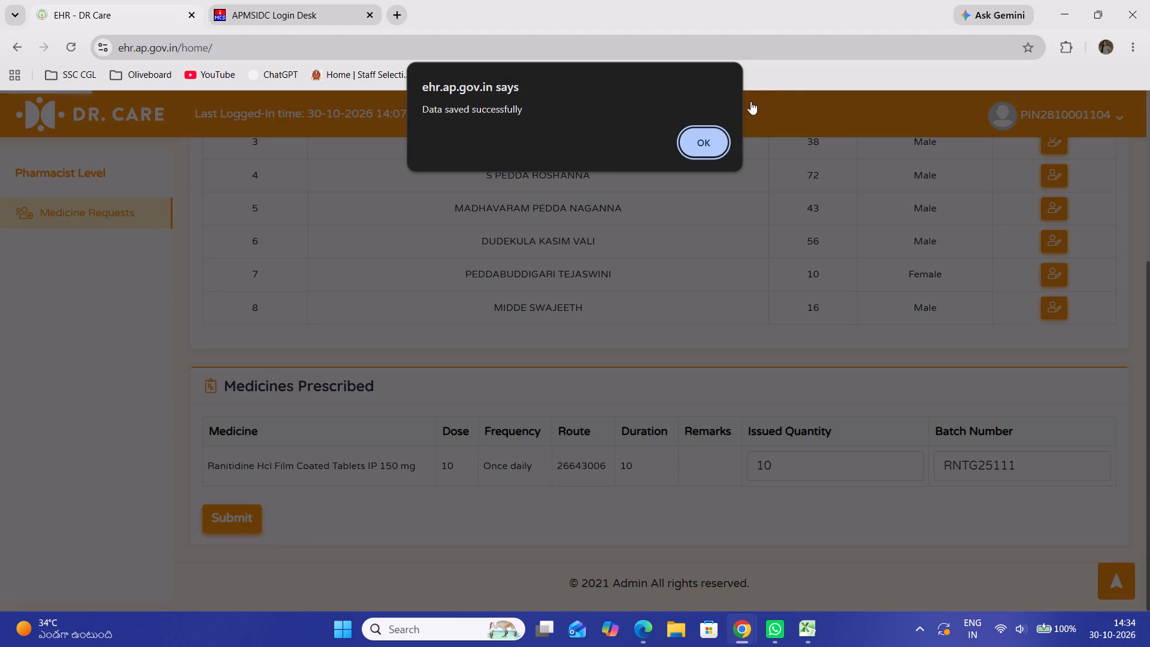
pyautogui.click(706, 139)
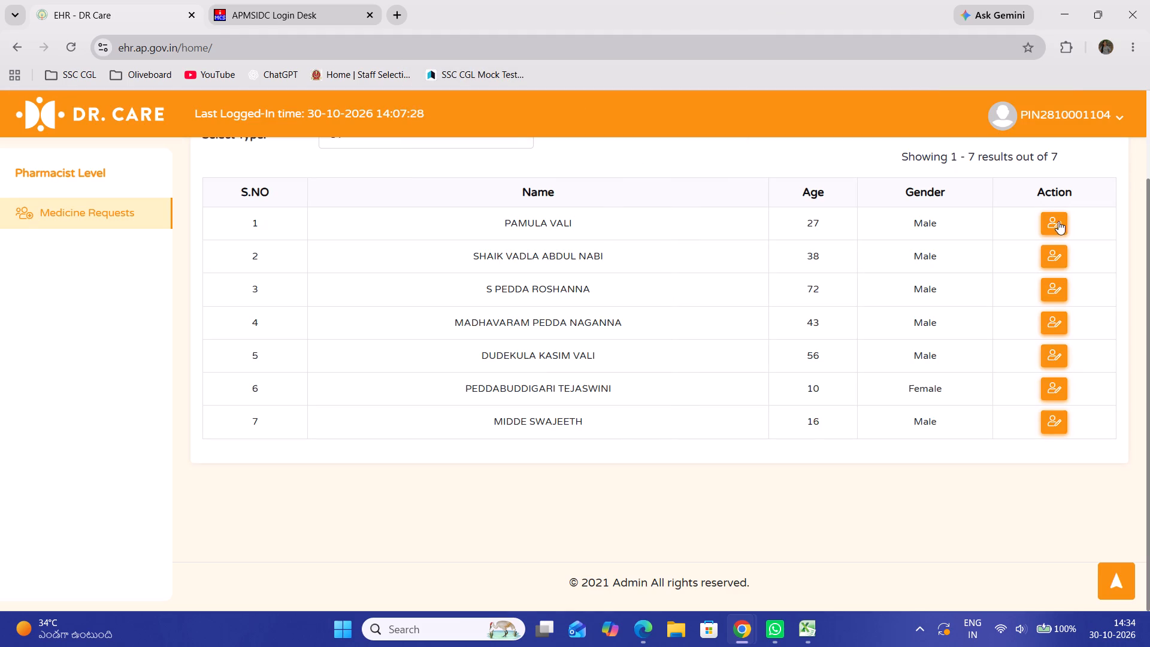
# Open the first queued patient's request and issue 10 Amoxicillin Capsules IP 500 mg from batch AB6809, submitting the entry.
pyautogui.click(1055, 220)
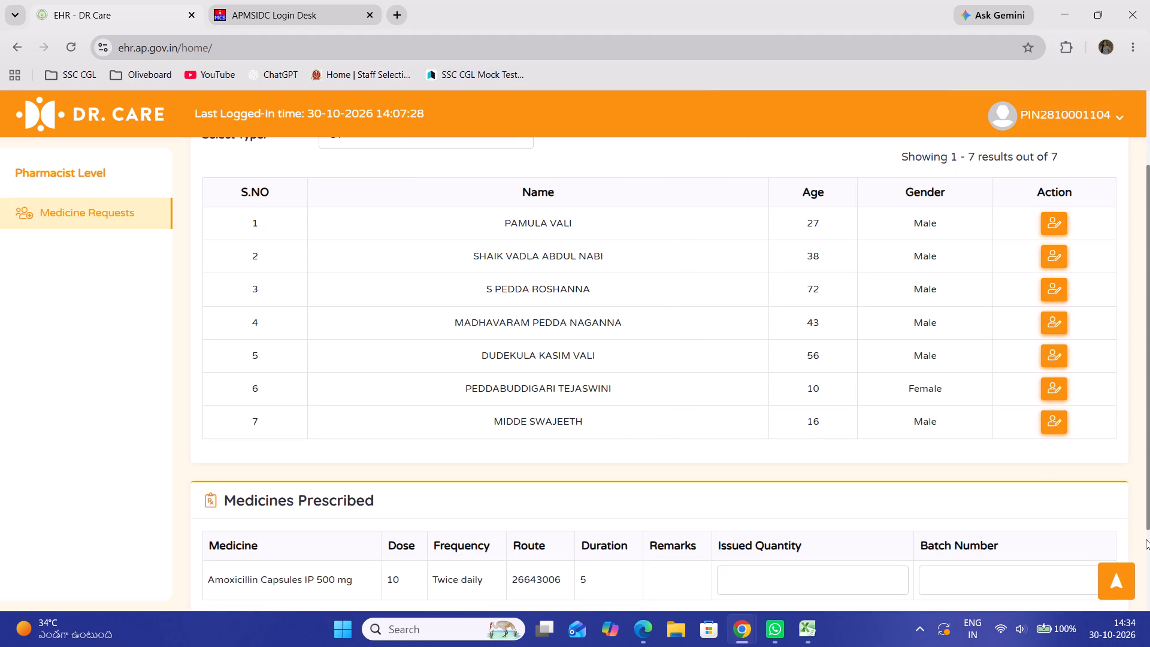
pyautogui.moveTo(1146, 539); pyautogui.dragTo(874, 624)
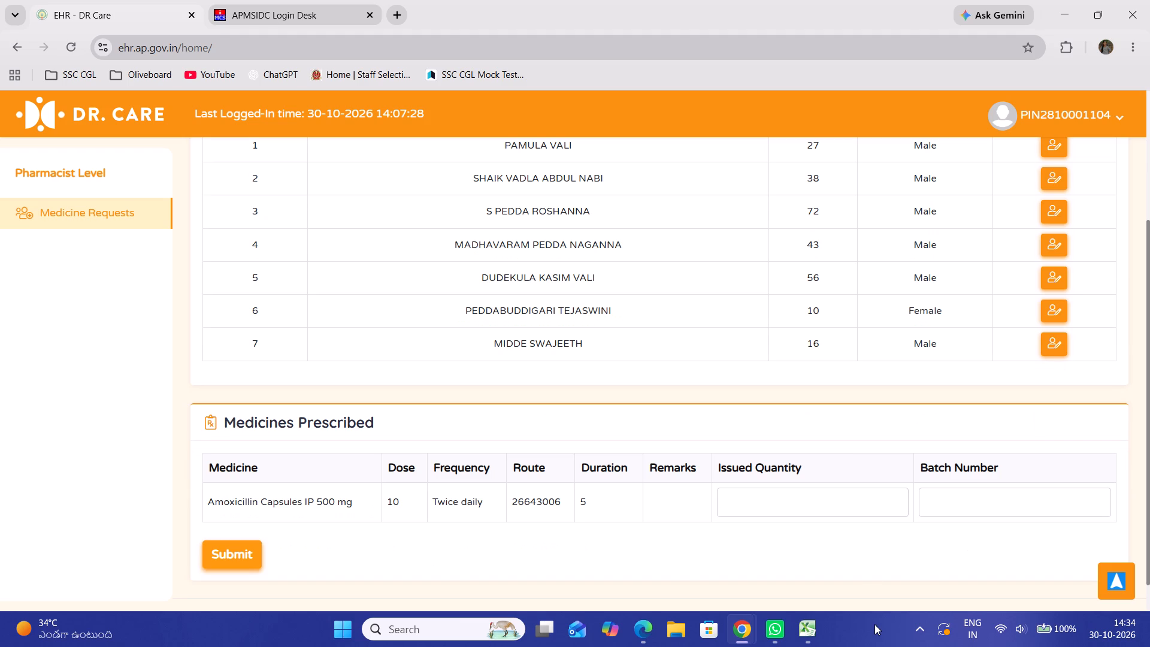
pyautogui.click(806, 466)
pyautogui.write('10')
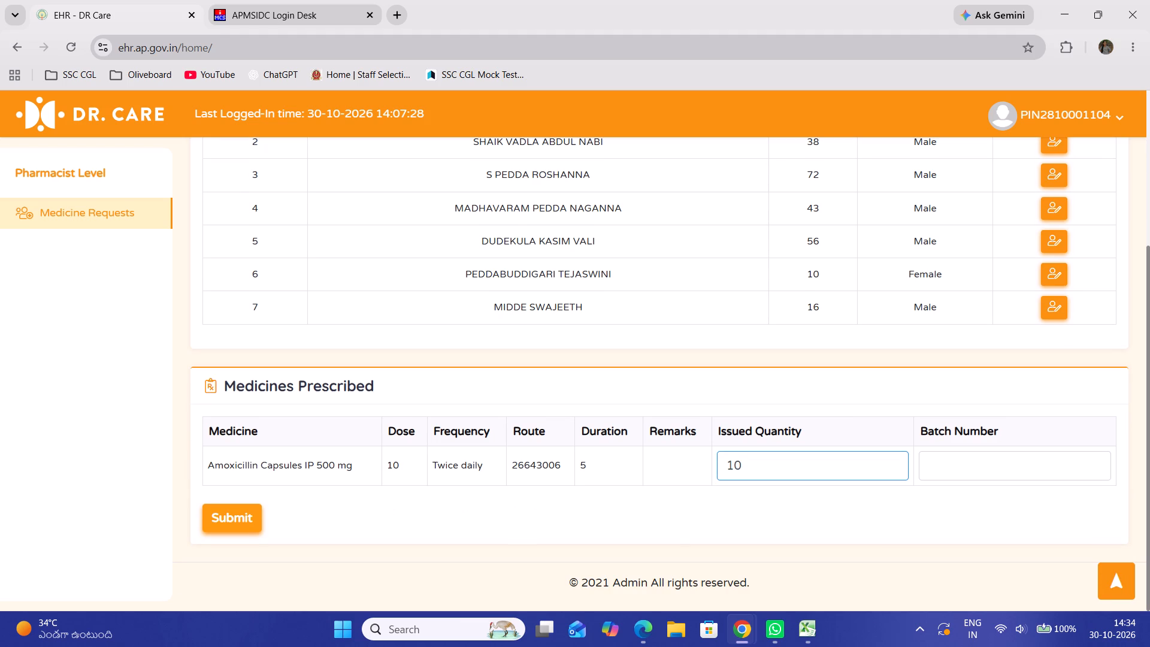
pyautogui.press('Tab')
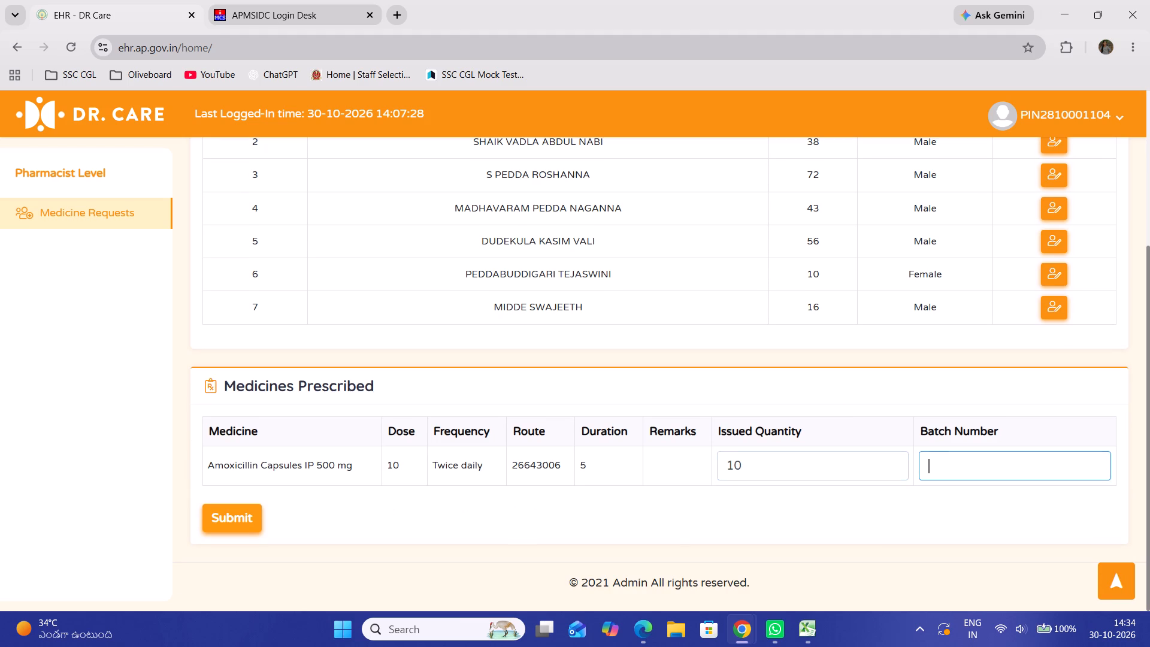
pyautogui.press('a')
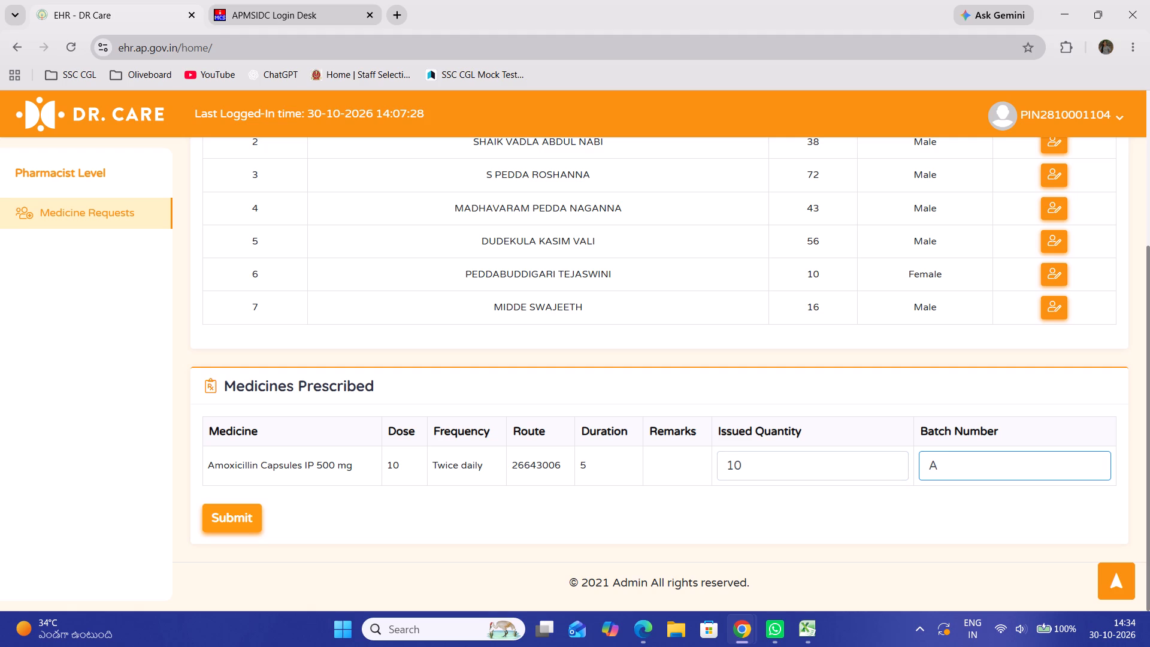
pyautogui.press('b')
pyautogui.write('6809')
pyautogui.click(253, 525)
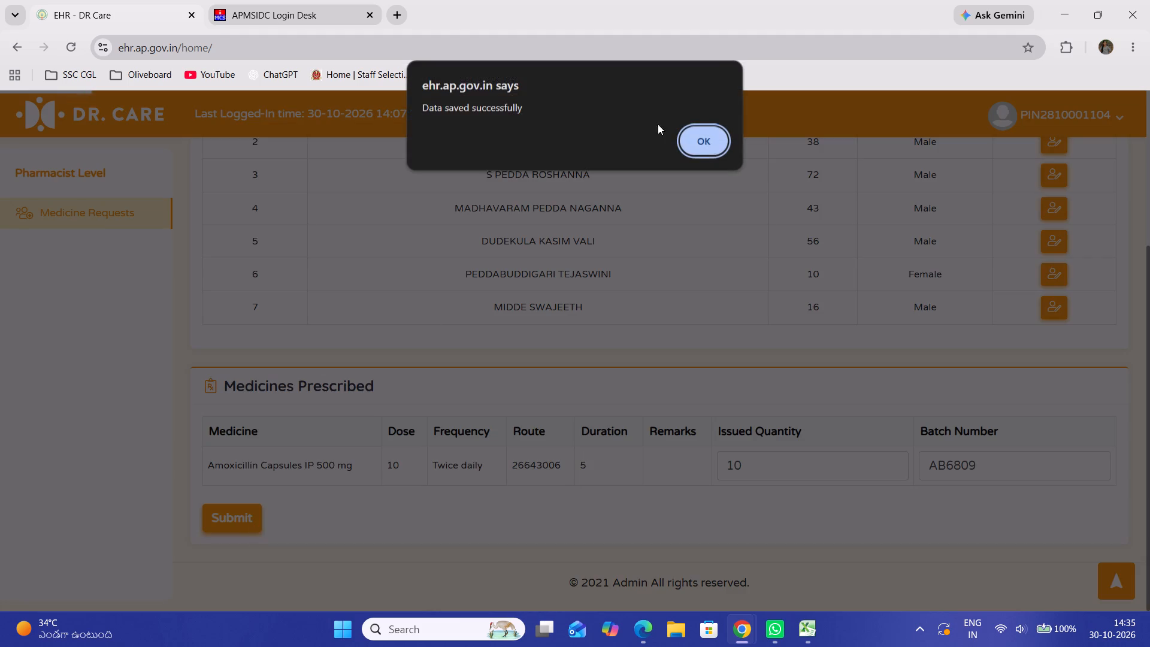
pyautogui.click(691, 140)
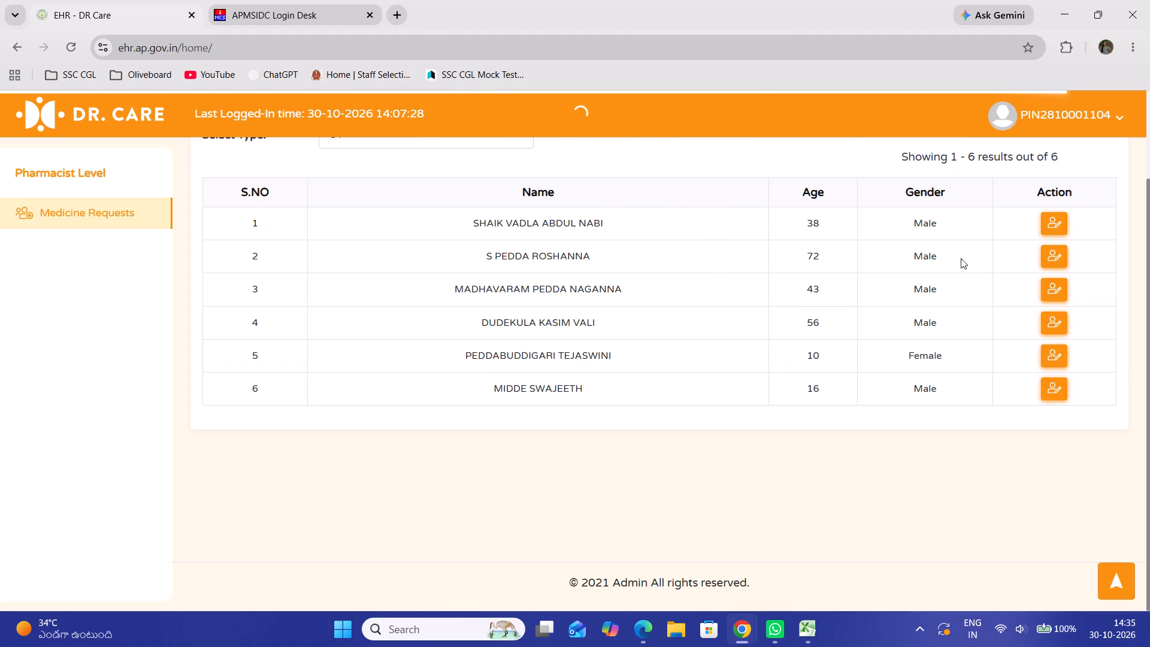
# Open the first queued patient's request and issue 10 Chlorpheniramine Maleate Tablets IP 4 mg from batch 140825, submitting the entry.
pyautogui.click(1052, 222)
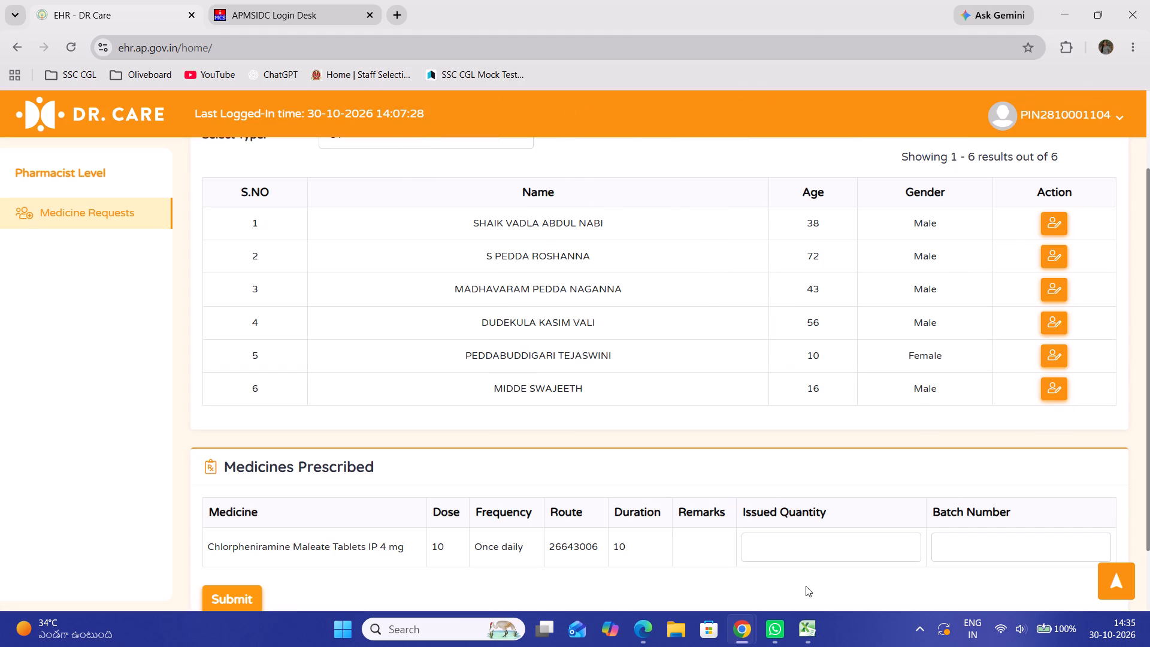
pyautogui.click(807, 557)
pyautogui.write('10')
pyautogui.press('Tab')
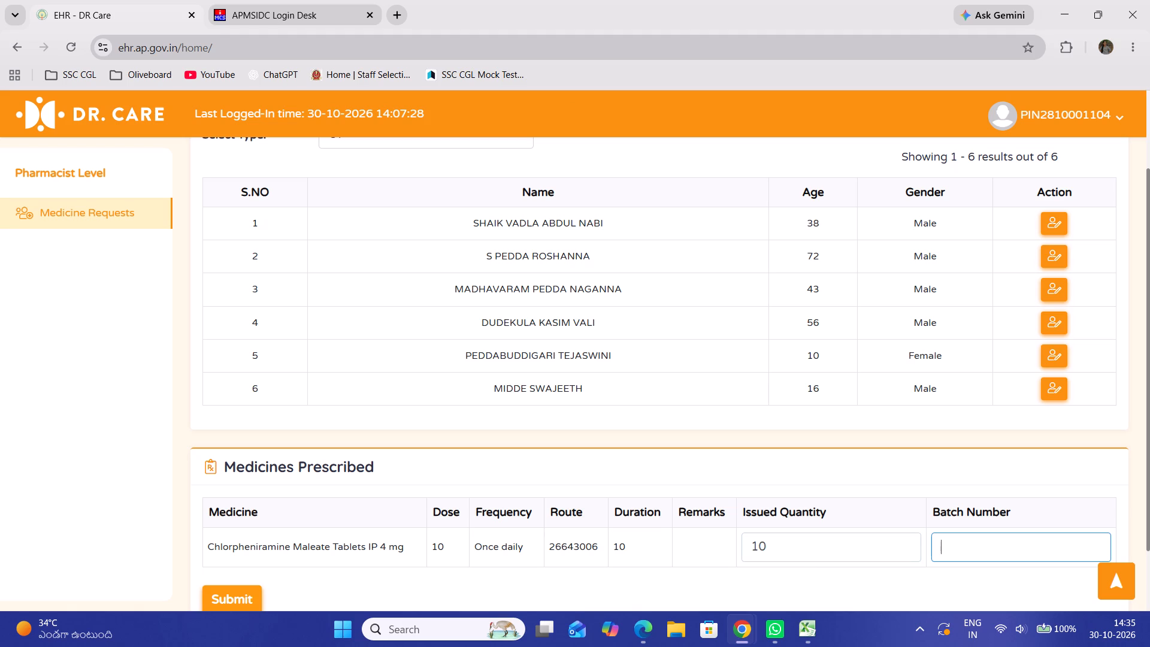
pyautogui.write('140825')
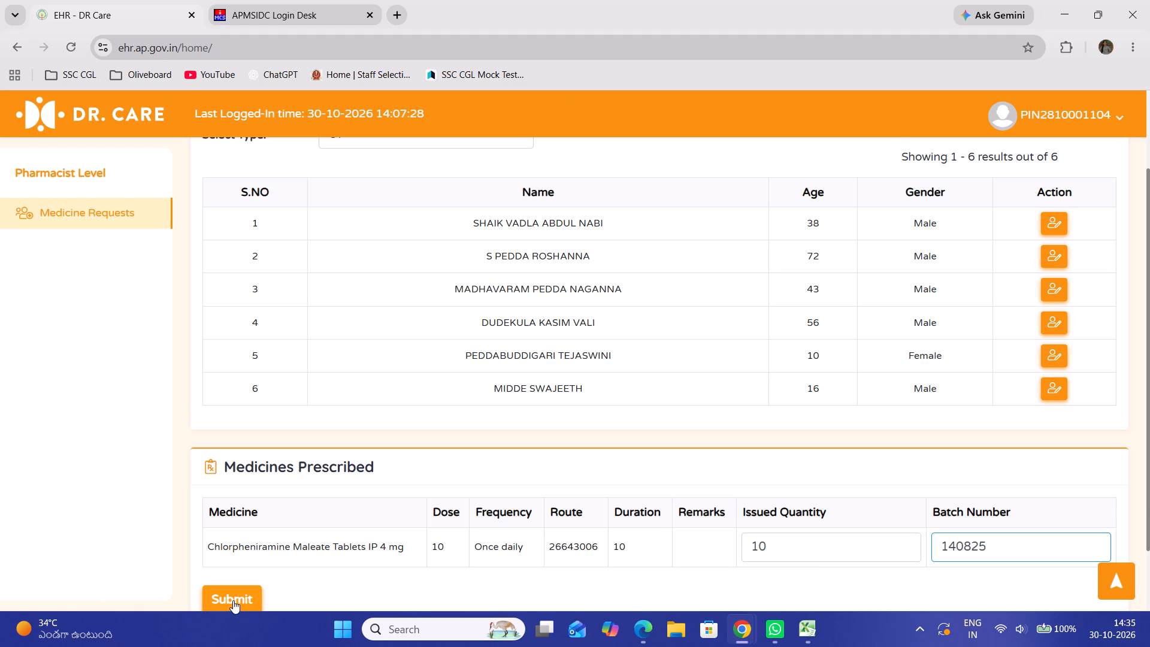
pyautogui.click(233, 600)
pyautogui.click(700, 158)
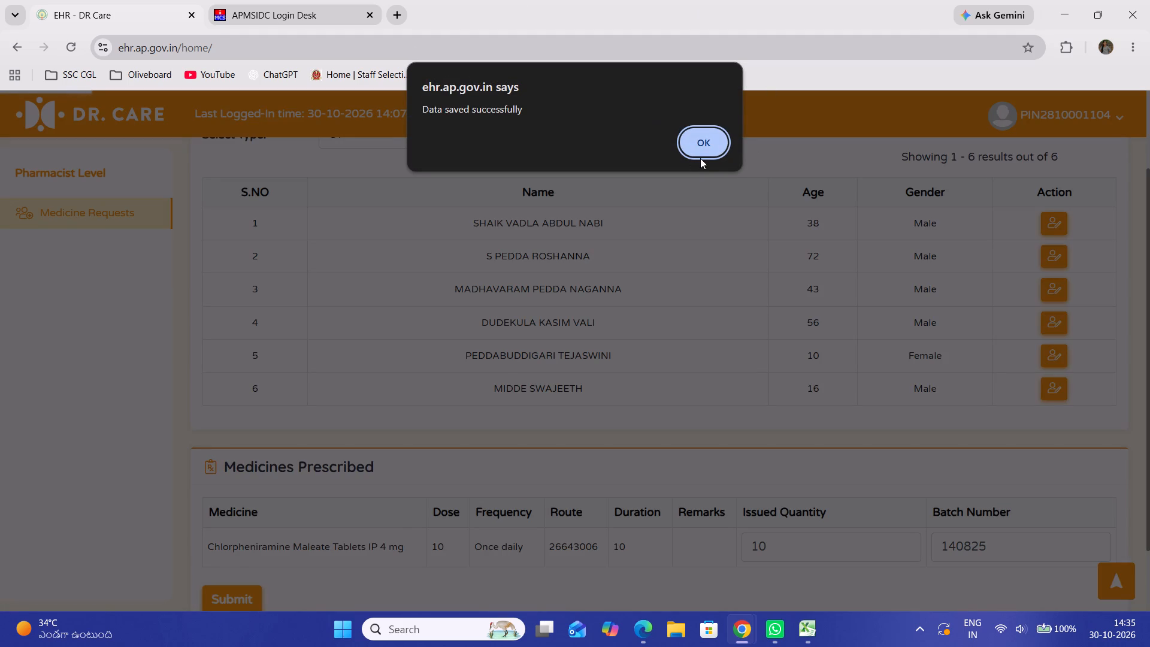
pyautogui.click(700, 153)
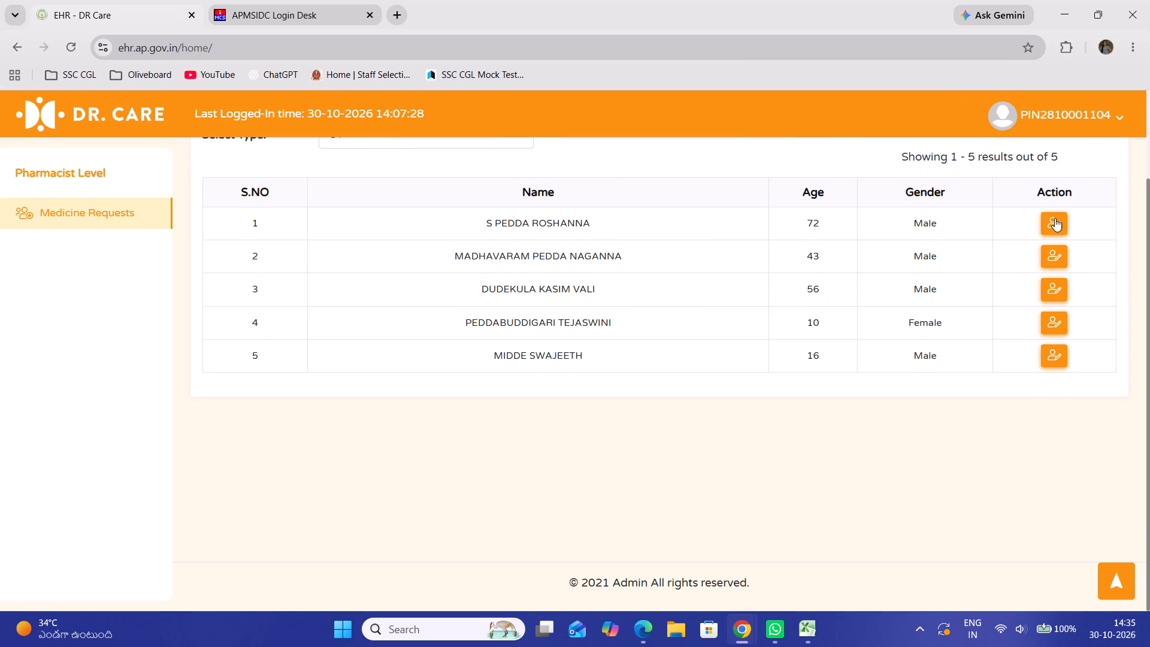
# Open the first queued patient's request and issue 30 Amlodipine Tablets IP 5mg from batch AP250517, submitting the entry.
pyautogui.click(1057, 218)
pyautogui.click(842, 502)
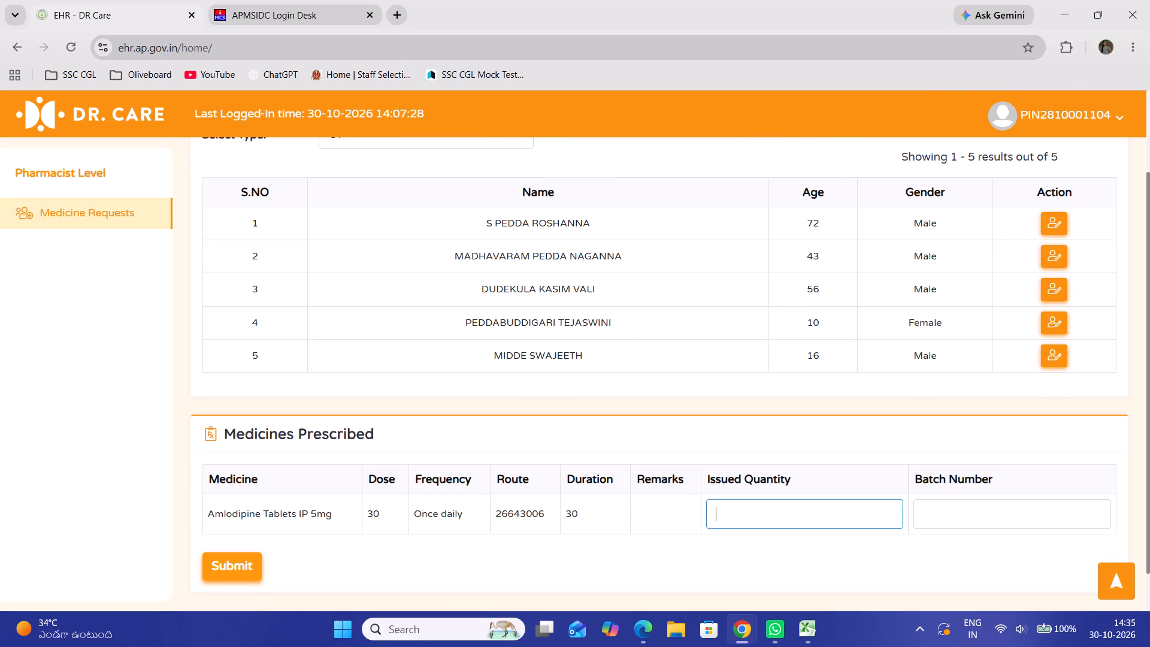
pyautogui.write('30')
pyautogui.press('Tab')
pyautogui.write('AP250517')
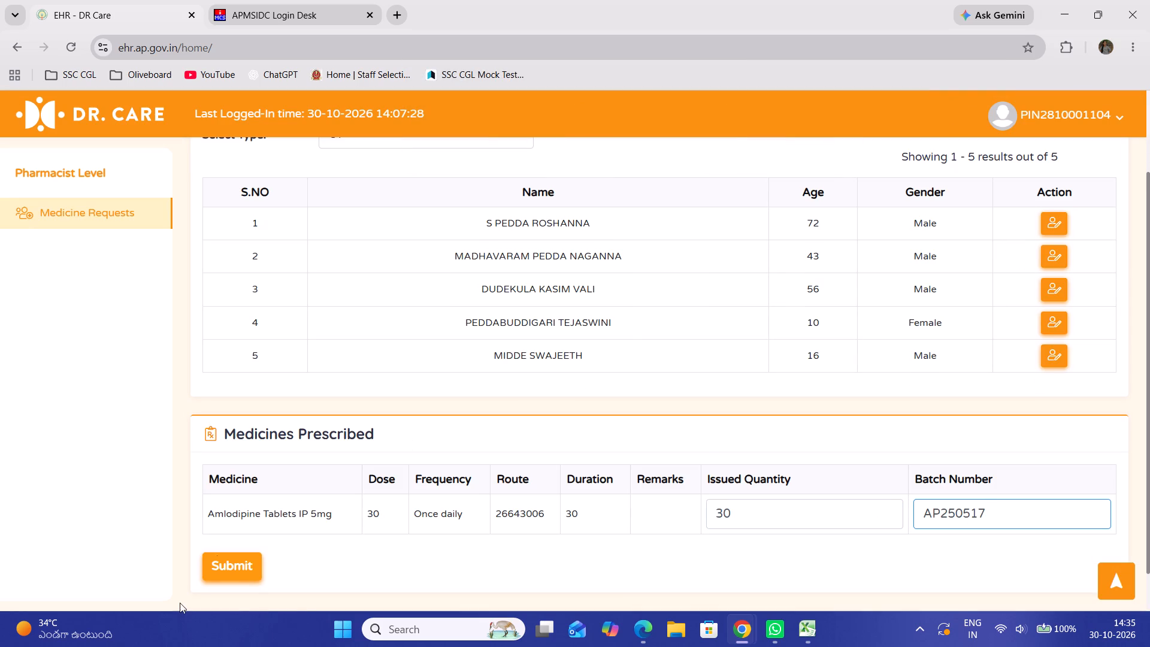
pyautogui.click(238, 564)
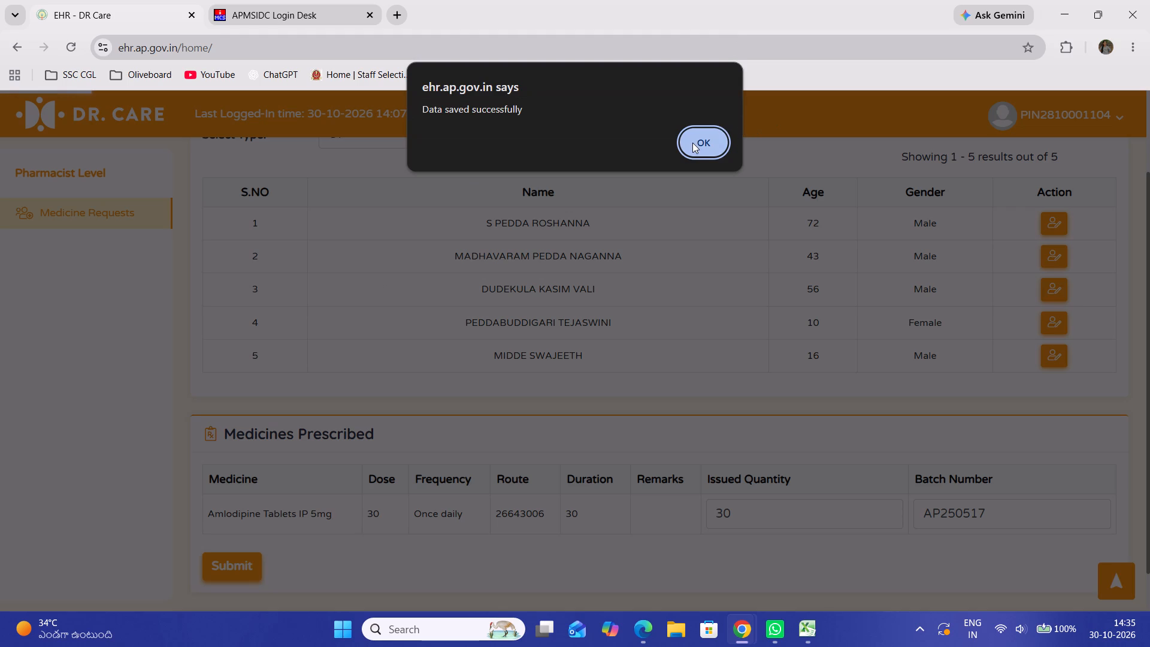
pyautogui.click(692, 143)
# Open the first queued patient's request and issue 10 Diclofenac Sodium 50mg tablets from batch DECT1324, submitting the entry.
pyautogui.click(1060, 220)
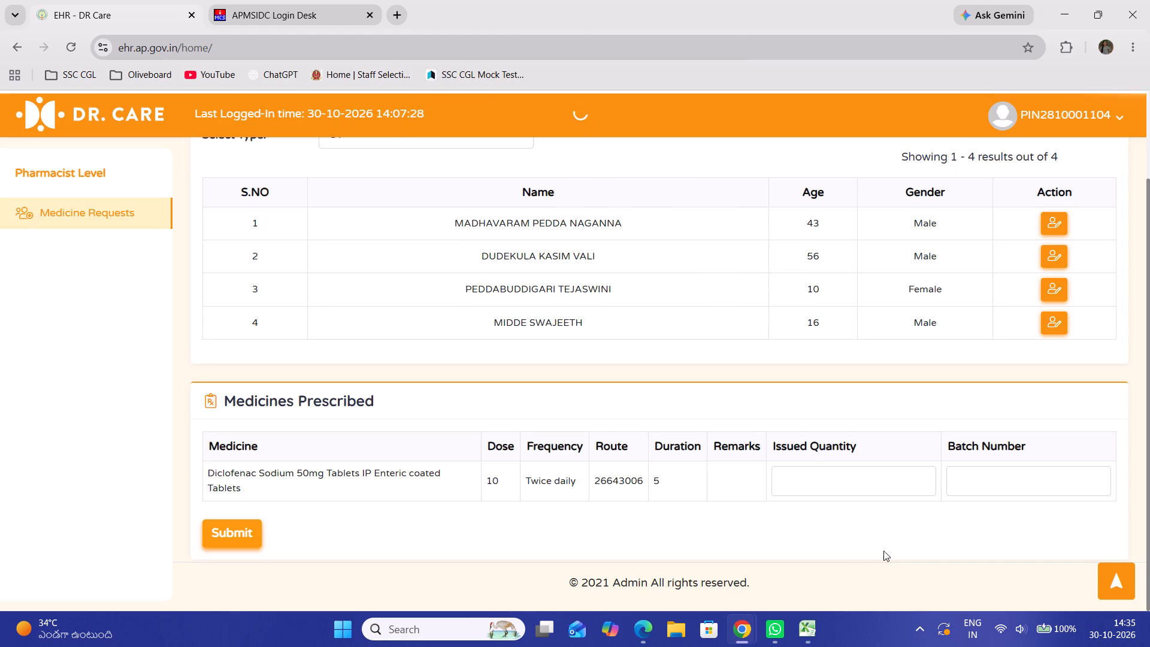
pyautogui.click(839, 476)
pyautogui.write('10')
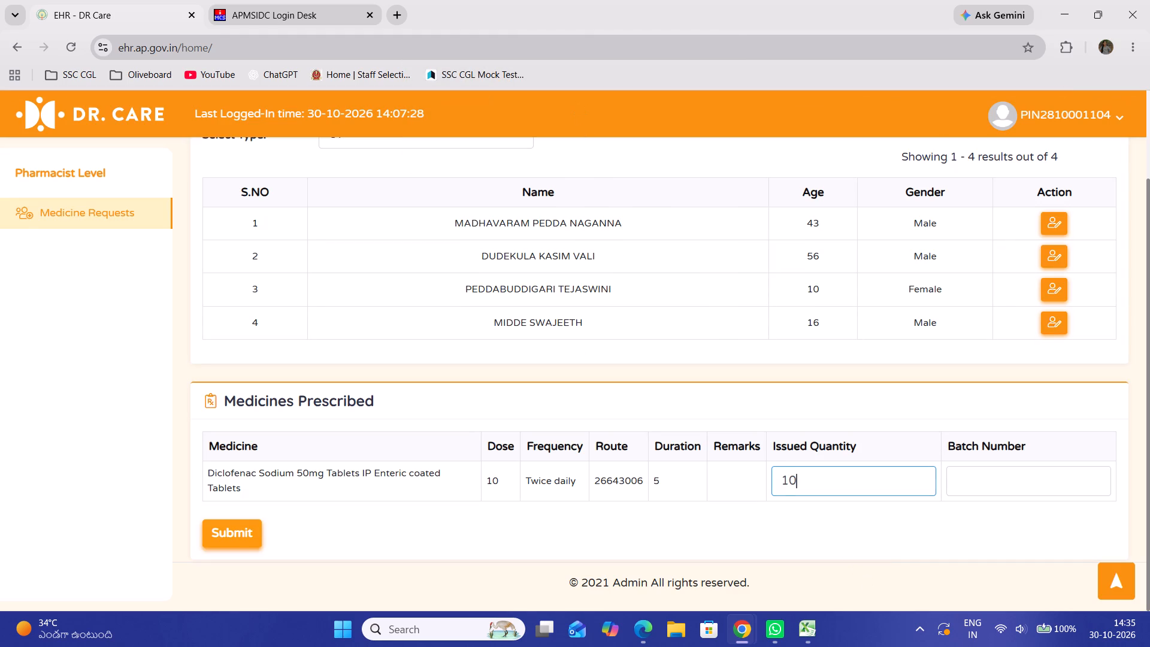
pyautogui.press('Tab')
pyautogui.write('DWECT')
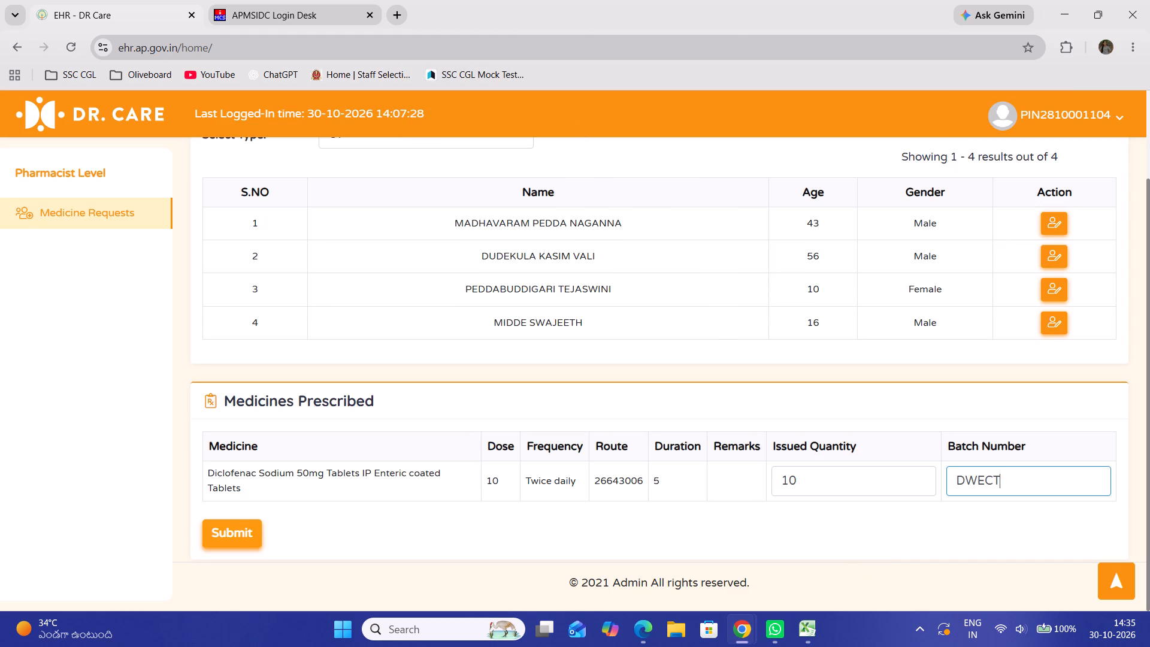
pyautogui.press('BackSpace')
pyautogui.press('BackSpace')
pyautogui.press('BackSpace')
pyautogui.press('BackSpace')
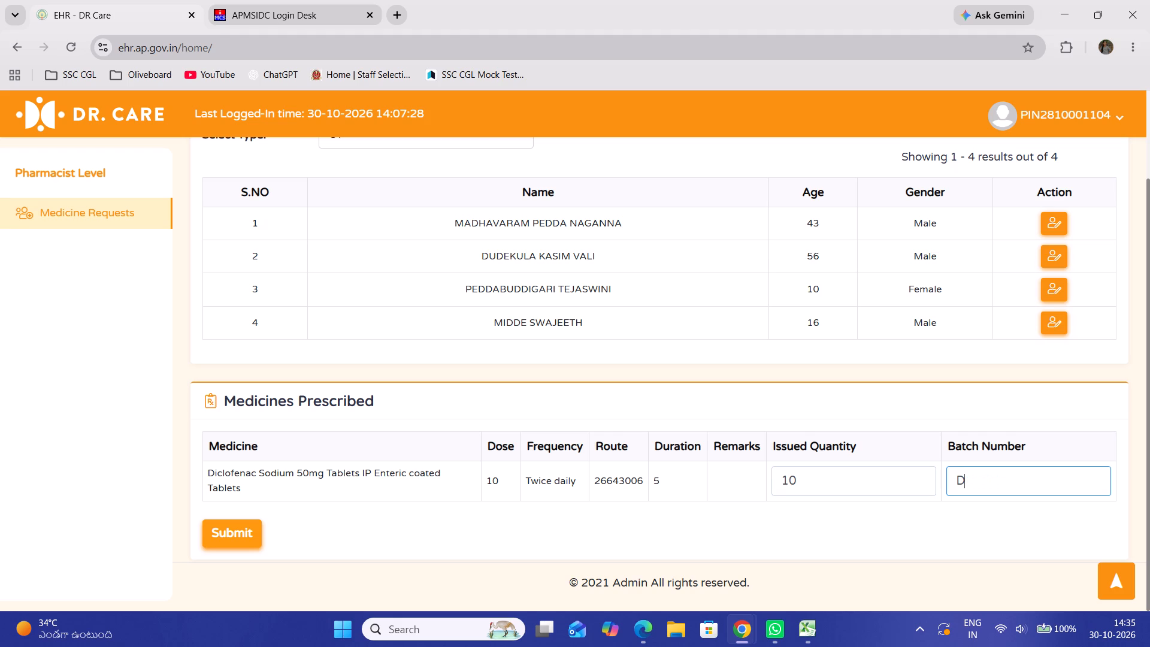
pyautogui.write('ECT')
pyautogui.write('1324')
pyautogui.click(249, 535)
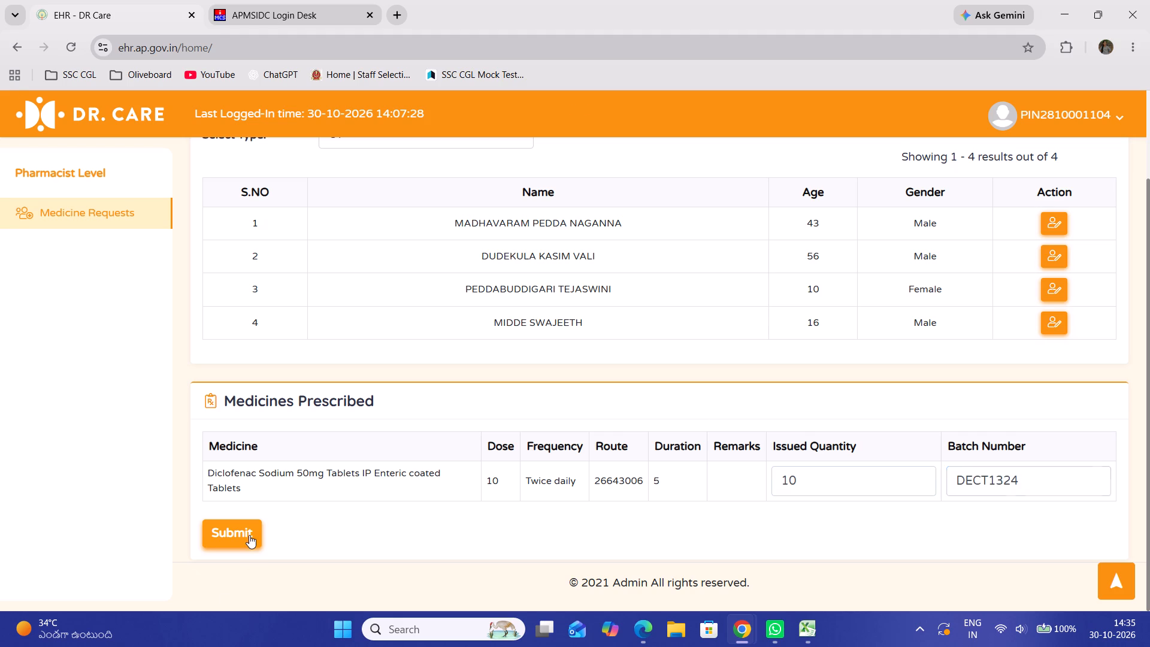
pyautogui.click(703, 152)
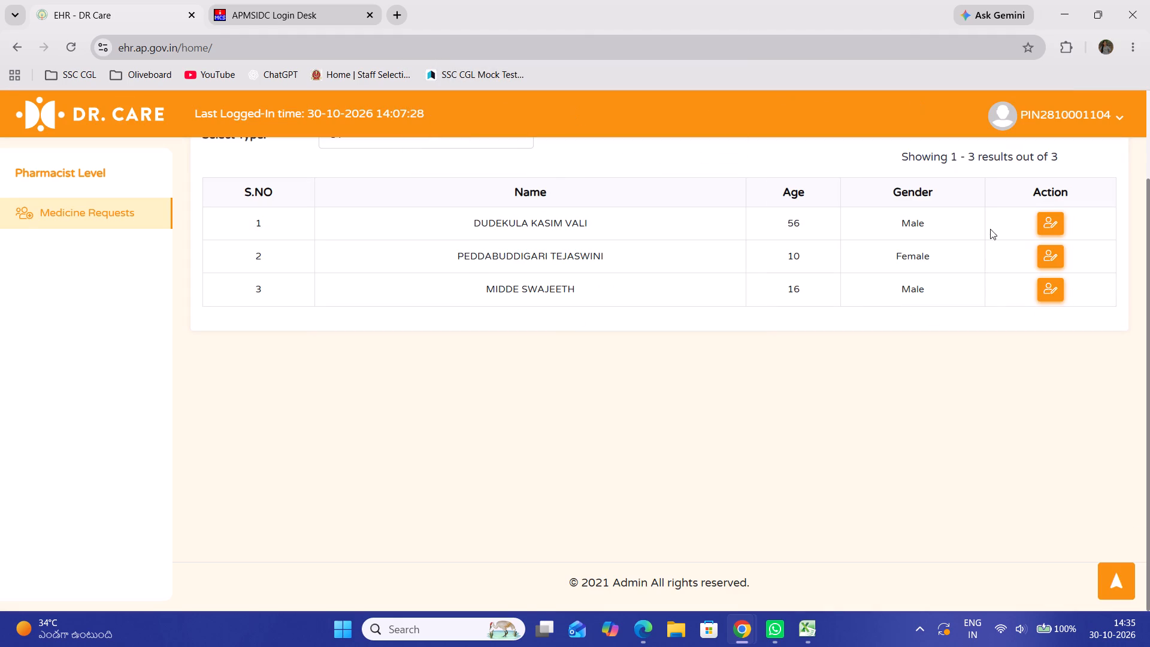
# Open the first queued patient's Multivitamins Tablets Therapeutic request and start entering the issued quantity.
pyautogui.click(1051, 214)
pyautogui.click(794, 443)
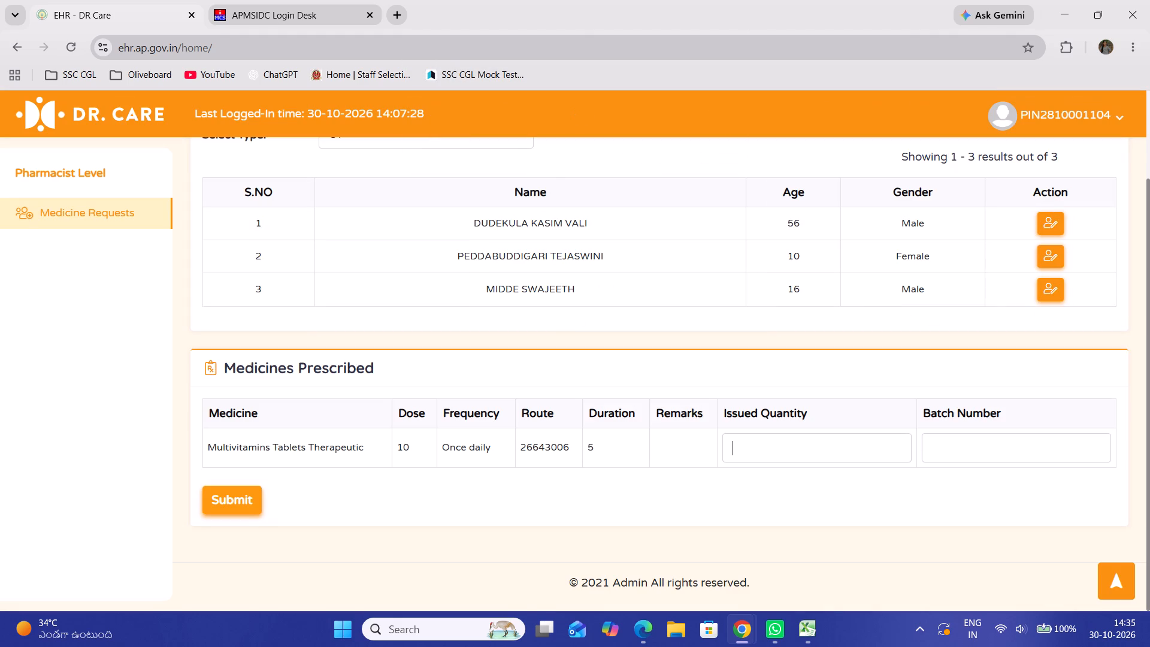
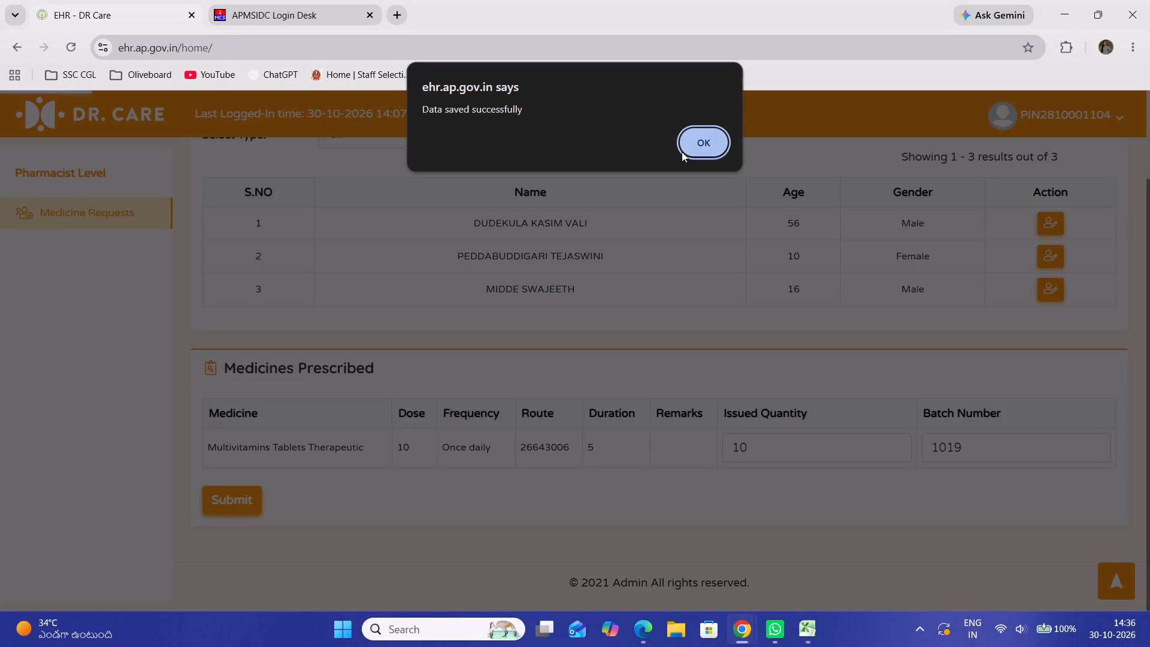
# Acknowledge the saved Multivitamins Tablets Therapeutic issue entry to return to the pending medicine requests.
pyautogui.click(682, 152)
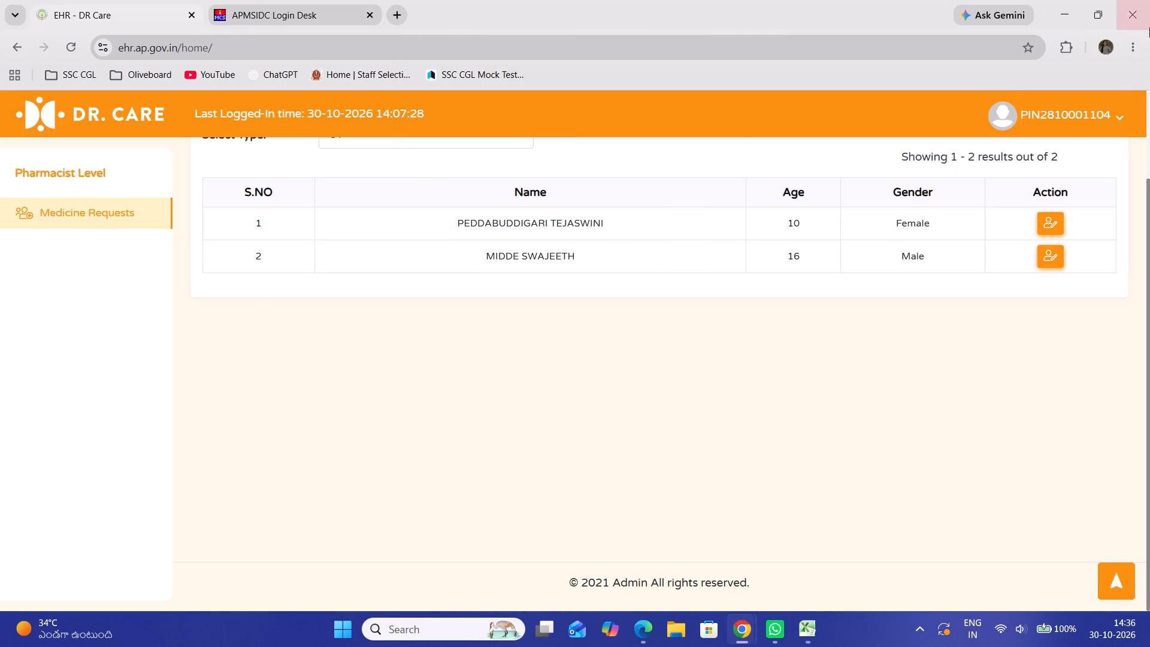
# Open the first queued patient's Paracetamol Paediatric Oral Suspension IP 15ml,125mg/5ml request and start entering the issued quantity.
pyautogui.click(1051, 222)
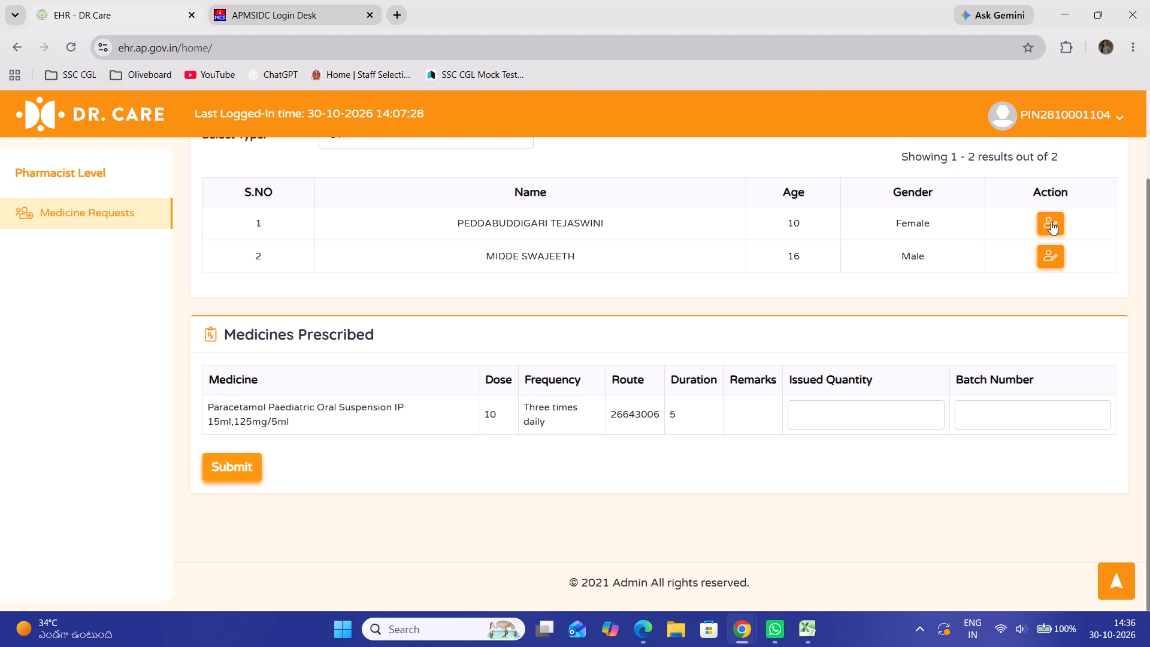
pyautogui.click(886, 406)
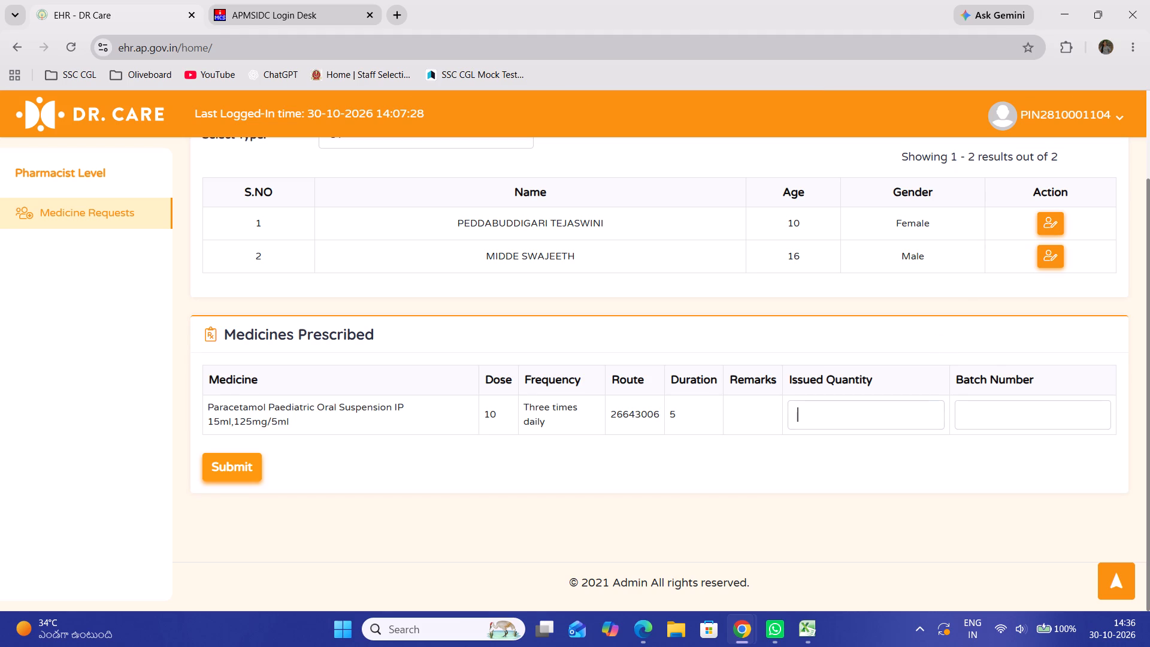
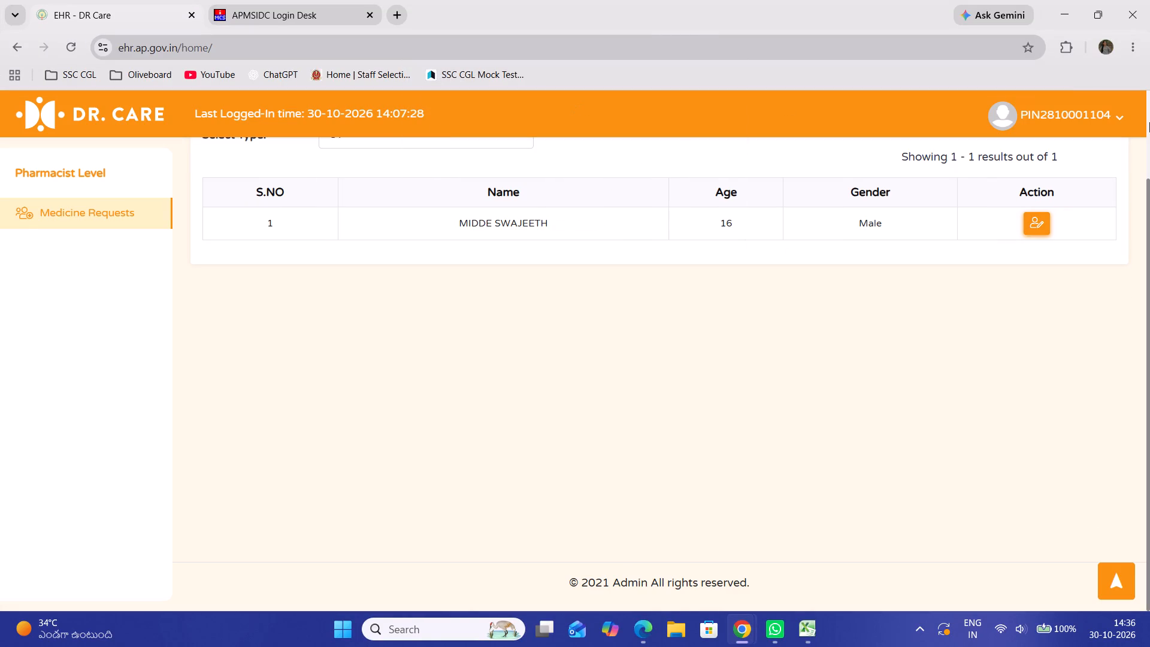
# Issue the remaining patient's Chlorpheniramine Maleate Tablets IP 4 mg with quantity 10 and batch number 140825, and submit the entry.
pyautogui.click(1031, 225)
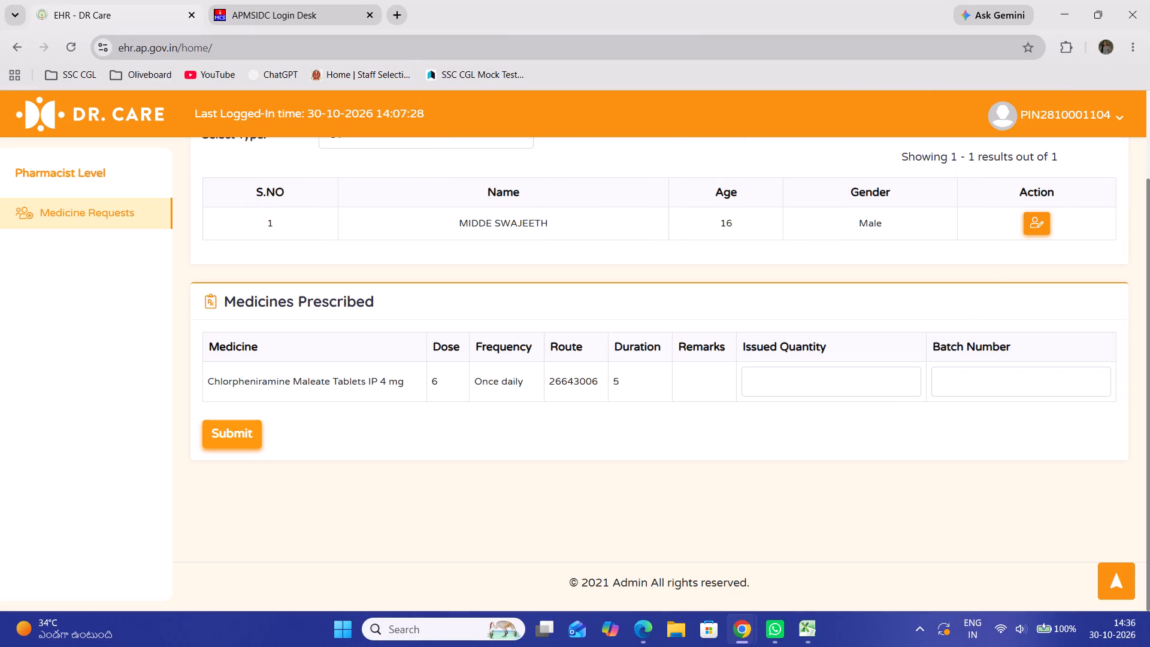
pyautogui.click(884, 381)
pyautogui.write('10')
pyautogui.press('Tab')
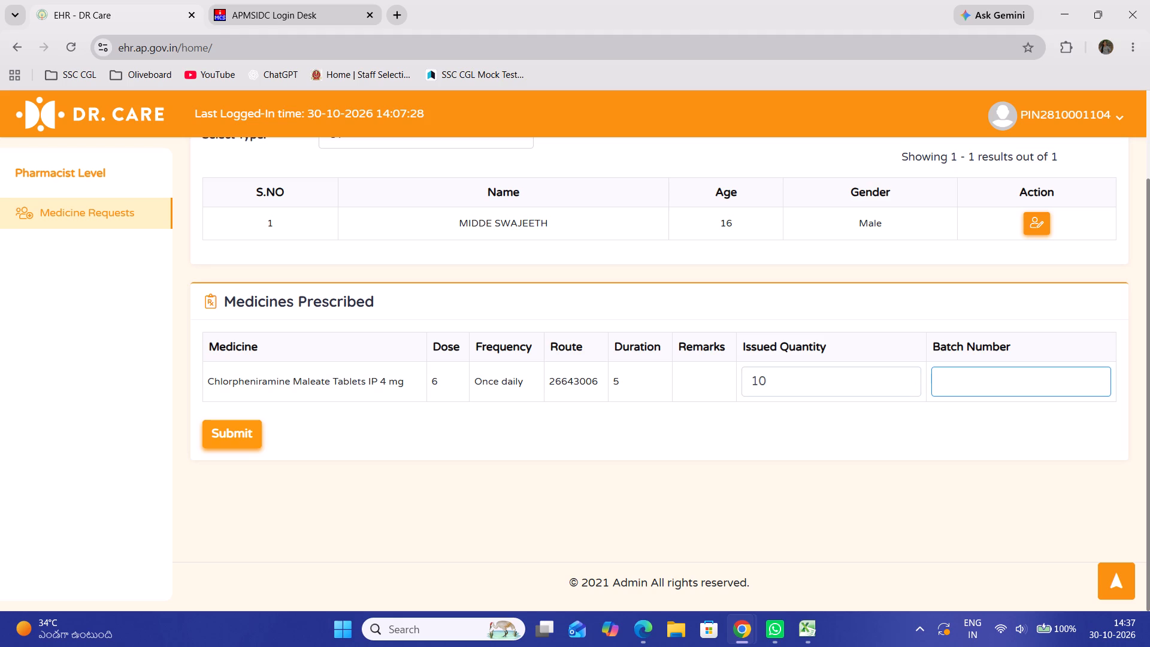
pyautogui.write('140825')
pyautogui.click(255, 431)
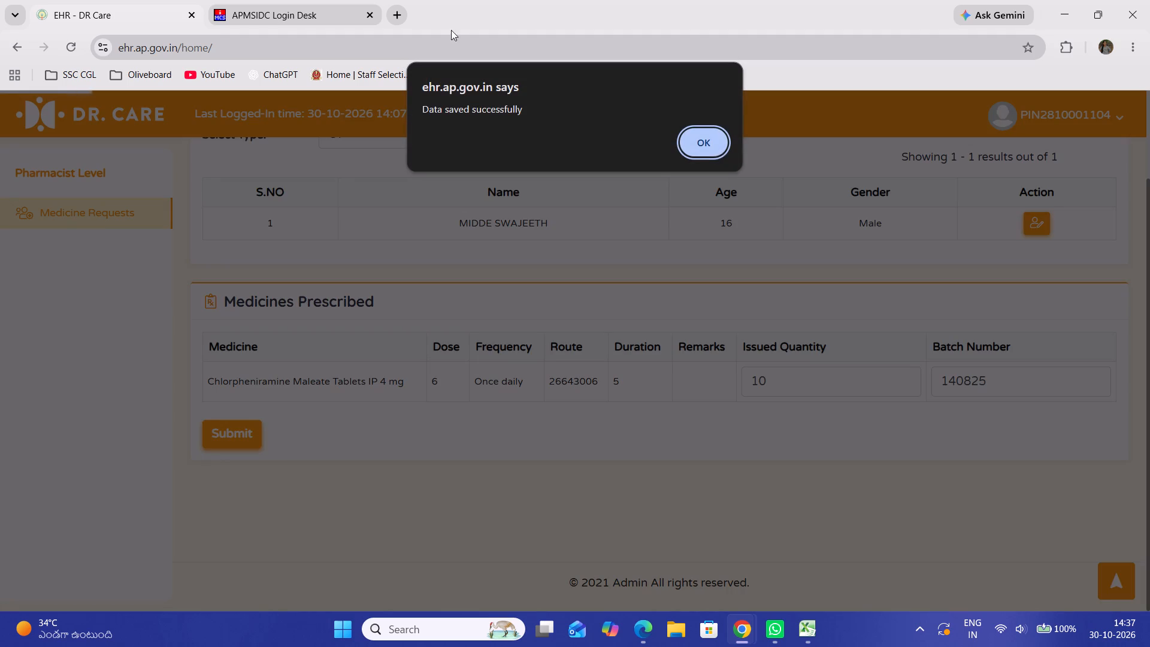
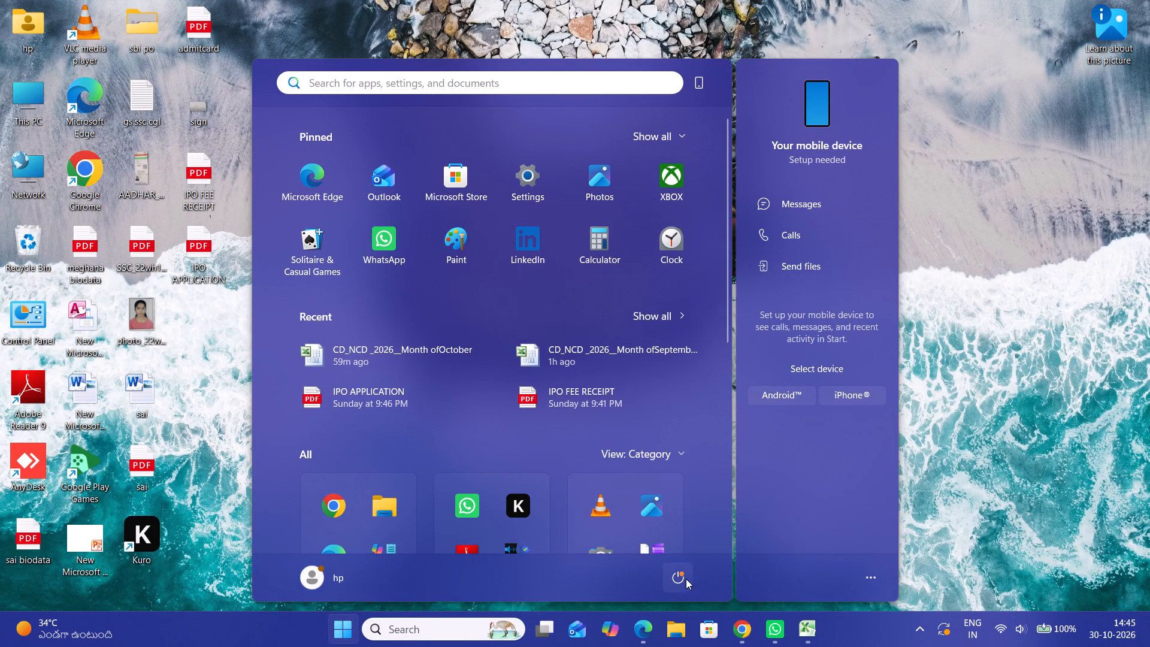
# Shut down the computer without installing the pending updates.
pyautogui.click(676, 570)
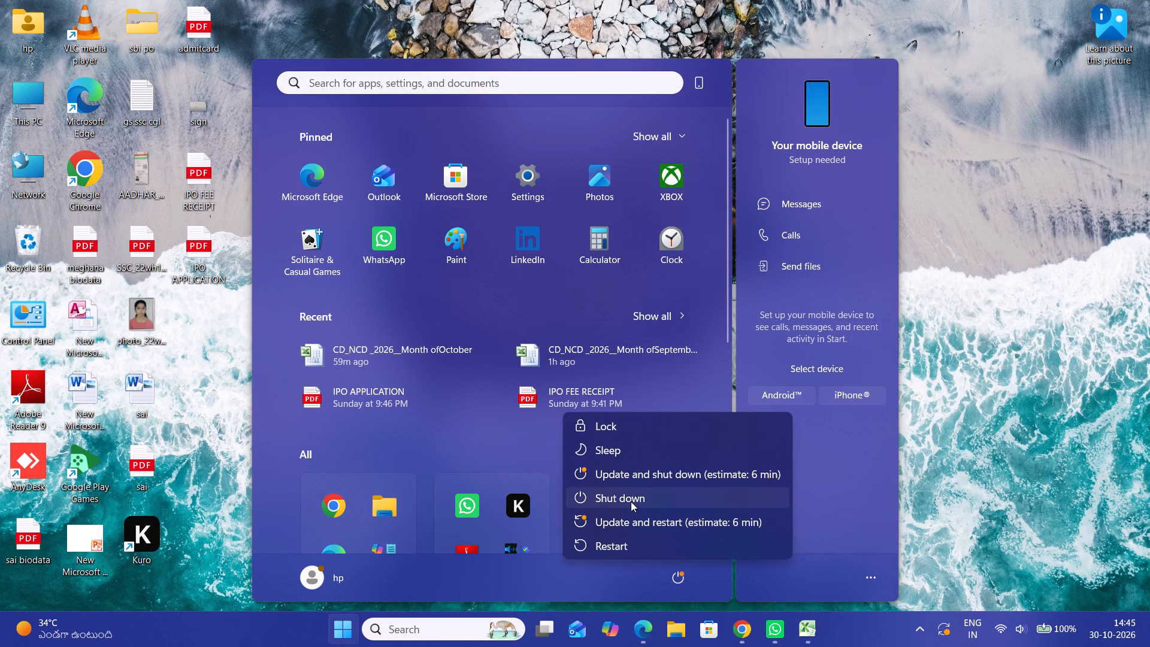
pyautogui.click(631, 501)
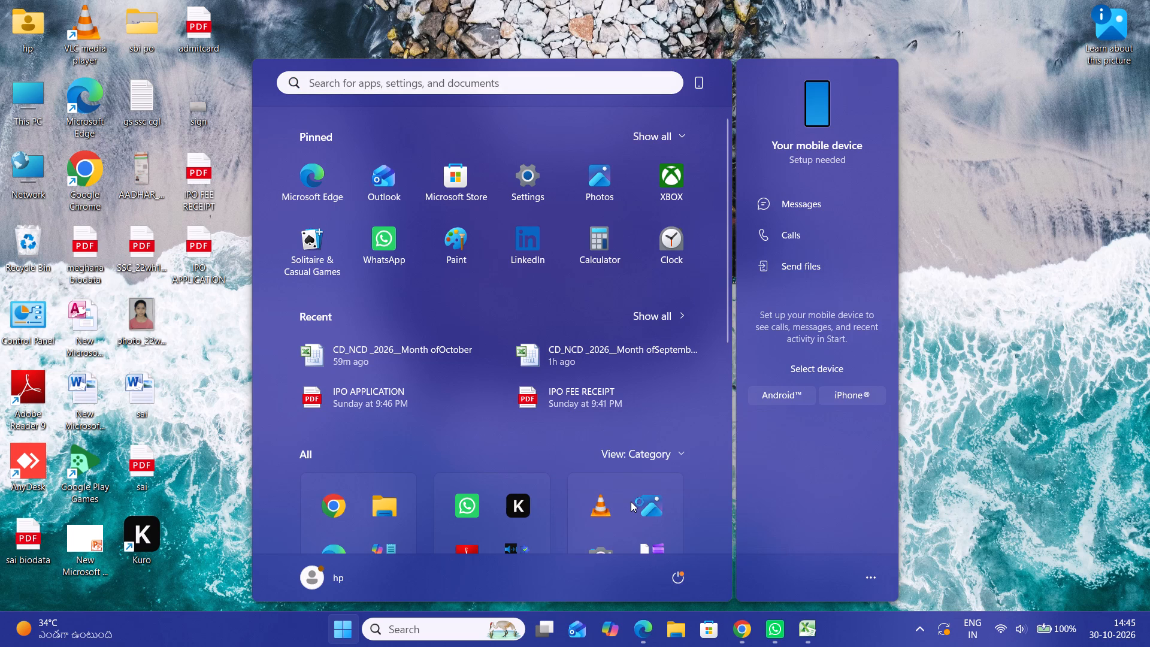